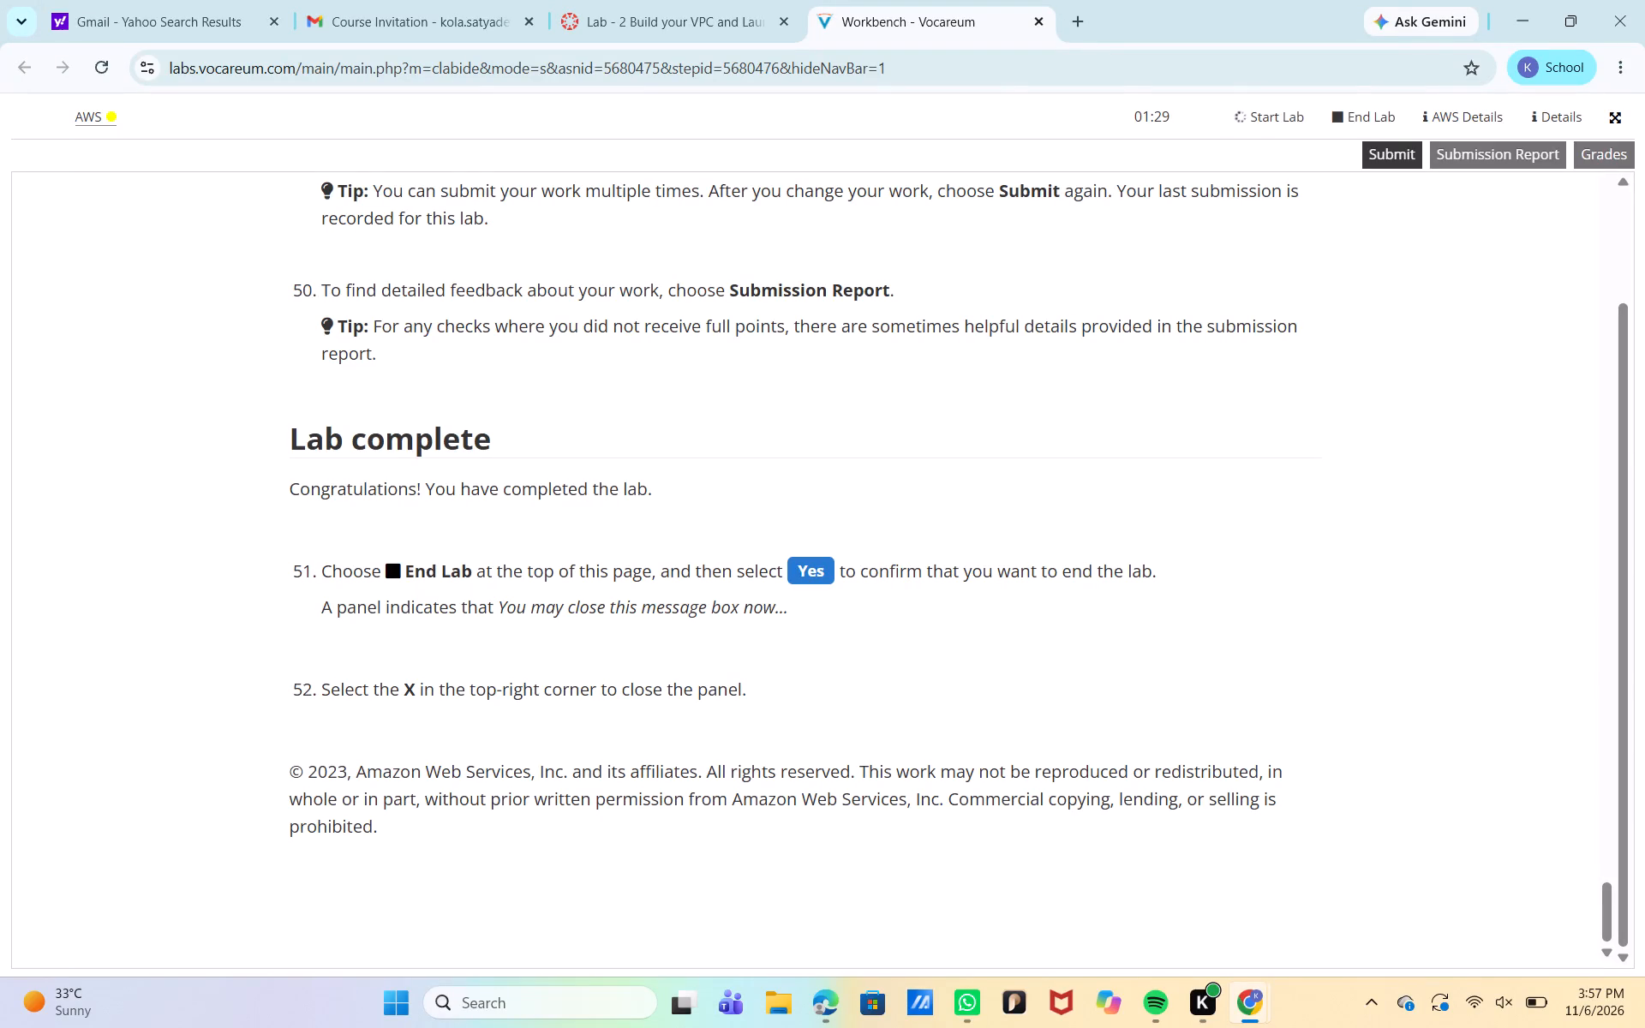
# Read through the Lab 2 instructions, including the overview, the infrastructure scenario, console access and the start of Task 1.
pyautogui.scroll(14, 774, 782)
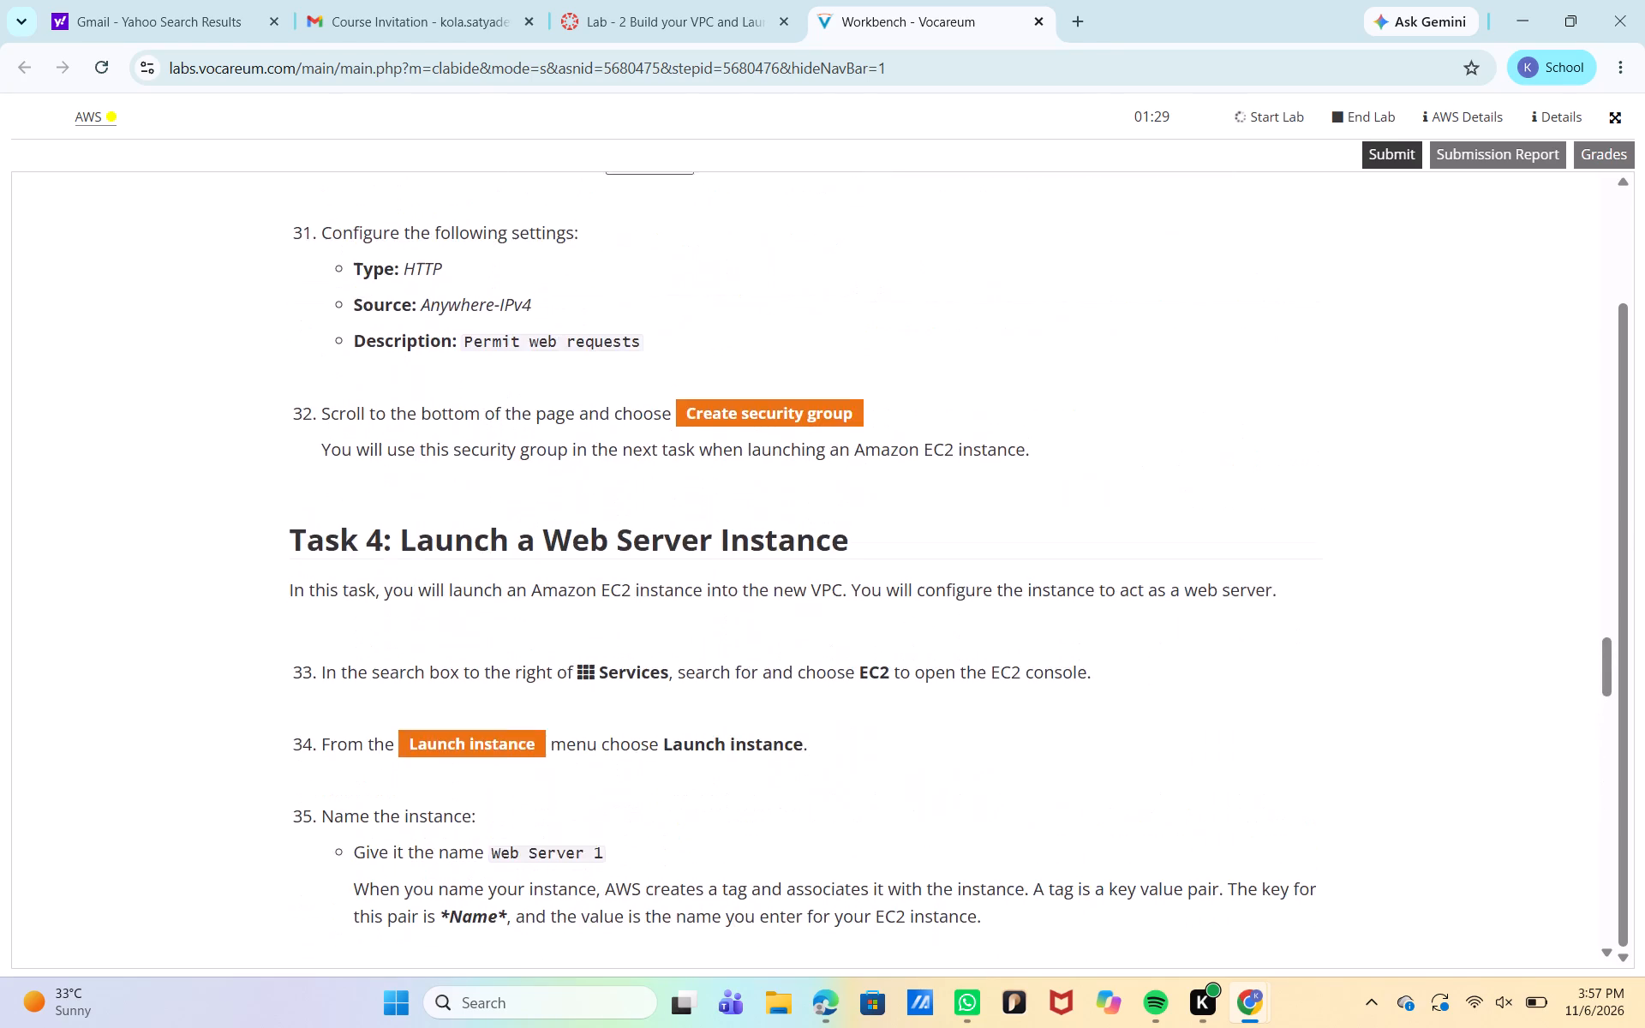
pyautogui.scroll(14, 774, 782)
pyautogui.scroll(8, 774, 782)
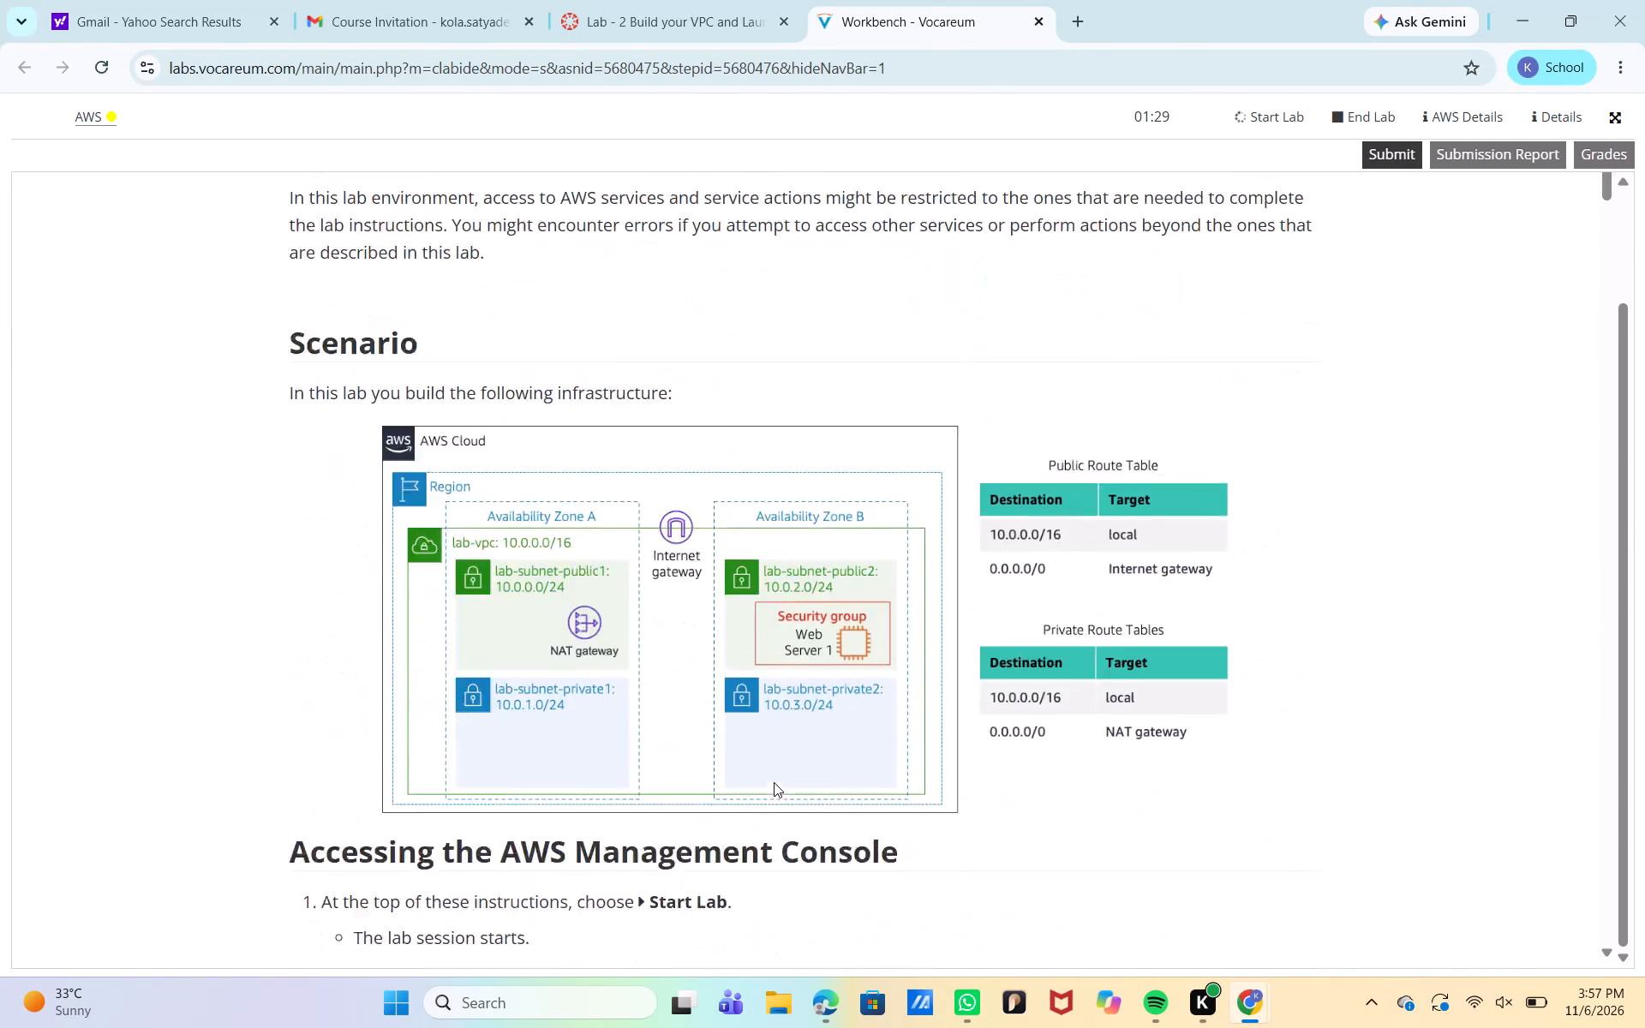
pyautogui.scroll(19, 774, 782)
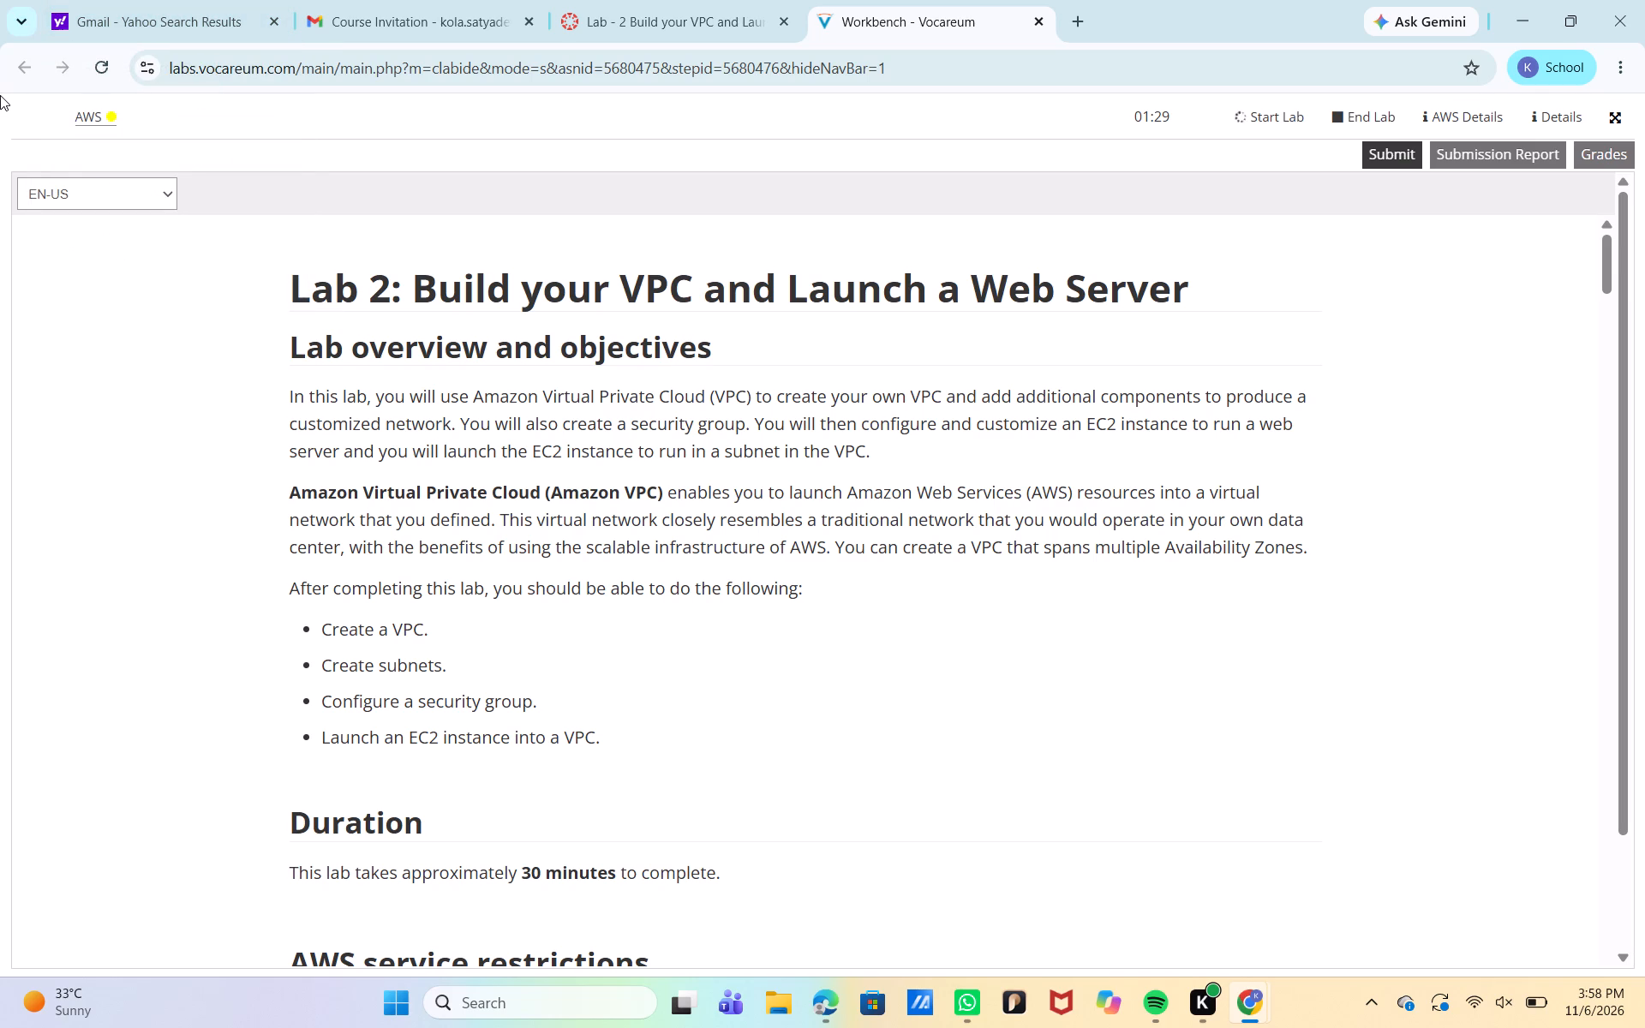
pyautogui.scroll(-2, 0, 95)
pyautogui.scroll(-3, 493, 572)
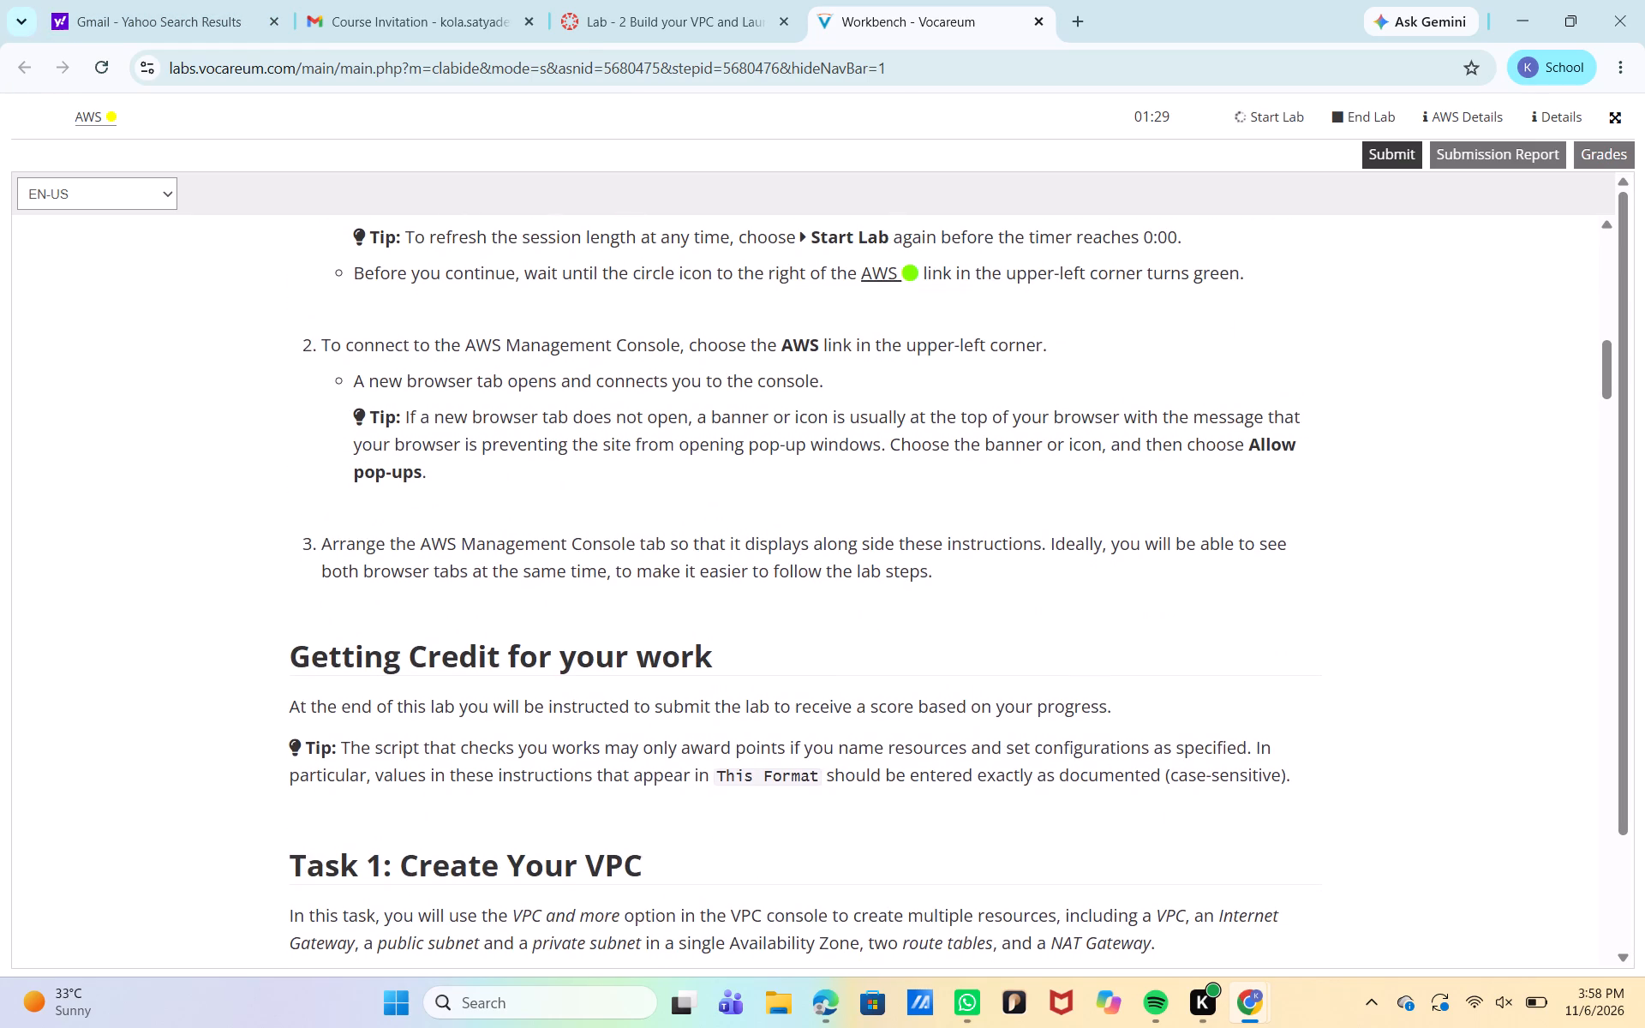
pyautogui.scroll(-2, 493, 572)
pyautogui.hscroll(1, 493, 572)
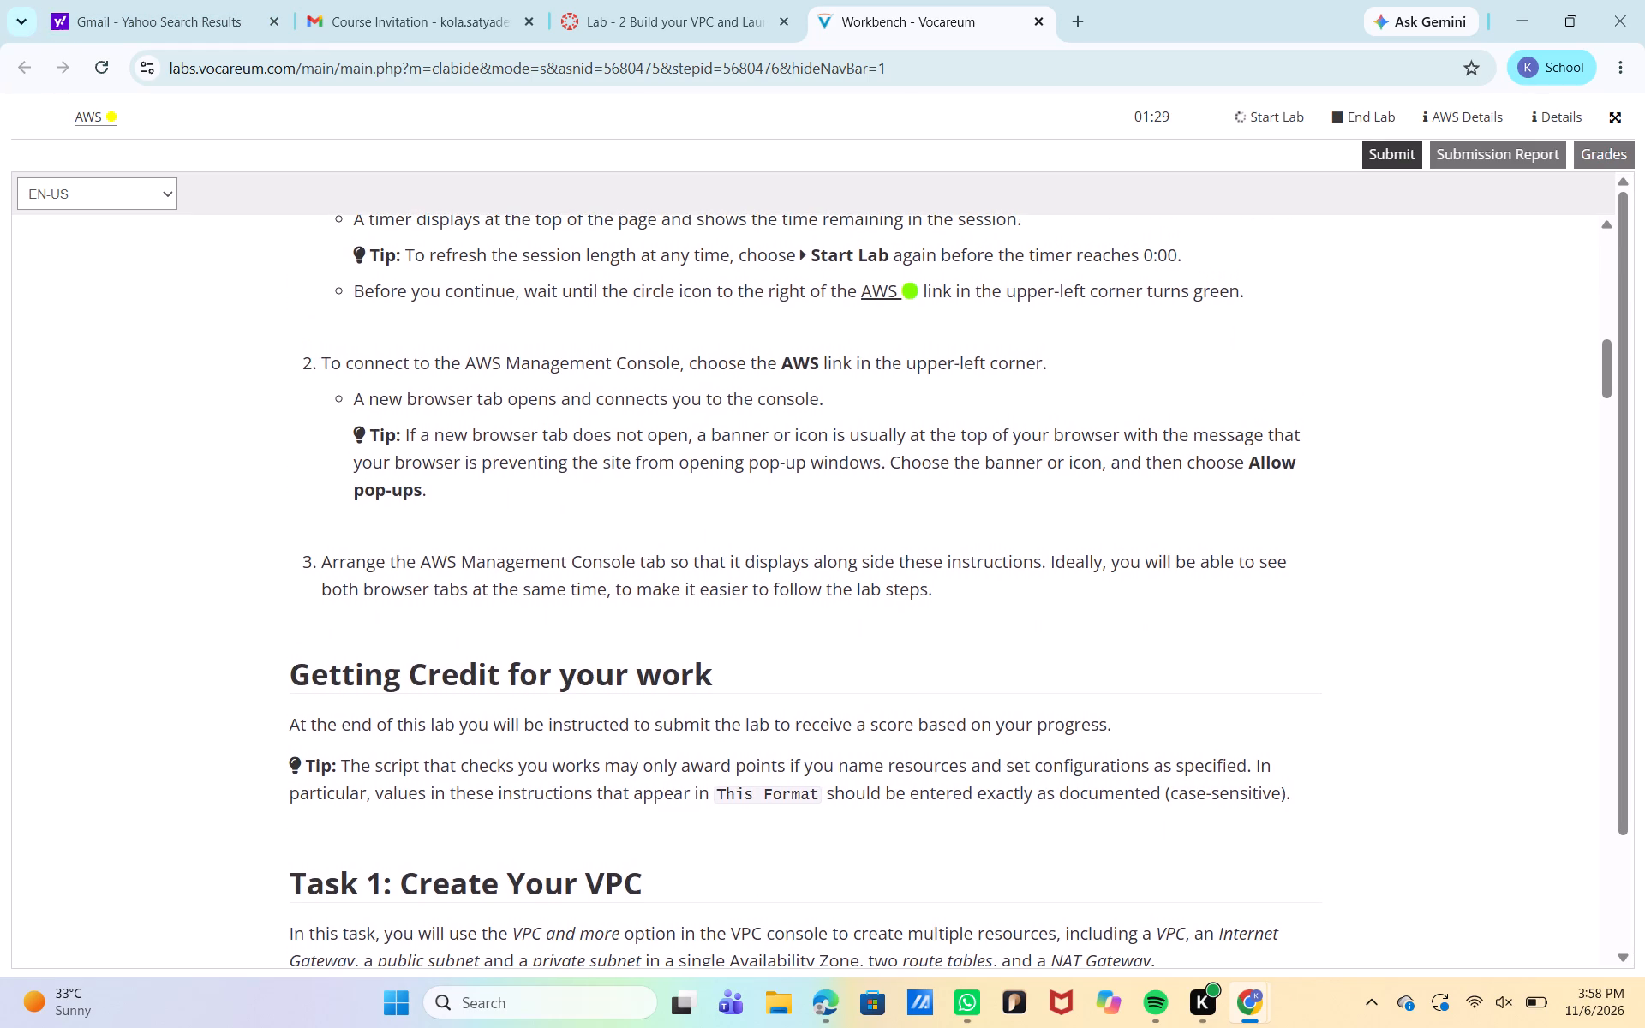
pyautogui.hscroll(2, 493, 572)
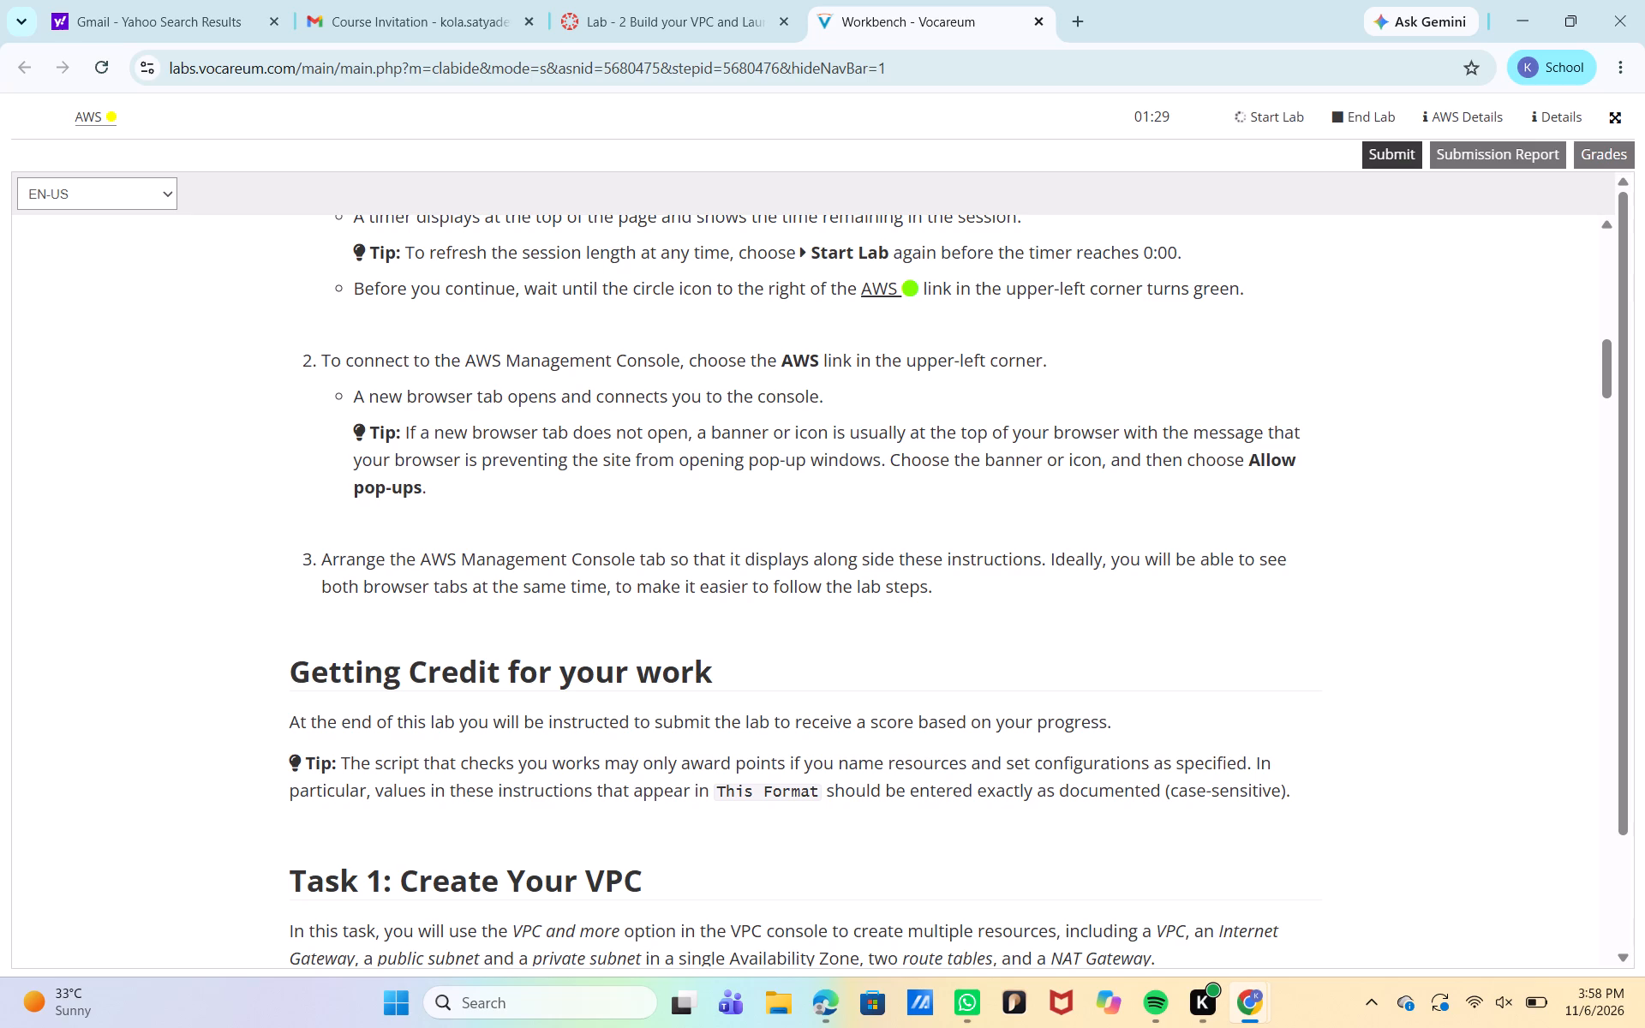
pyautogui.hscroll(1, 493, 572)
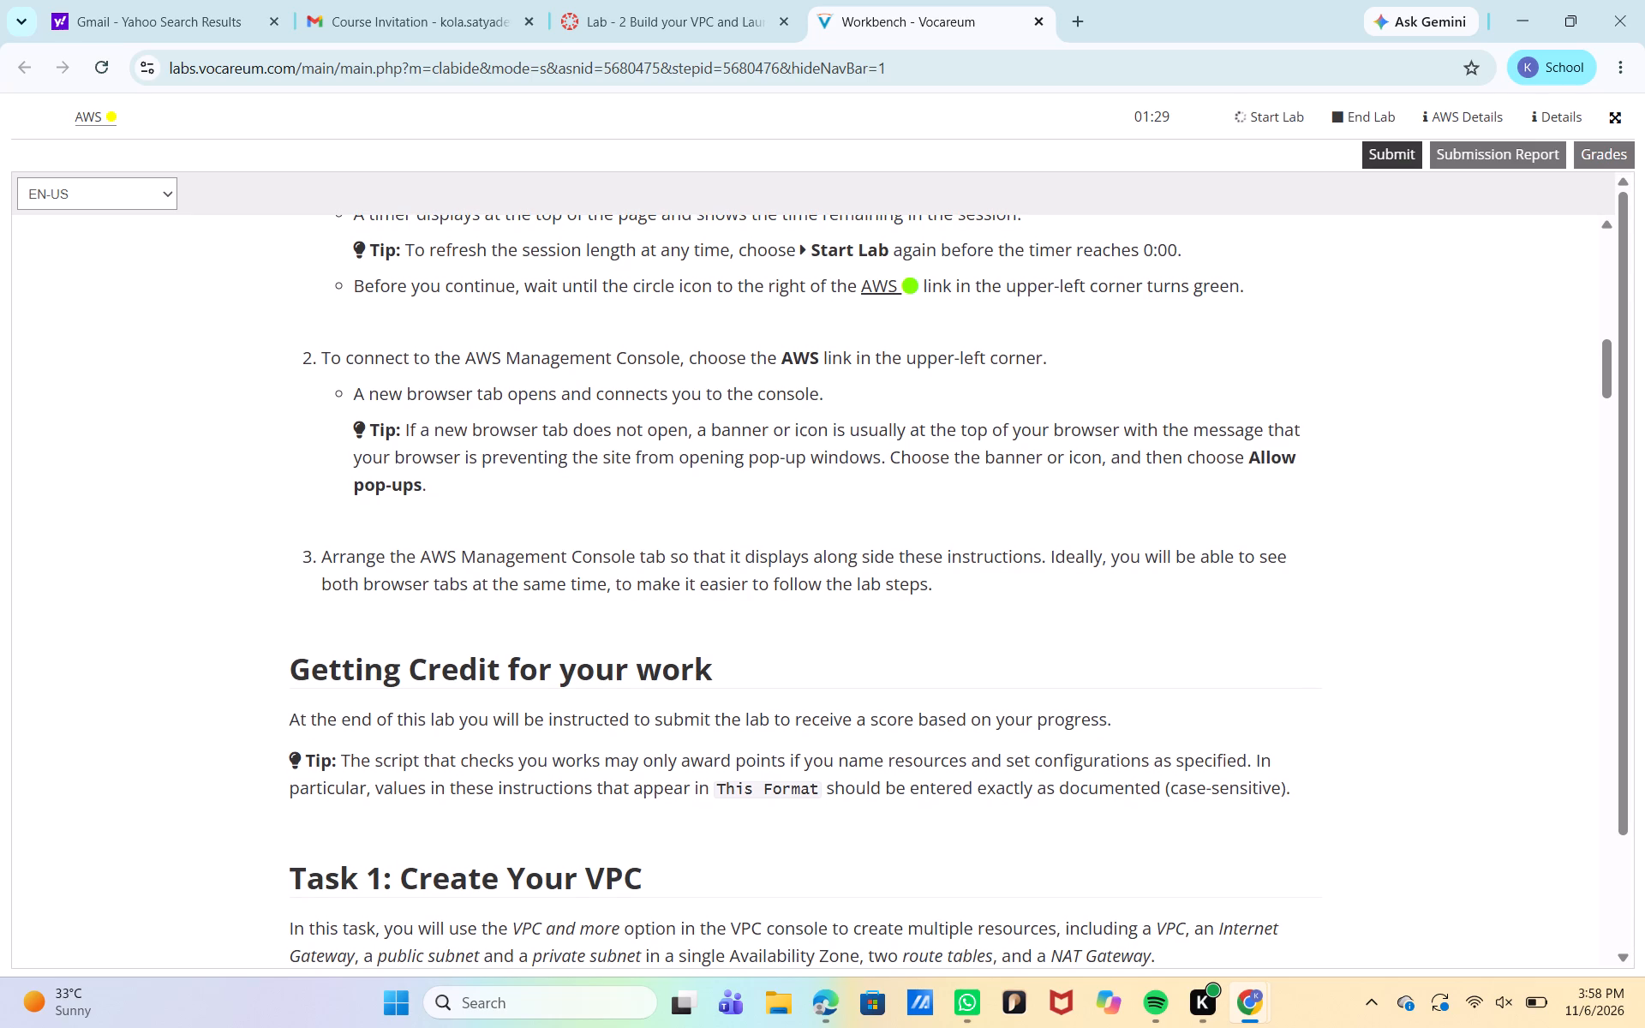
pyautogui.hscroll(1, 493, 572)
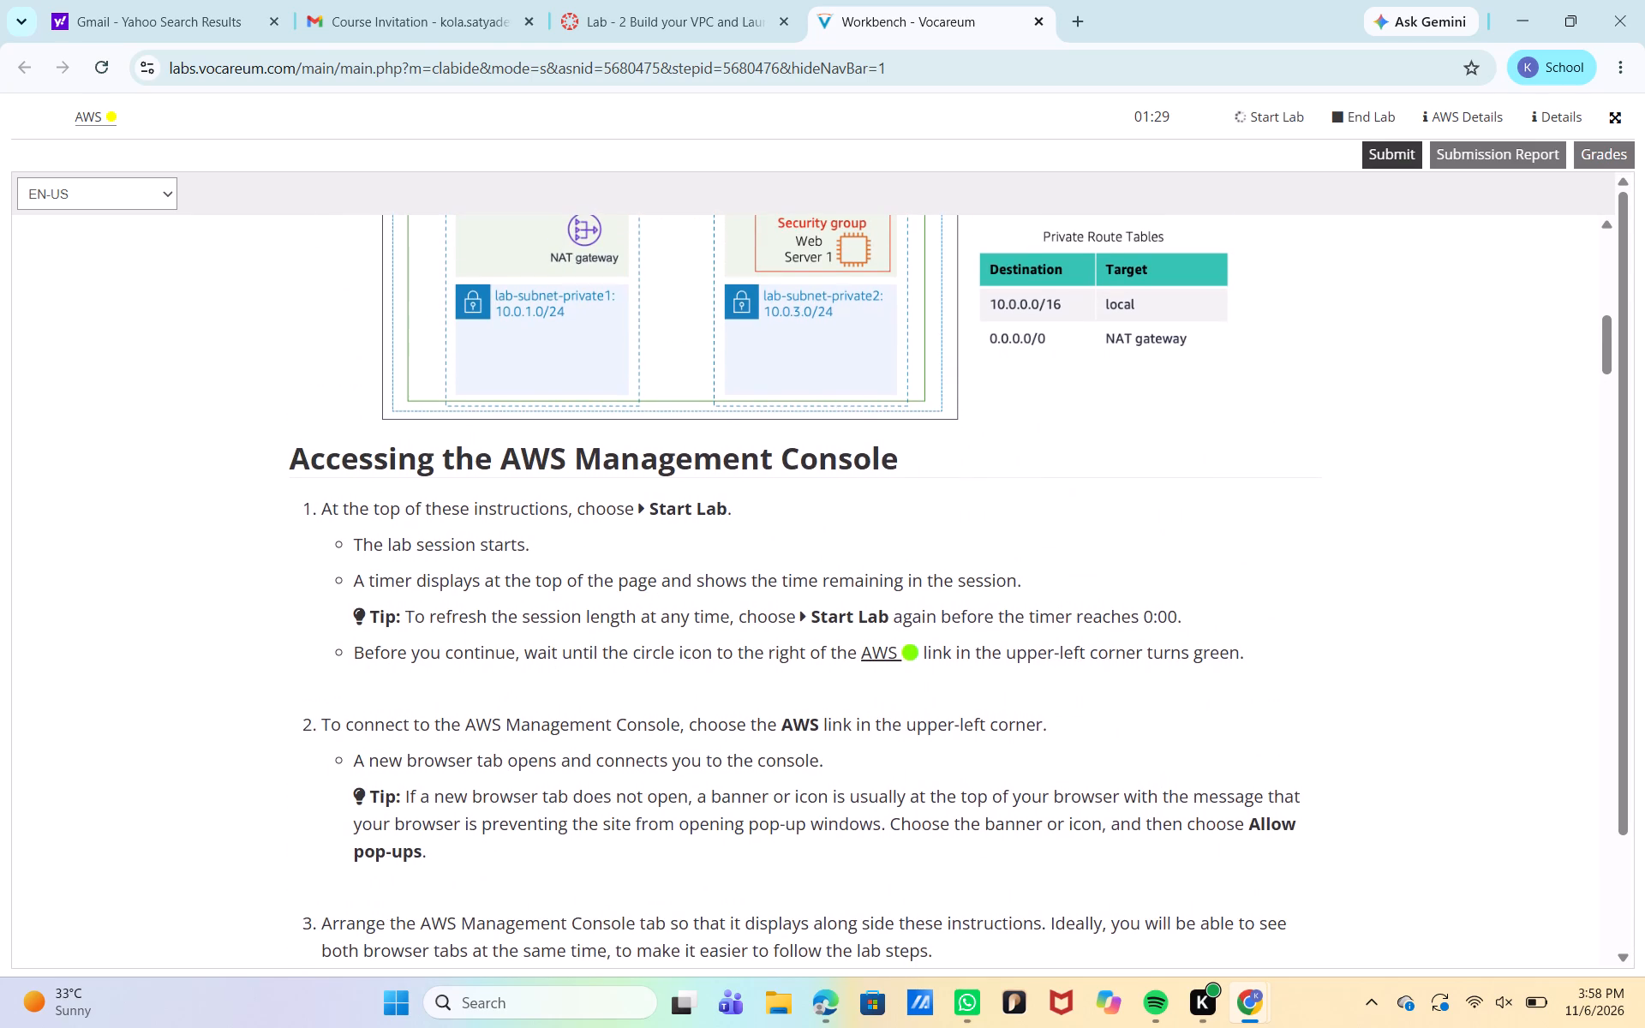
pyautogui.hscroll(1, 493, 572)
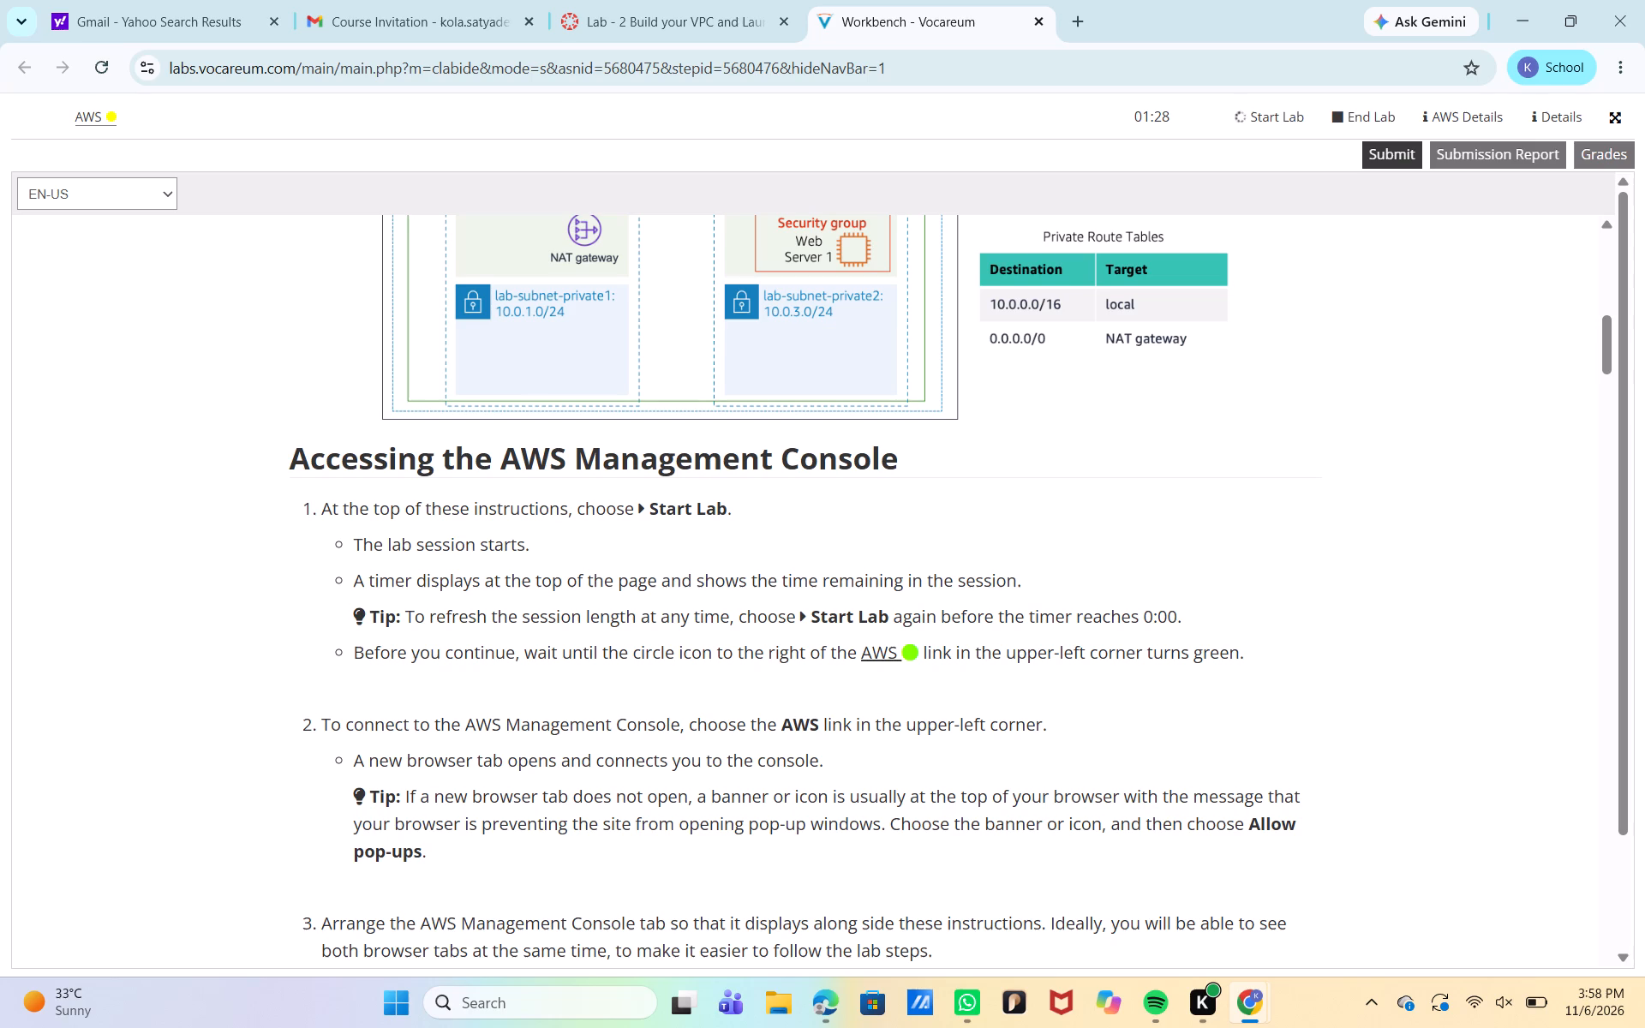
pyautogui.hscroll(1, 493, 572)
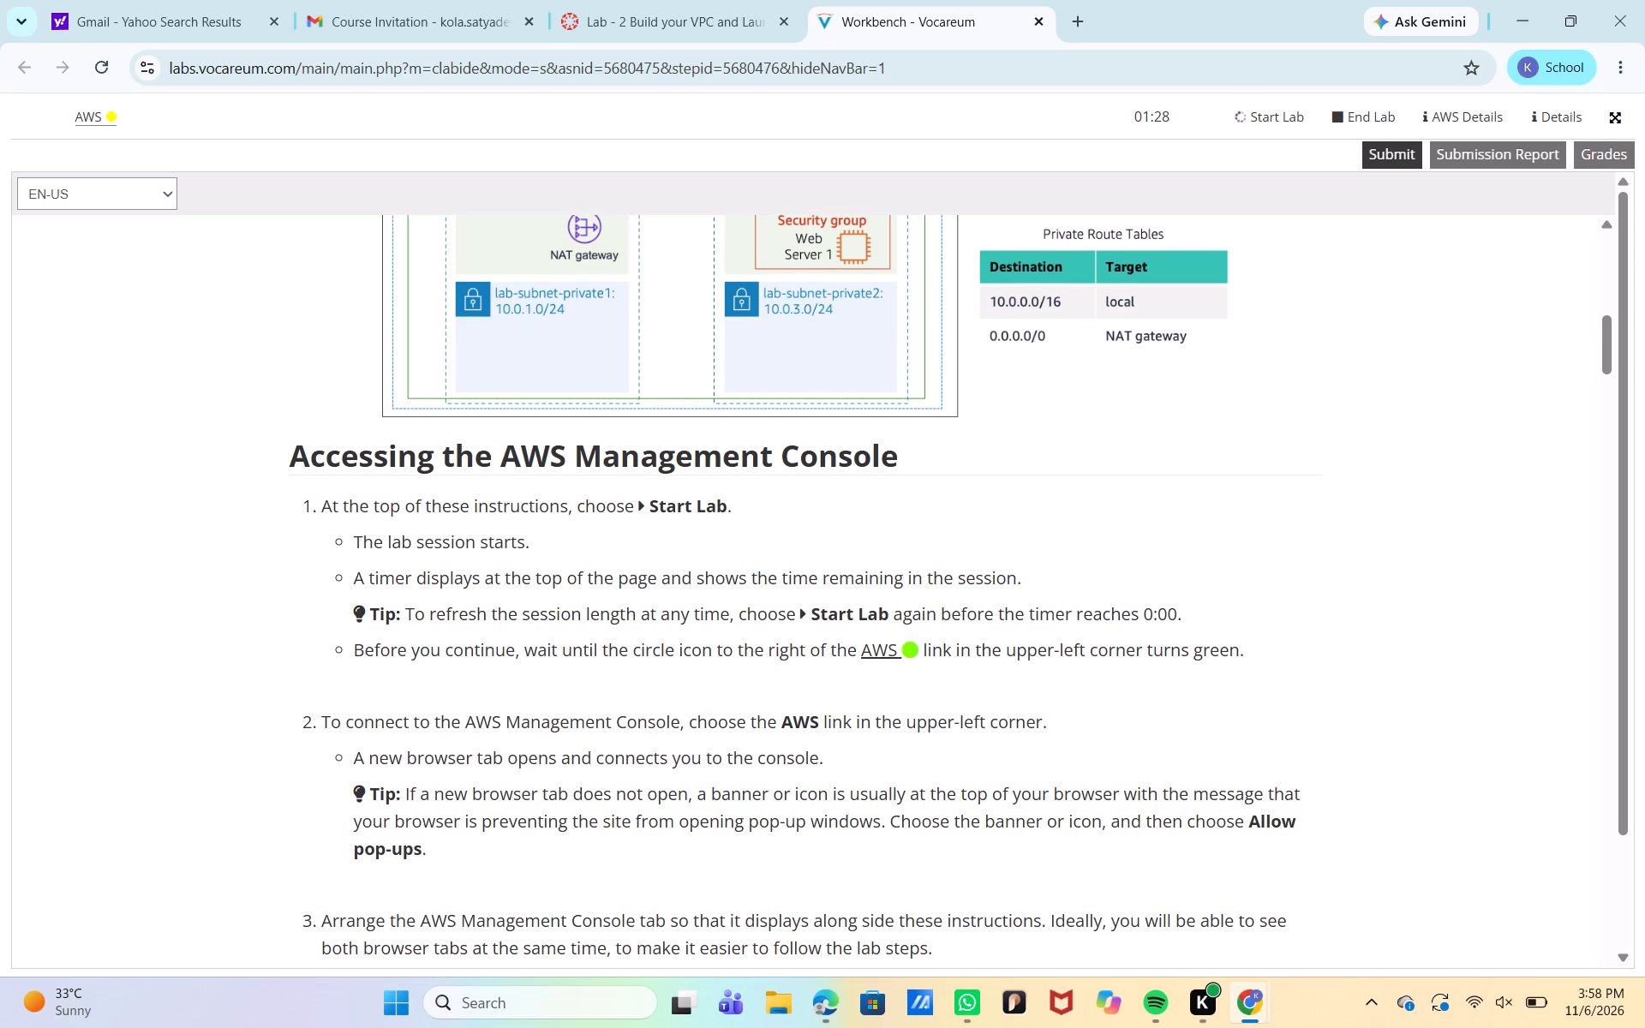
pyautogui.hscroll(1, 493, 572)
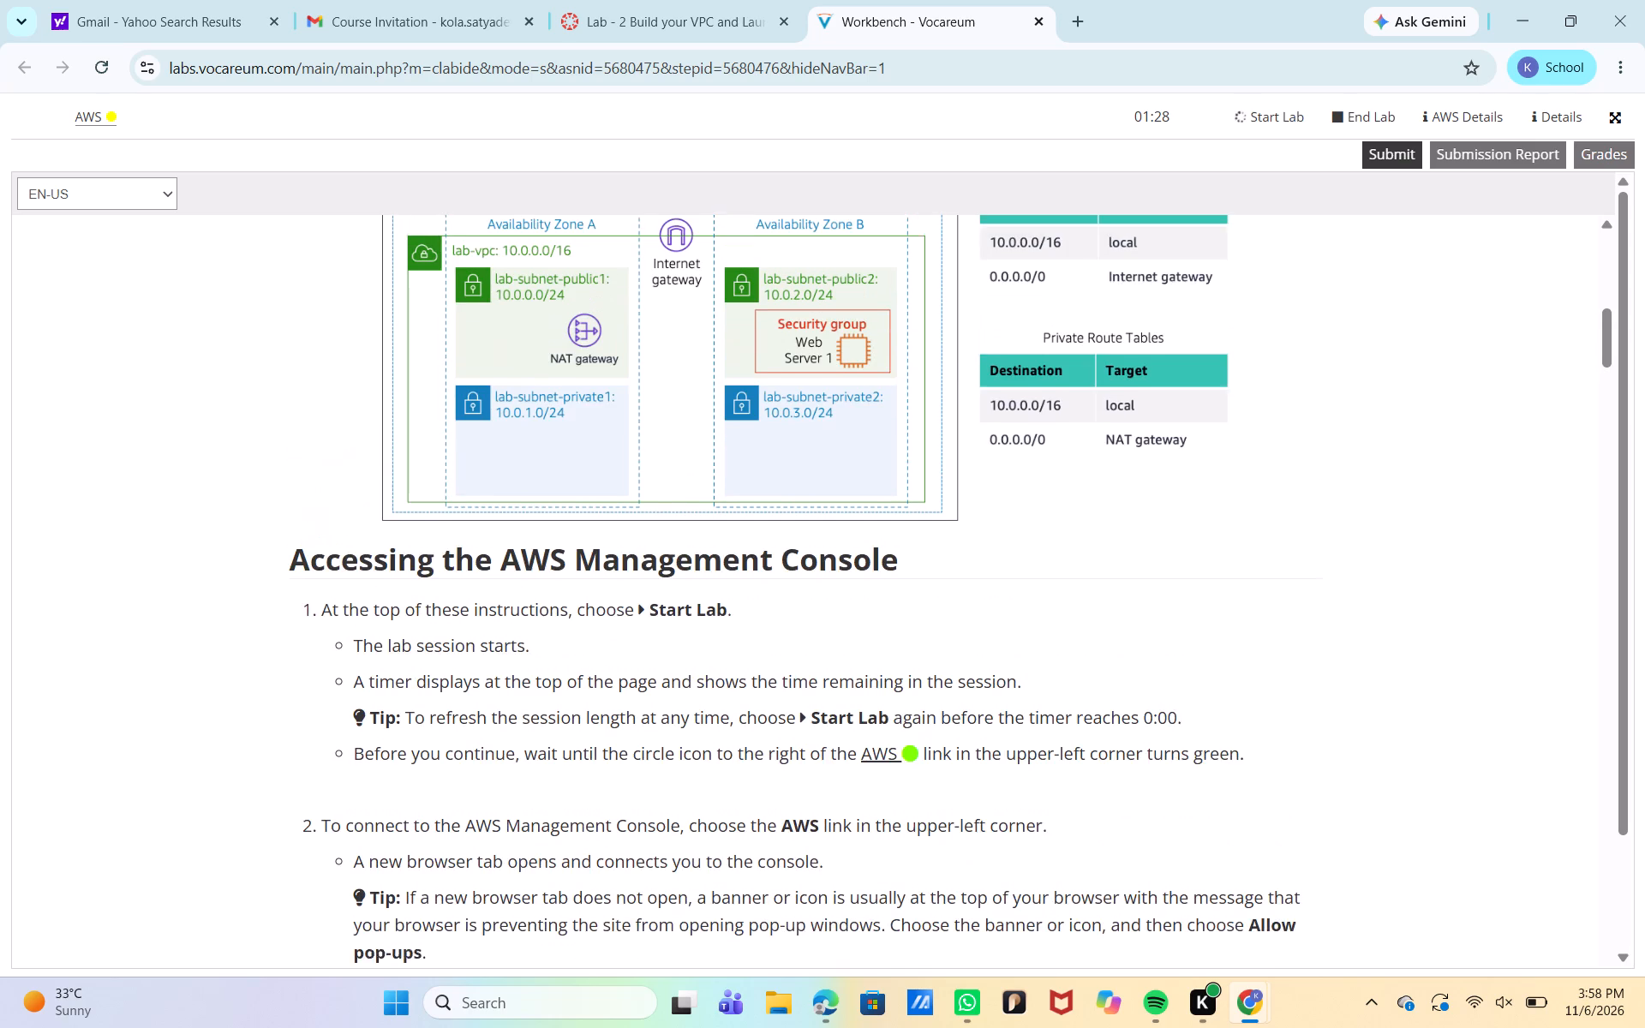
pyautogui.hscroll(1, 493, 572)
pyautogui.scroll(-1, 493, 572)
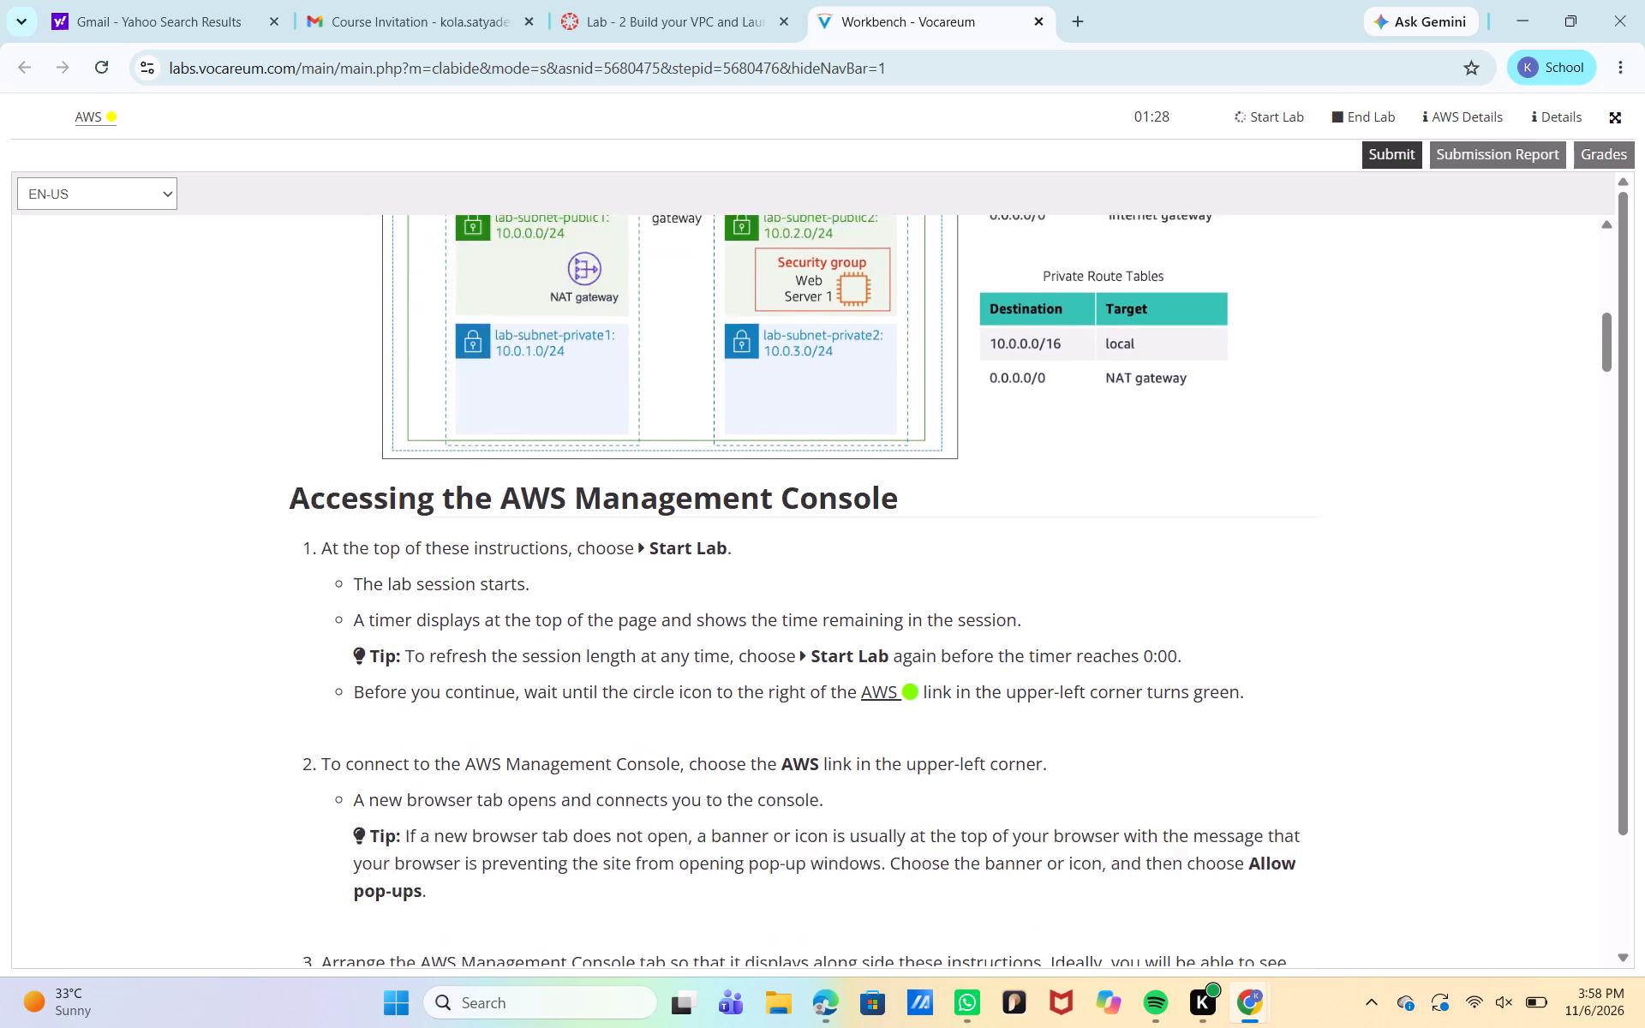
pyautogui.scroll(-2, 493, 572)
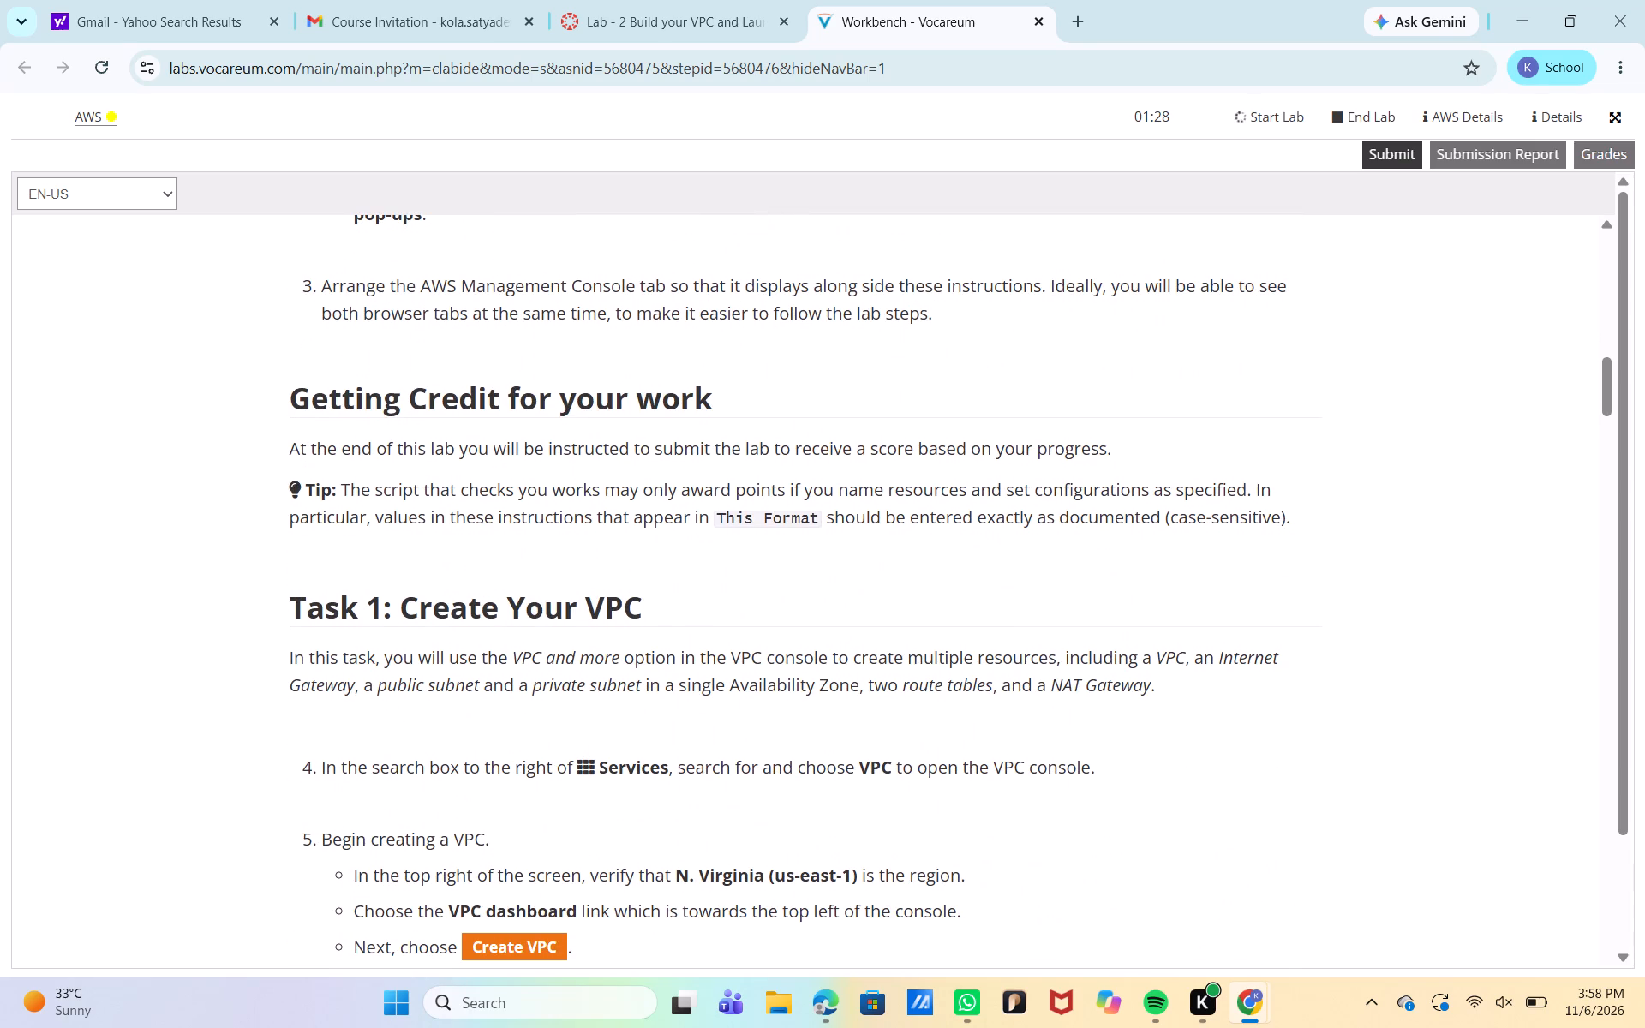
pyautogui.scroll(-1, 493, 572)
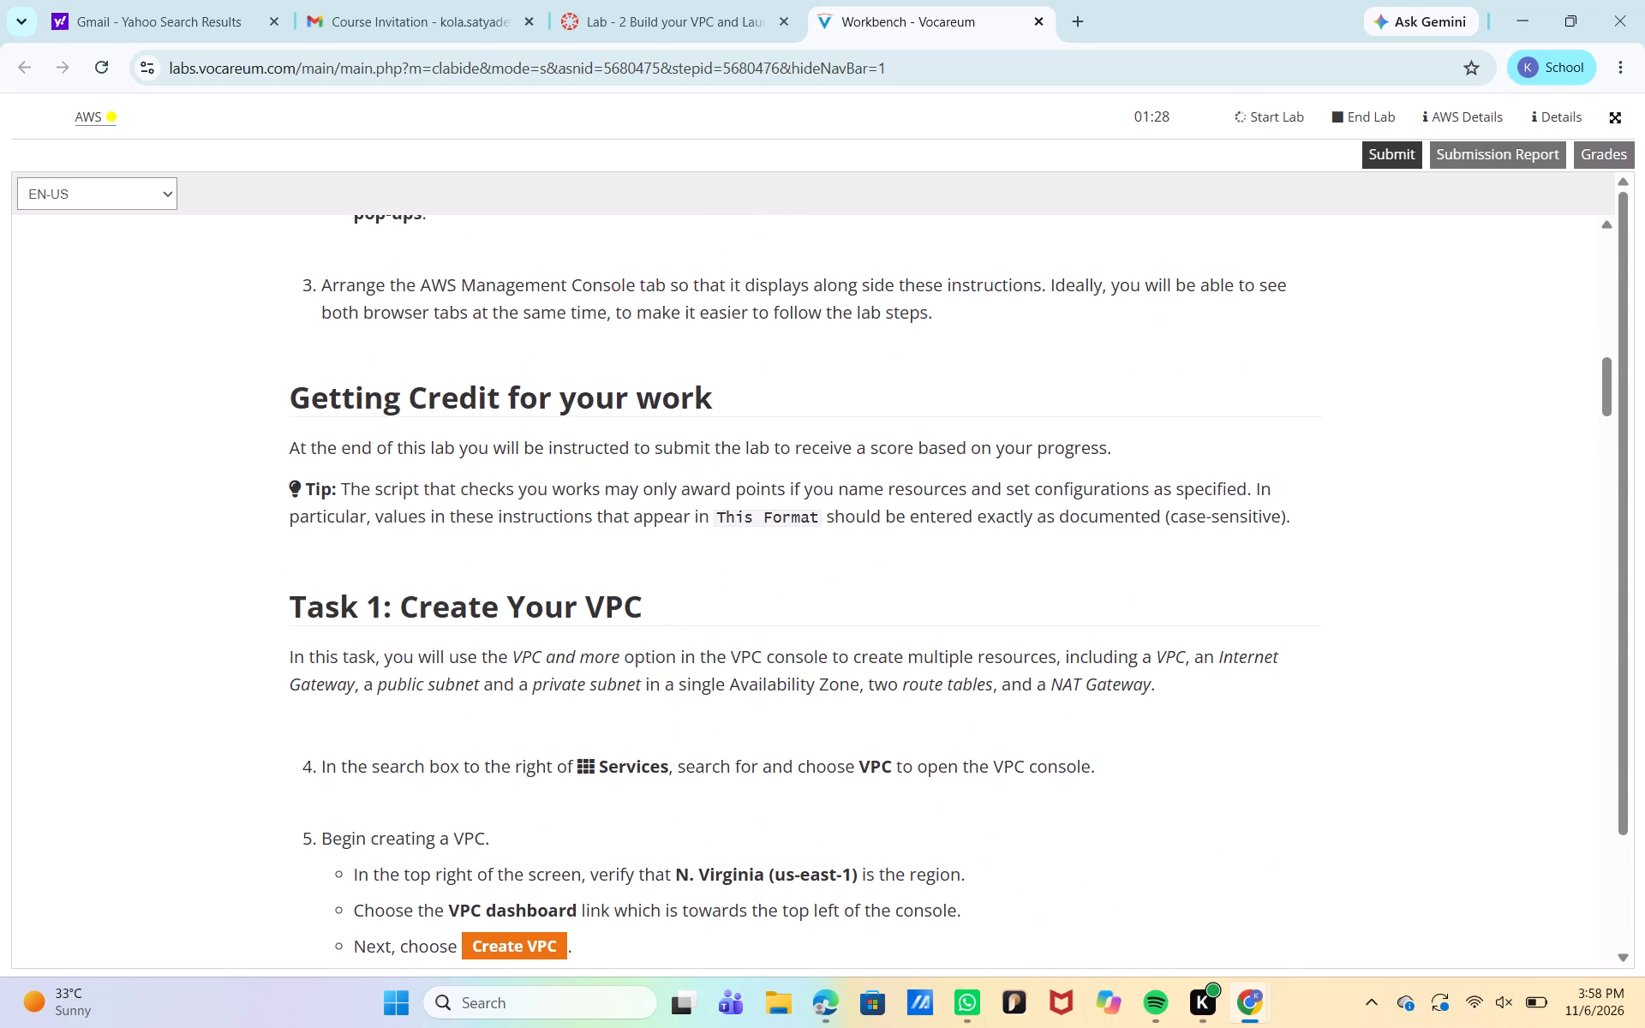
pyautogui.scroll(-1, 493, 572)
pyautogui.scroll(17, 493, 572)
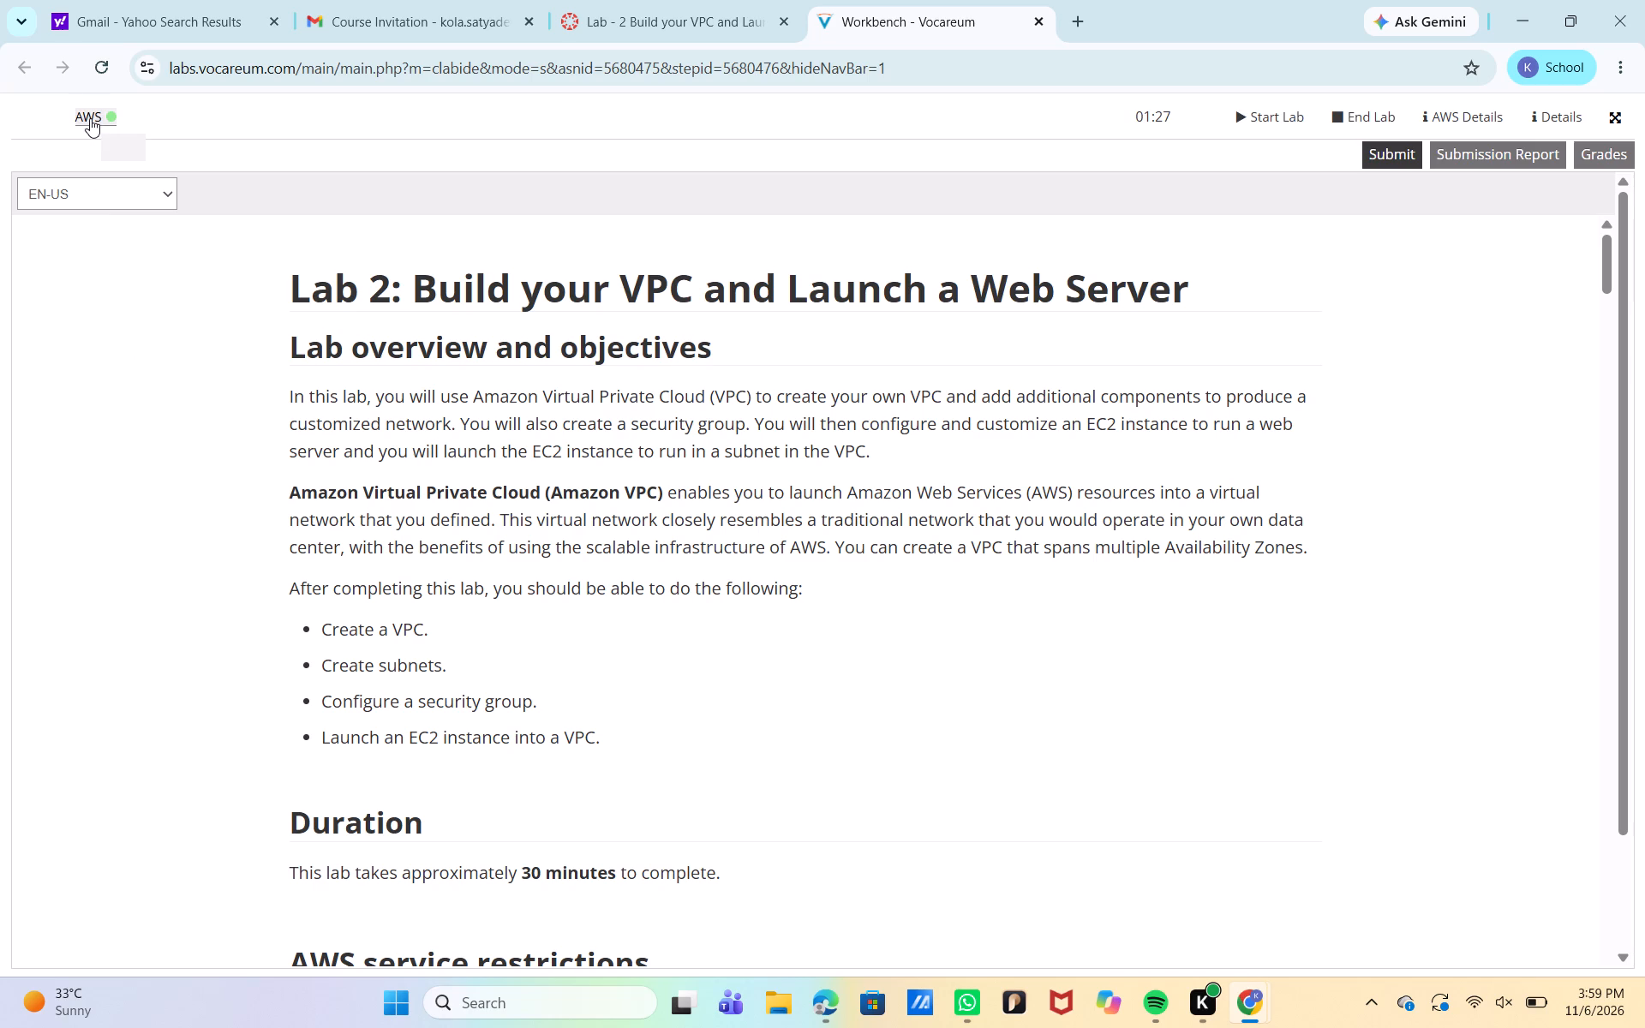
# Open the AWS Management Console from the lab page, logging out of the other AWS account first.
pyautogui.click(90, 118)
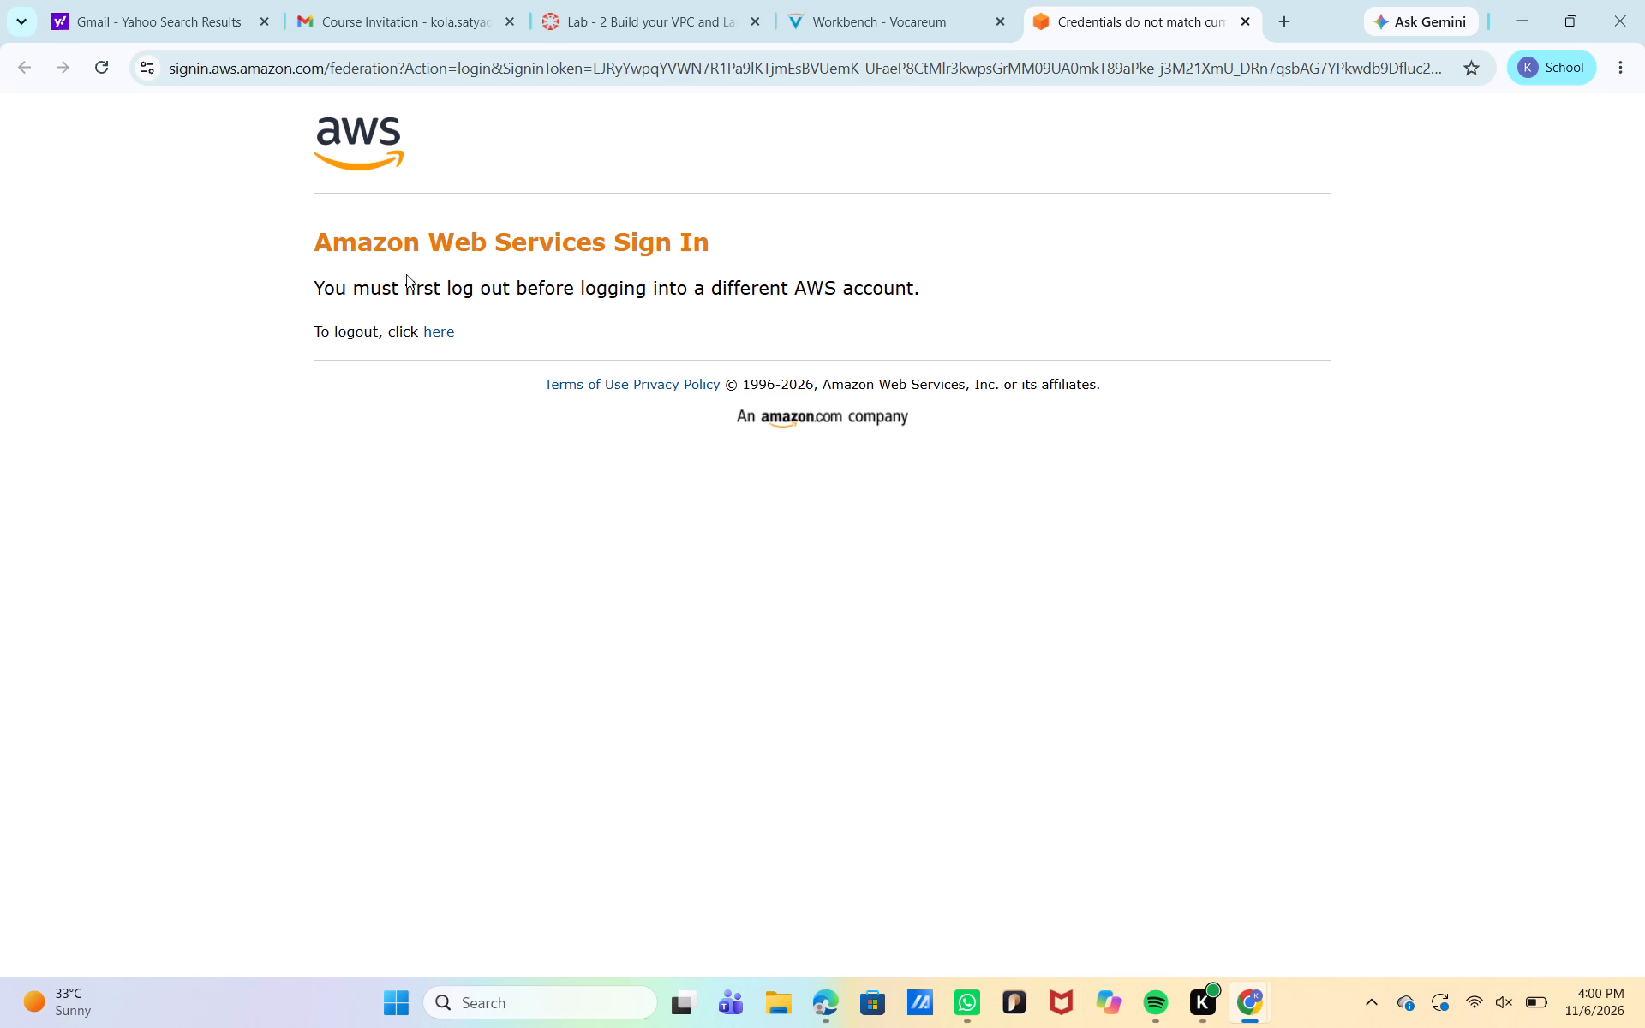
pyautogui.click(440, 338)
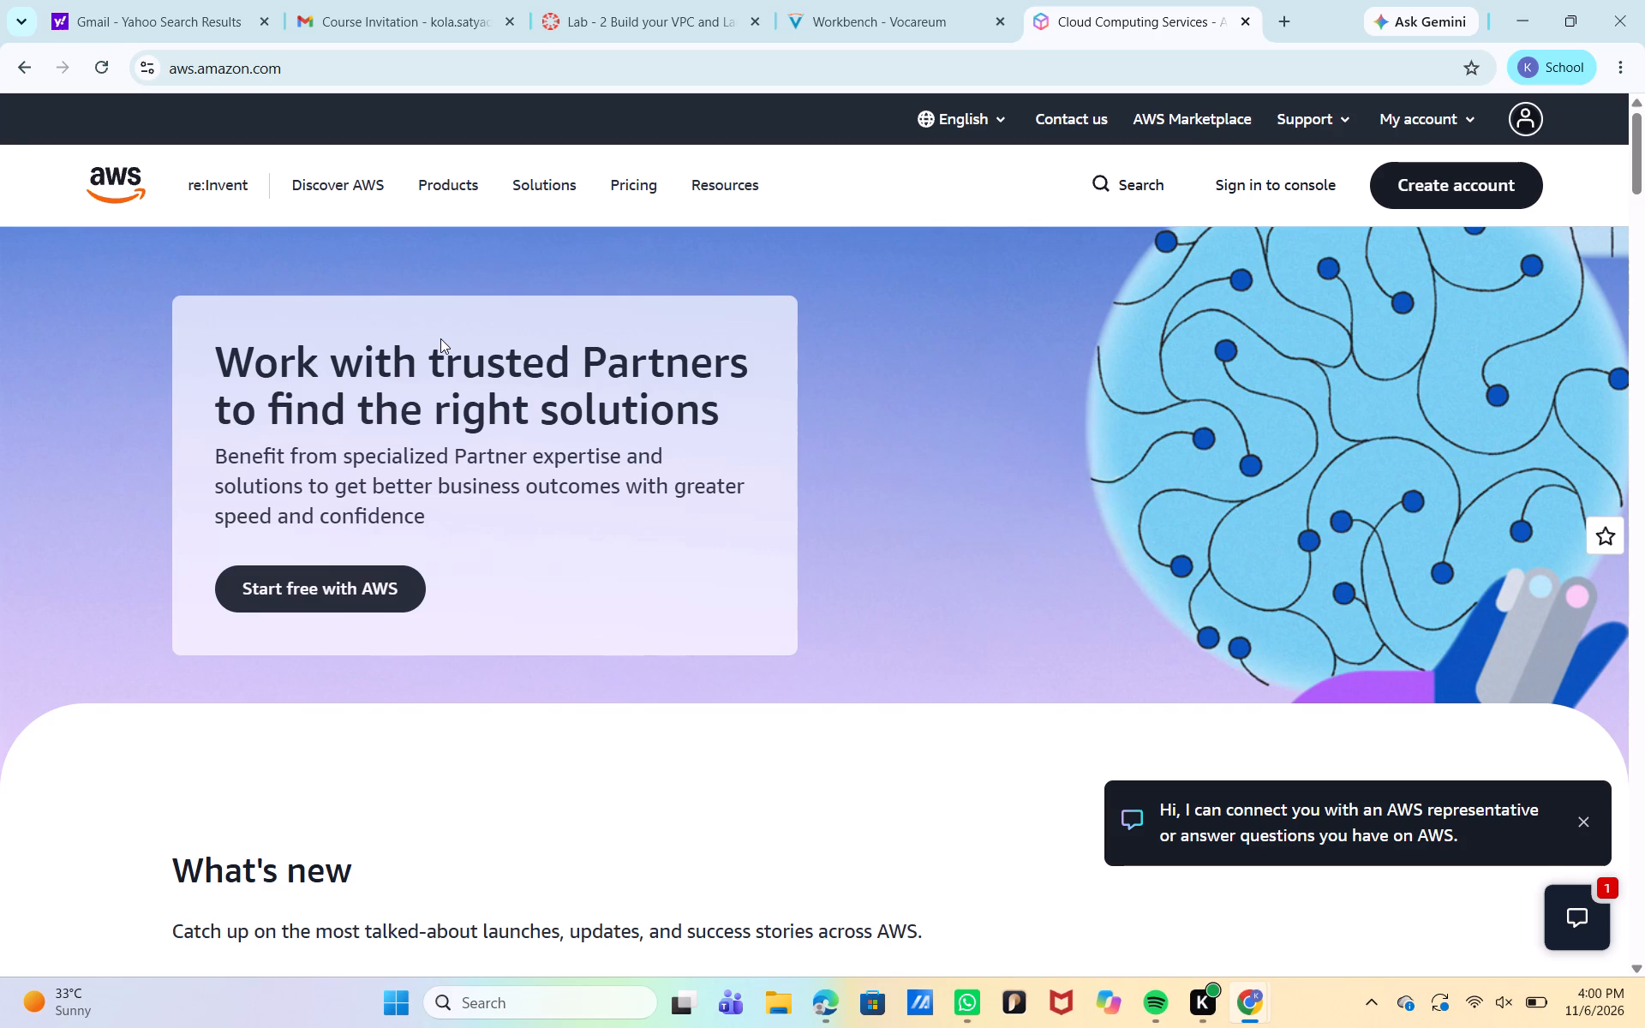
pyautogui.click(1250, 24)
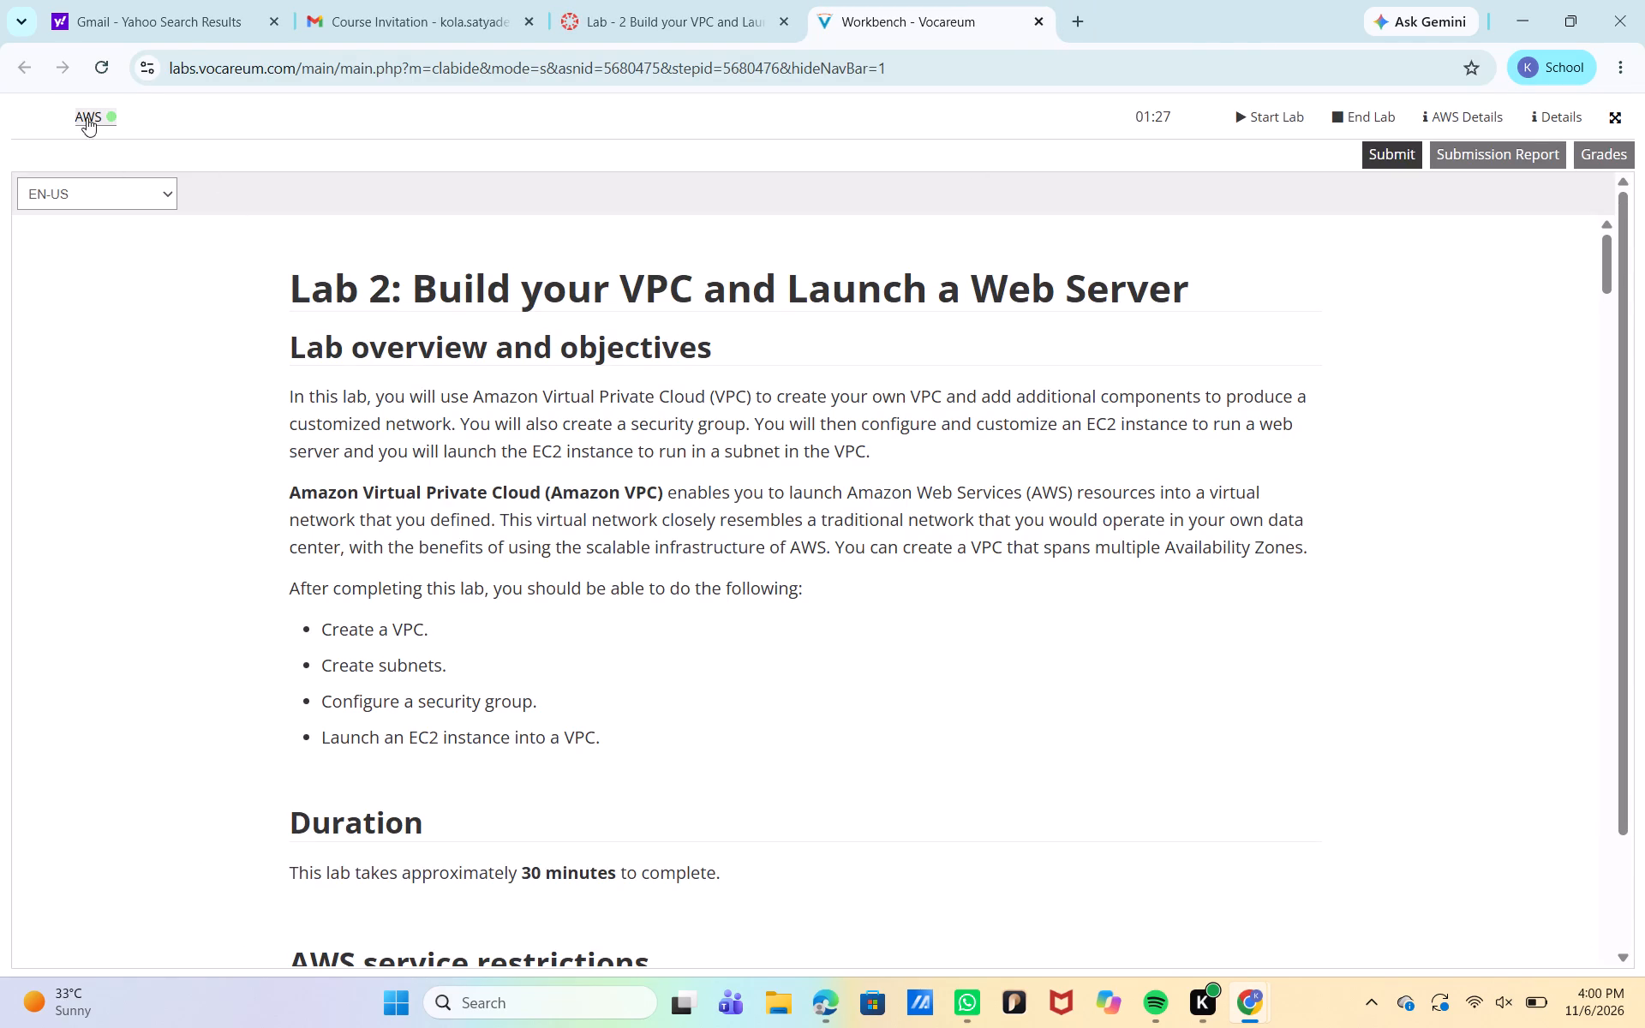
pyautogui.moveTo(104, 99); pyautogui.dragTo(106, 117)
pyautogui.click(106, 117)
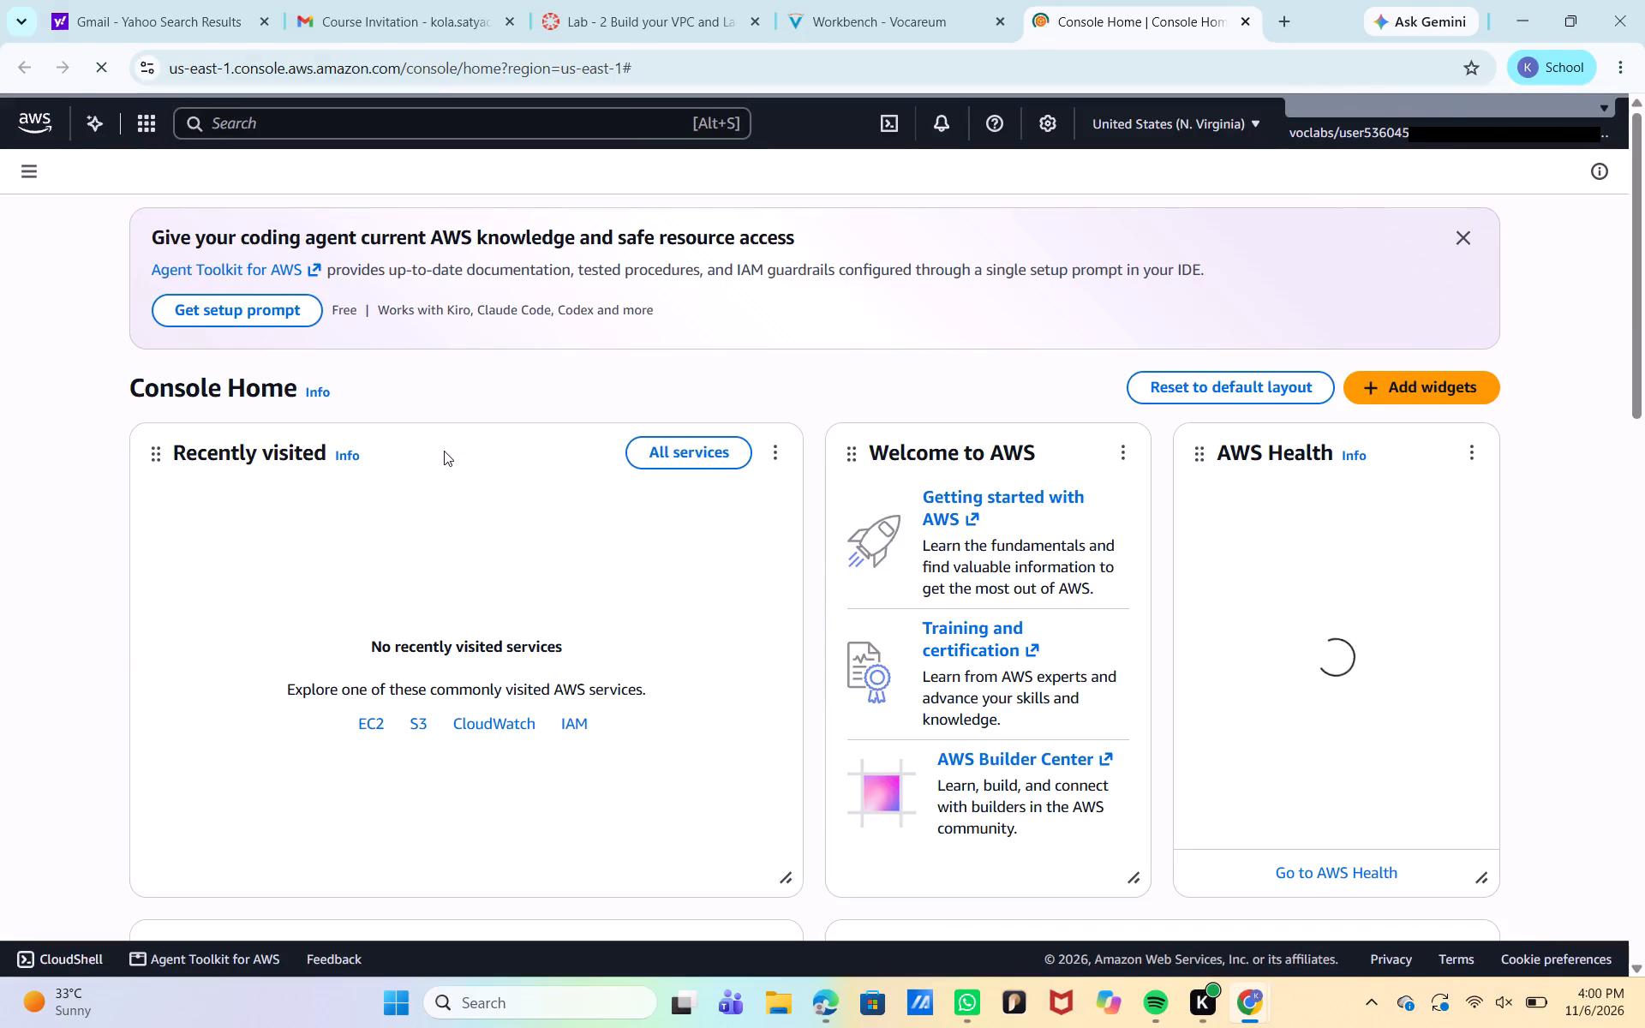
# Search the AWS services for vpc and open the VPC console.
pyautogui.click(538, 200)
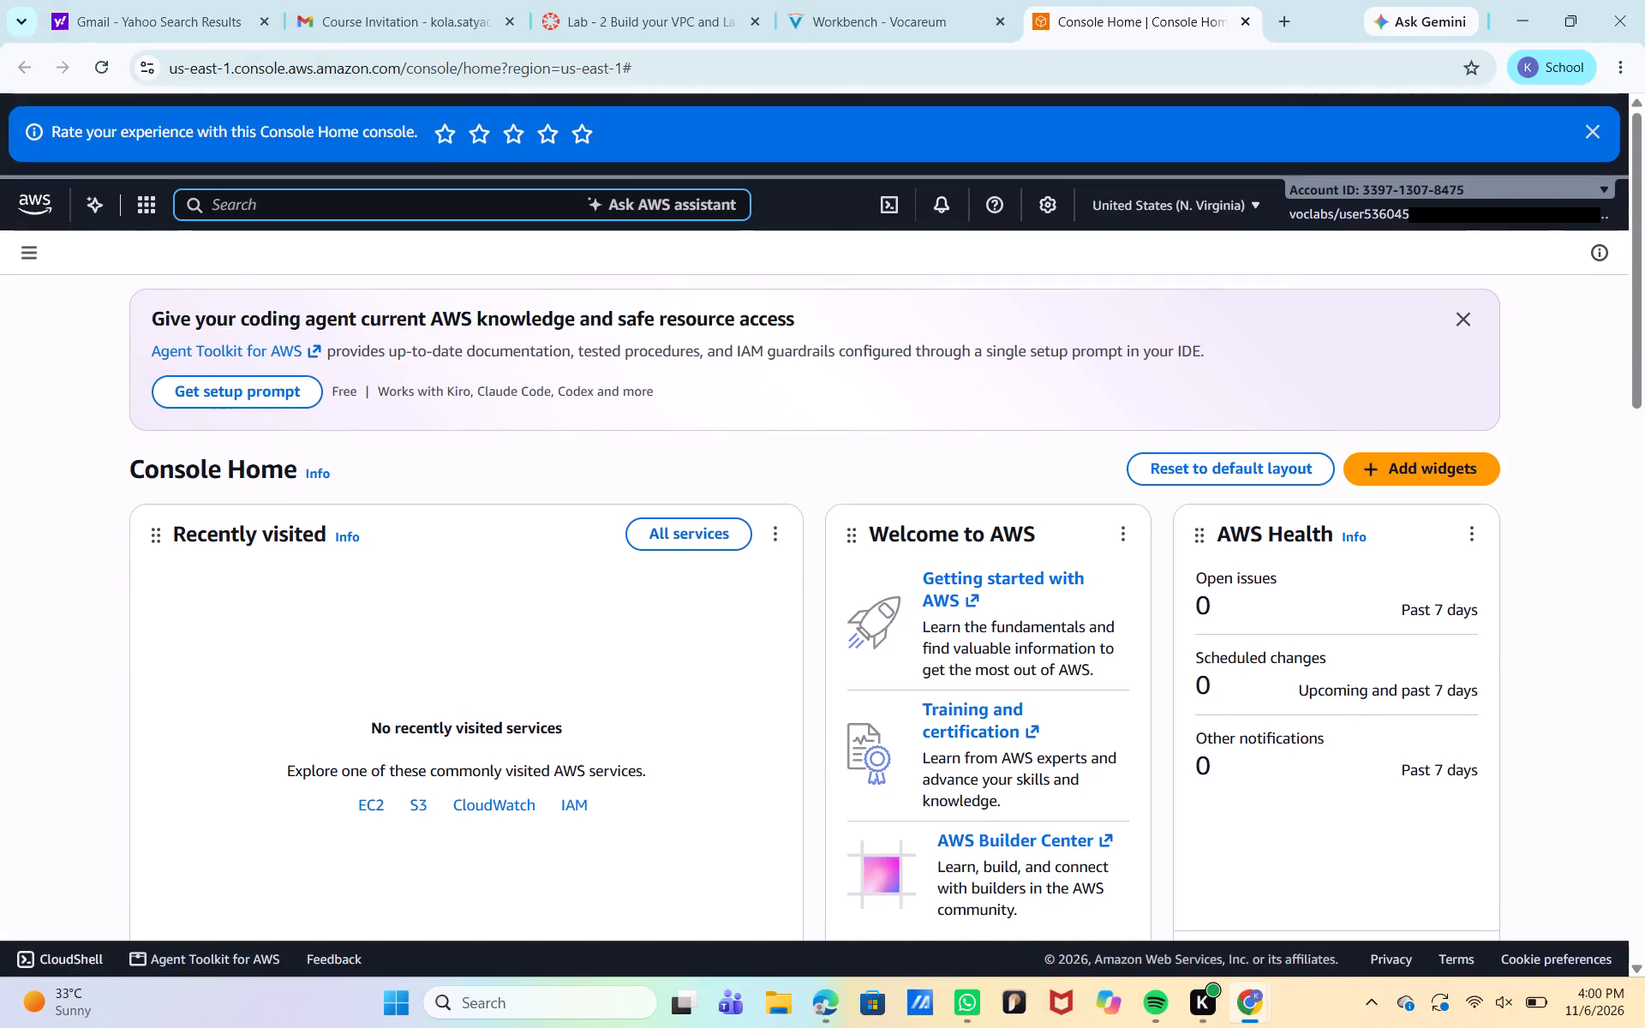
pyautogui.write('vp')
pyautogui.press('c')
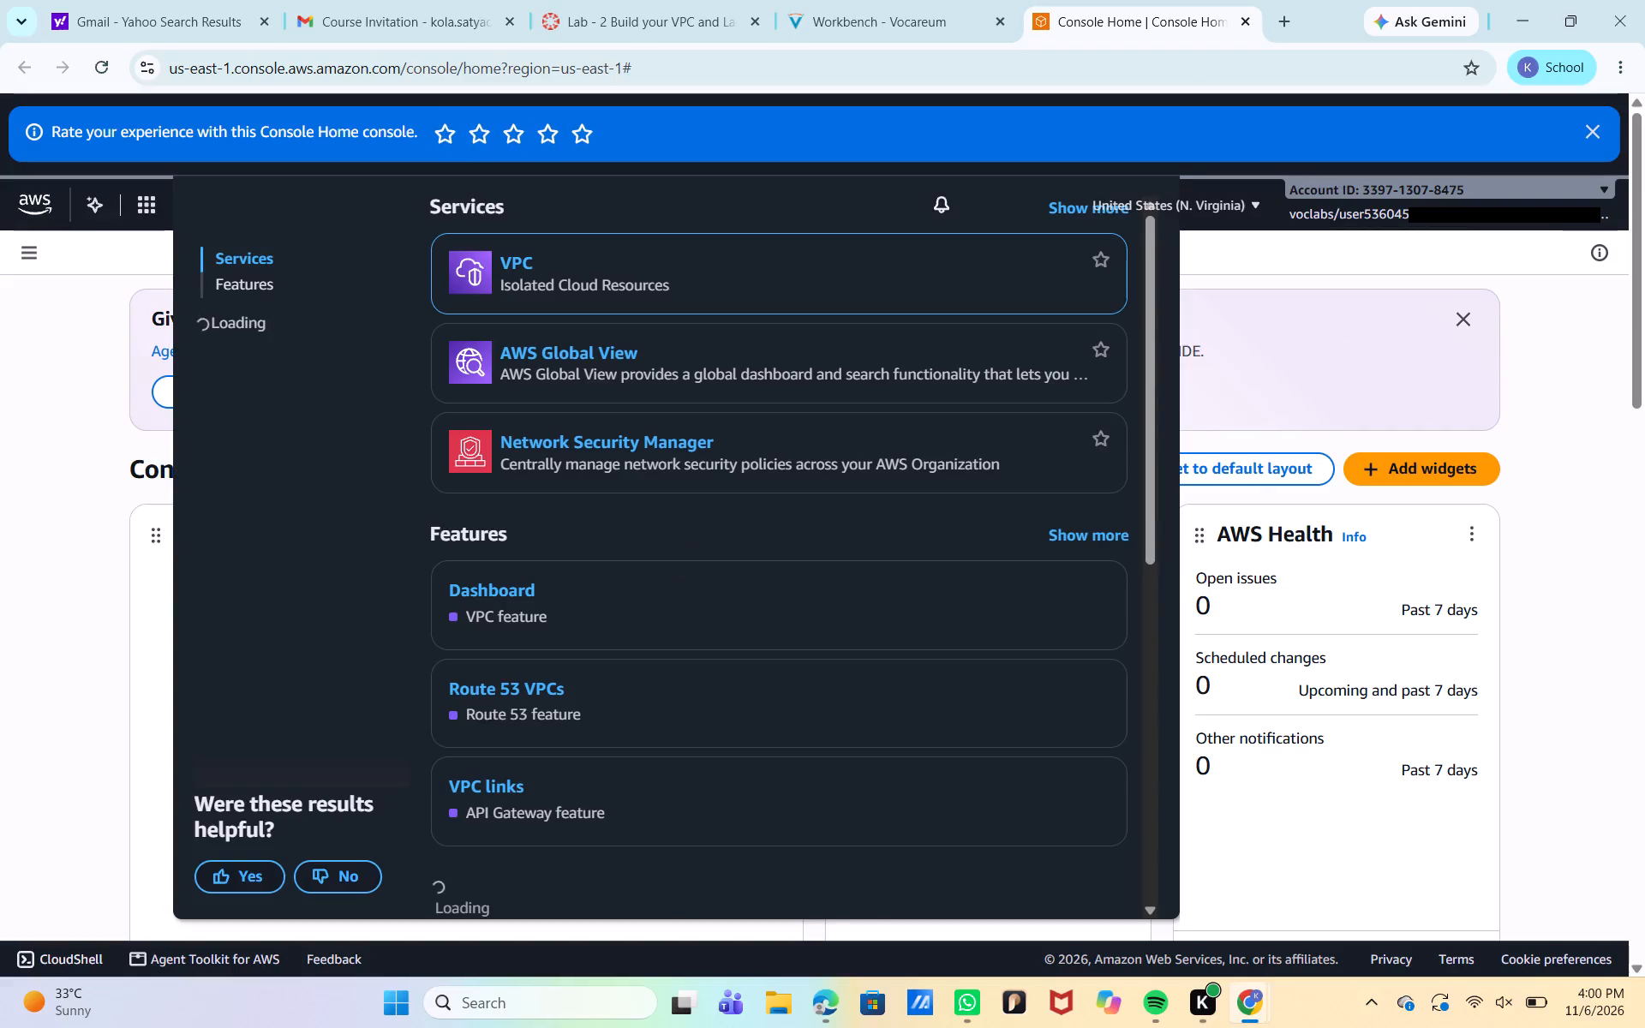
pyautogui.click(514, 259)
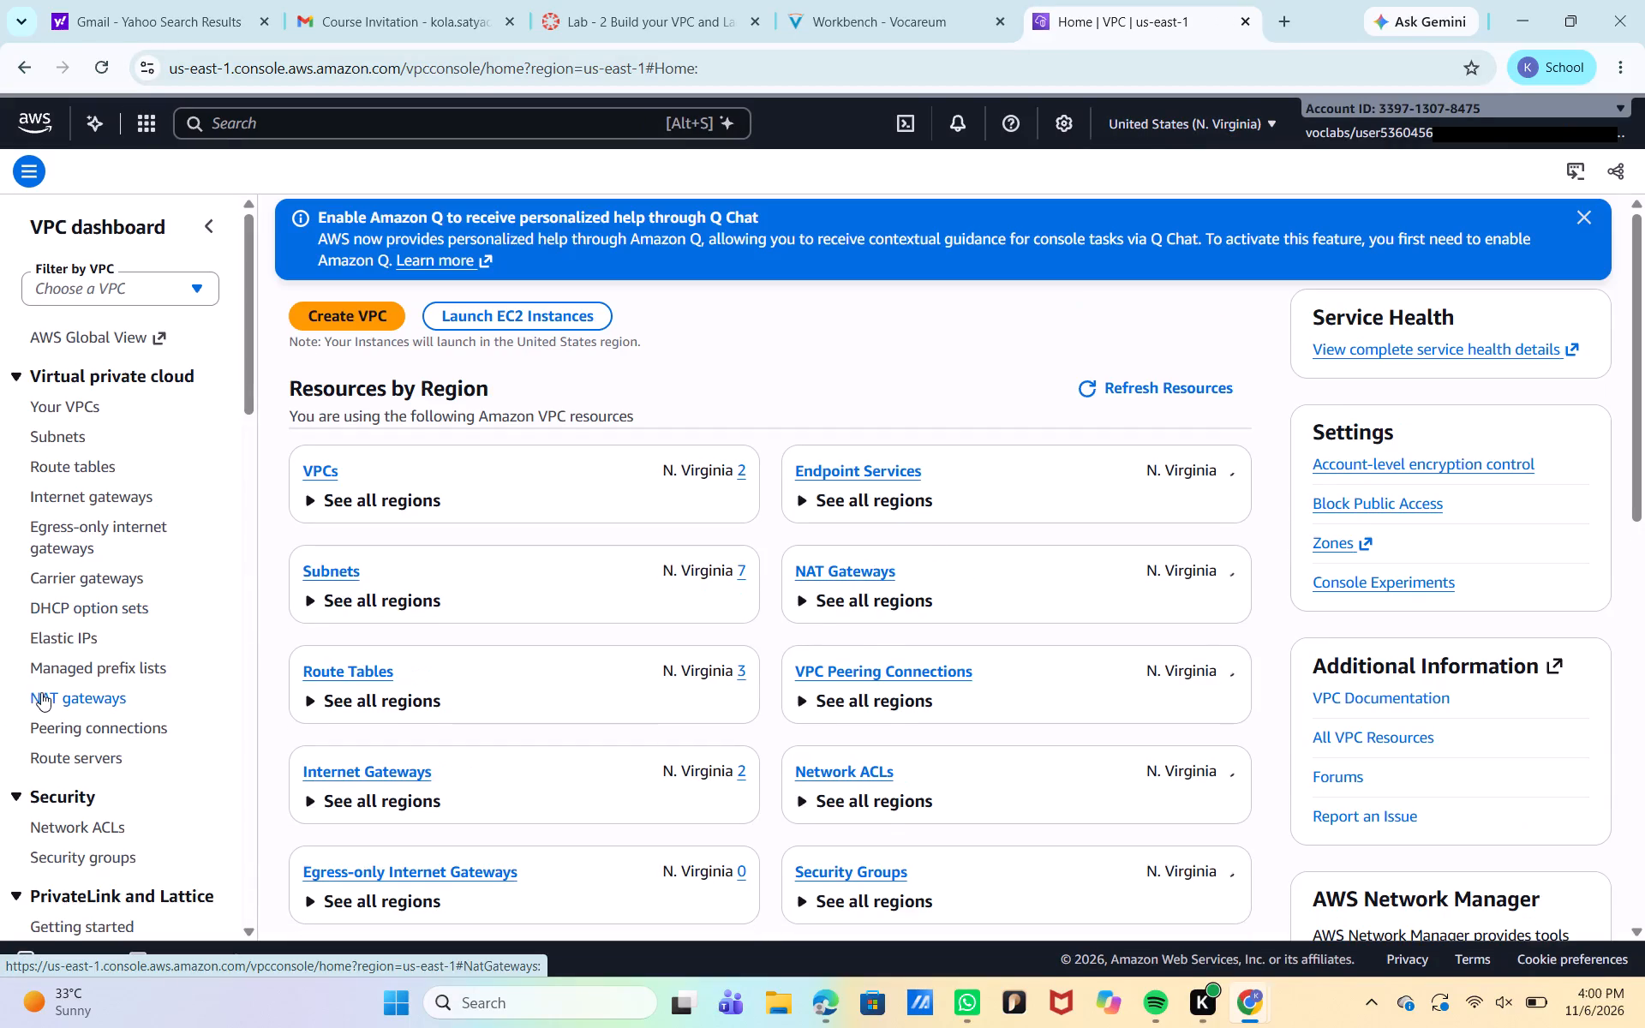
# Start creating a new VPC from the list of VPCs, with VPC and more as the resources to create.
pyautogui.click(324, 470)
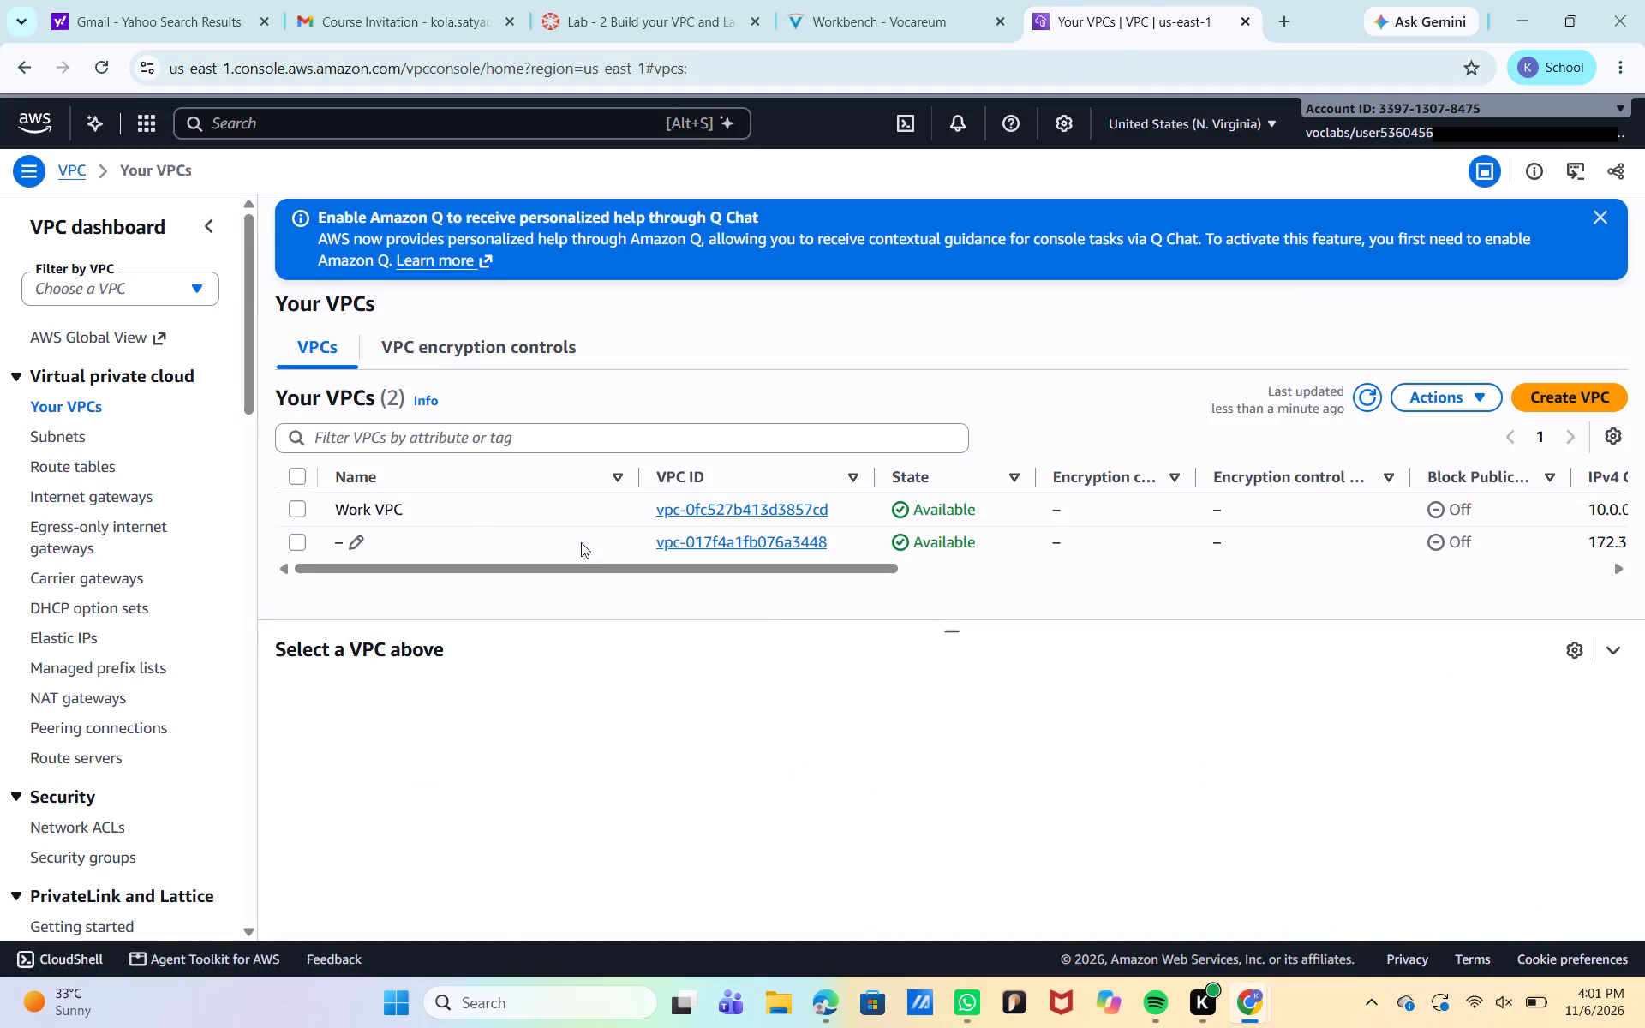
pyautogui.click(1593, 400)
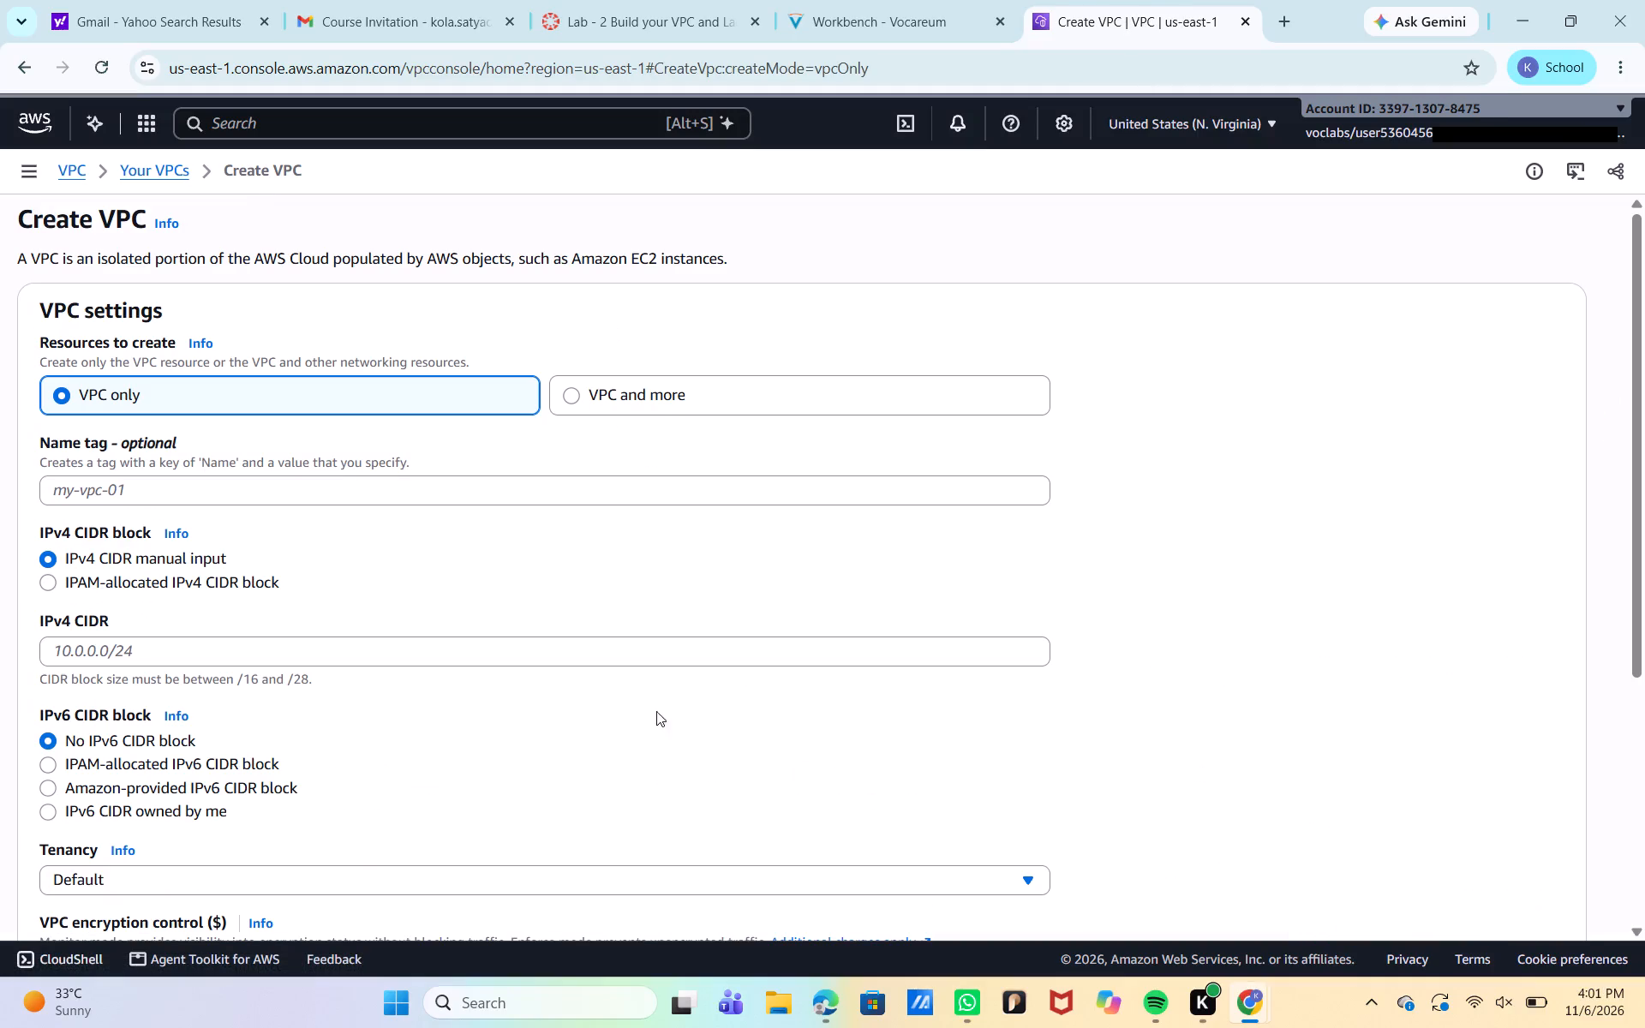
pyautogui.click(649, 405)
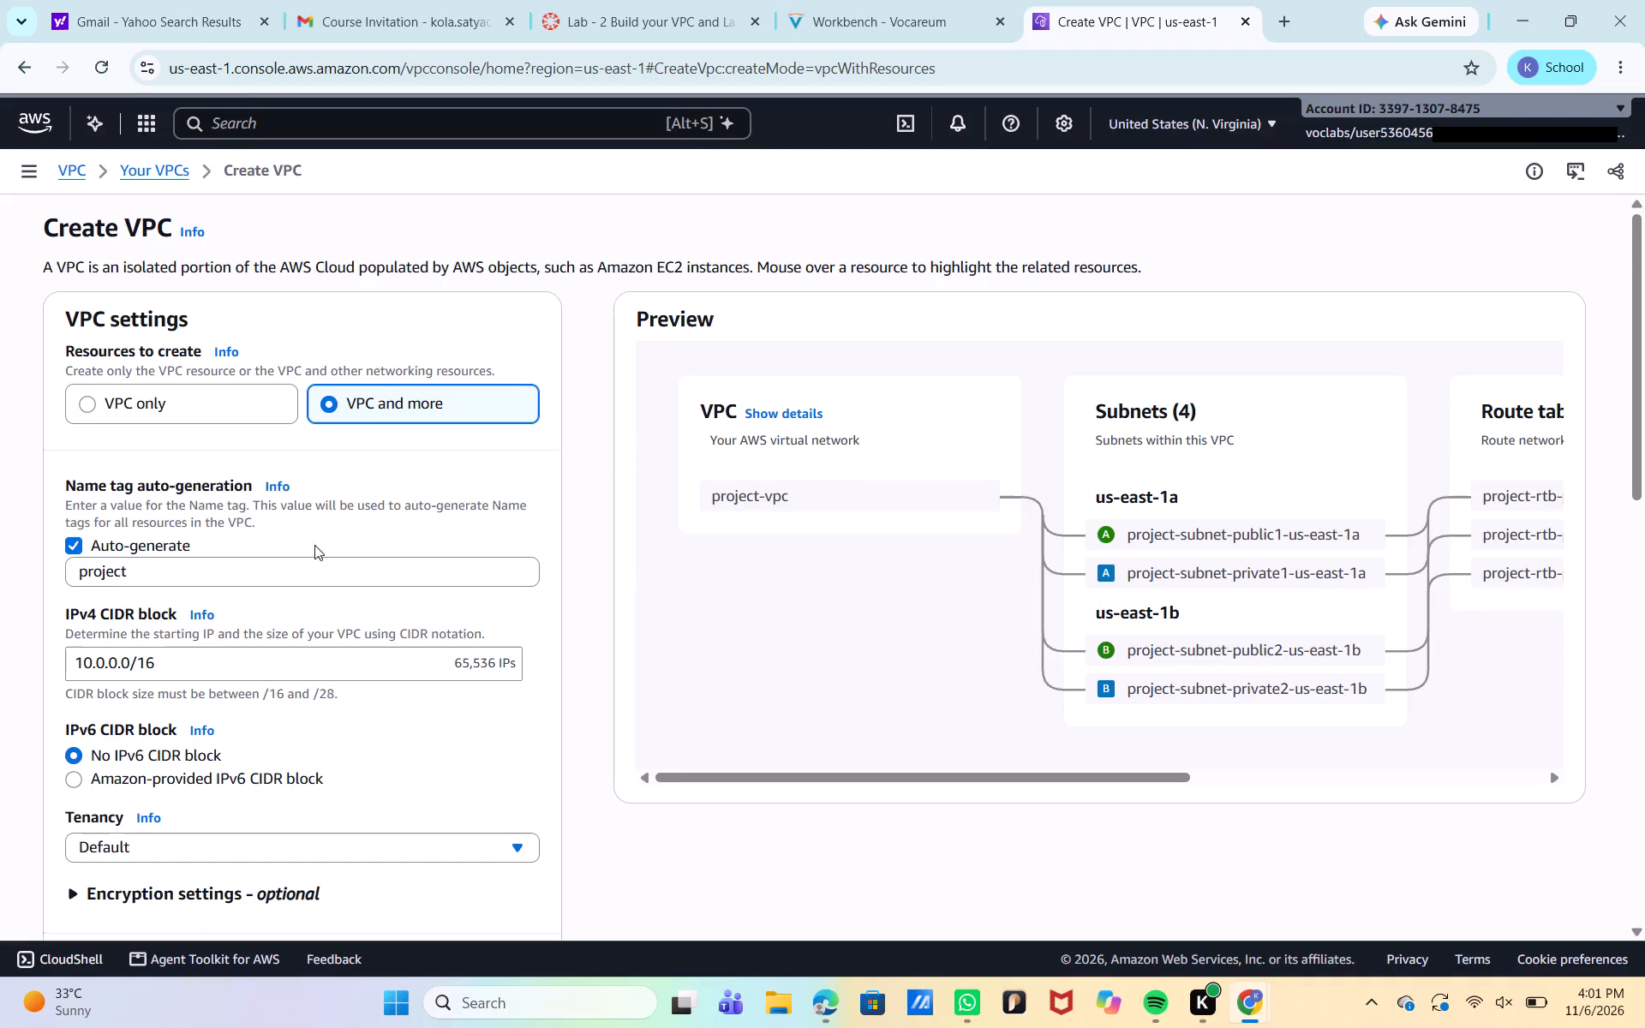
# Copy the name tag value lab from step 6 of the lab instructions and use it to replace the VPC's auto-generated name tag.
pyautogui.click(857, 0)
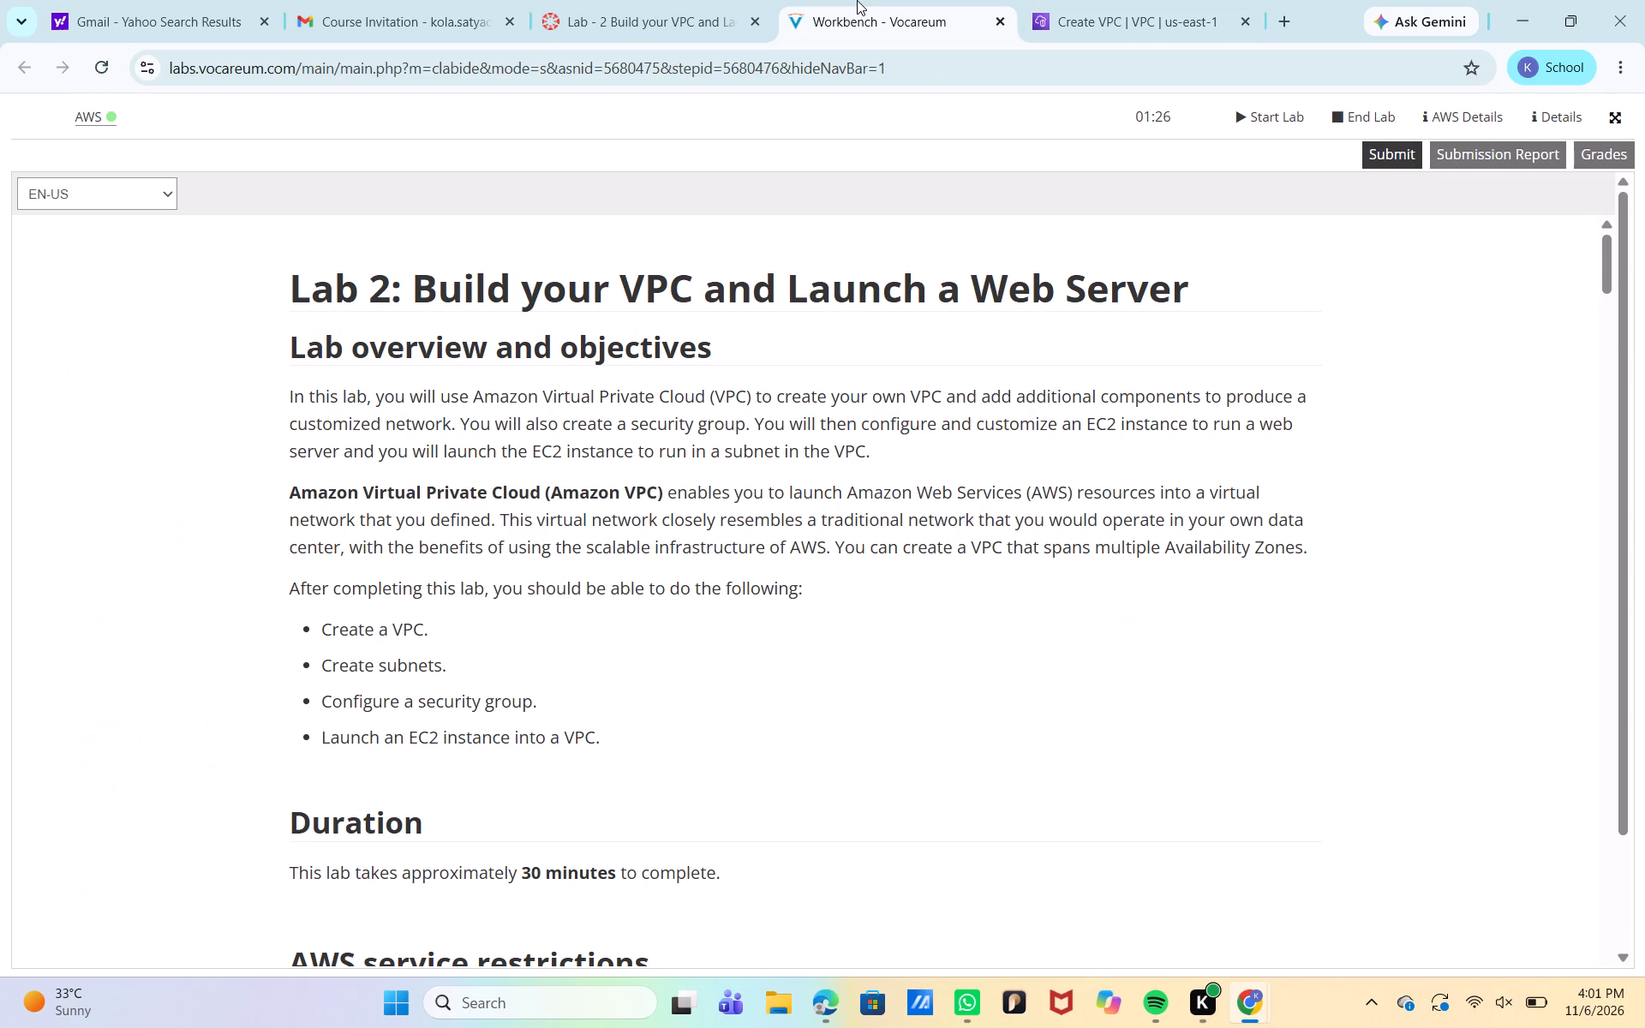
pyautogui.scroll(-4, 677, 674)
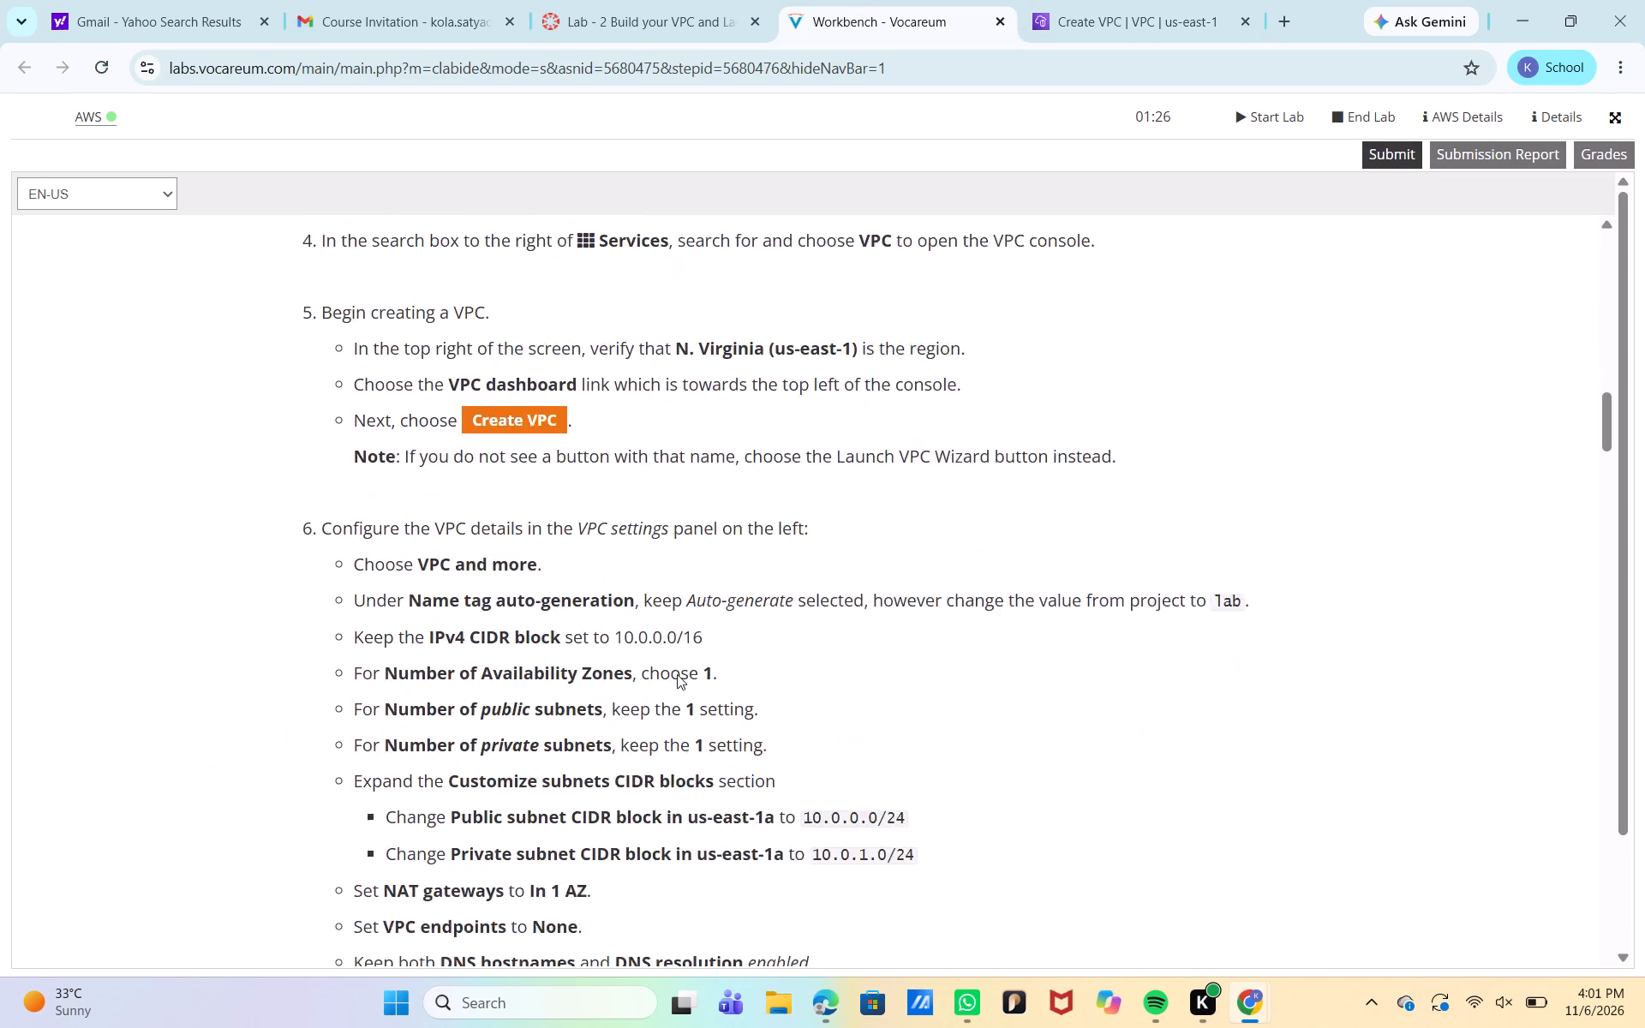
pyautogui.scroll(-10, 677, 674)
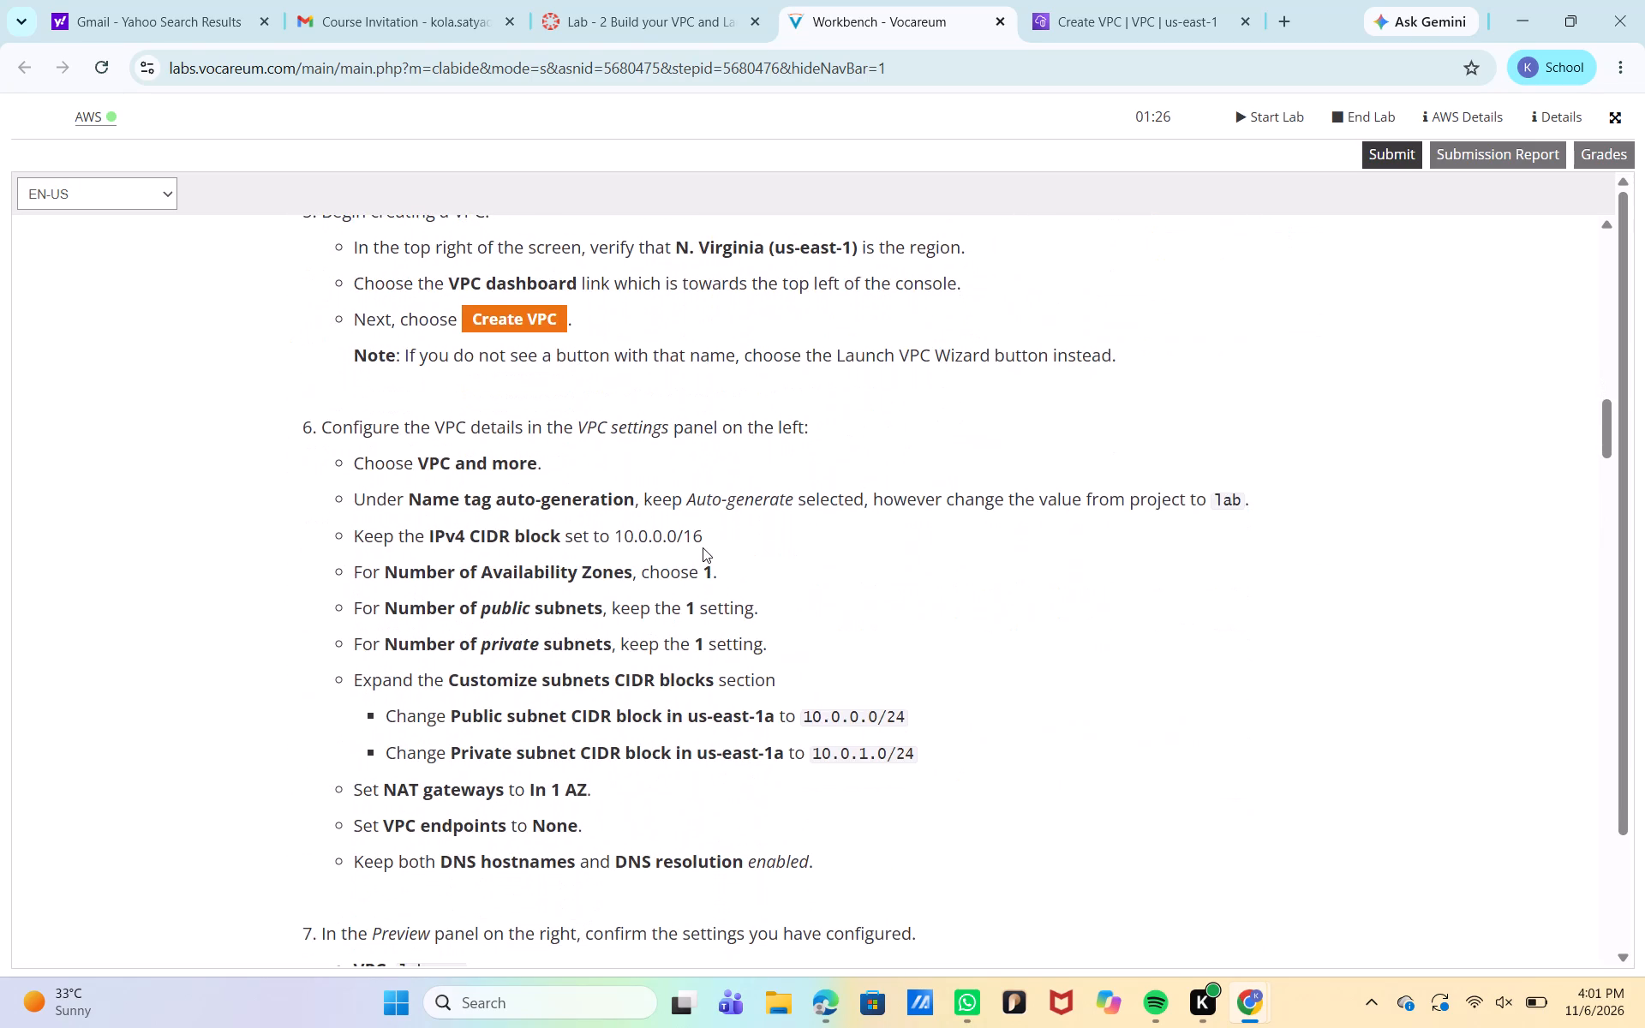
pyautogui.doubleClick(1229, 507)
pyautogui.hotkey('ctrl', 'c')
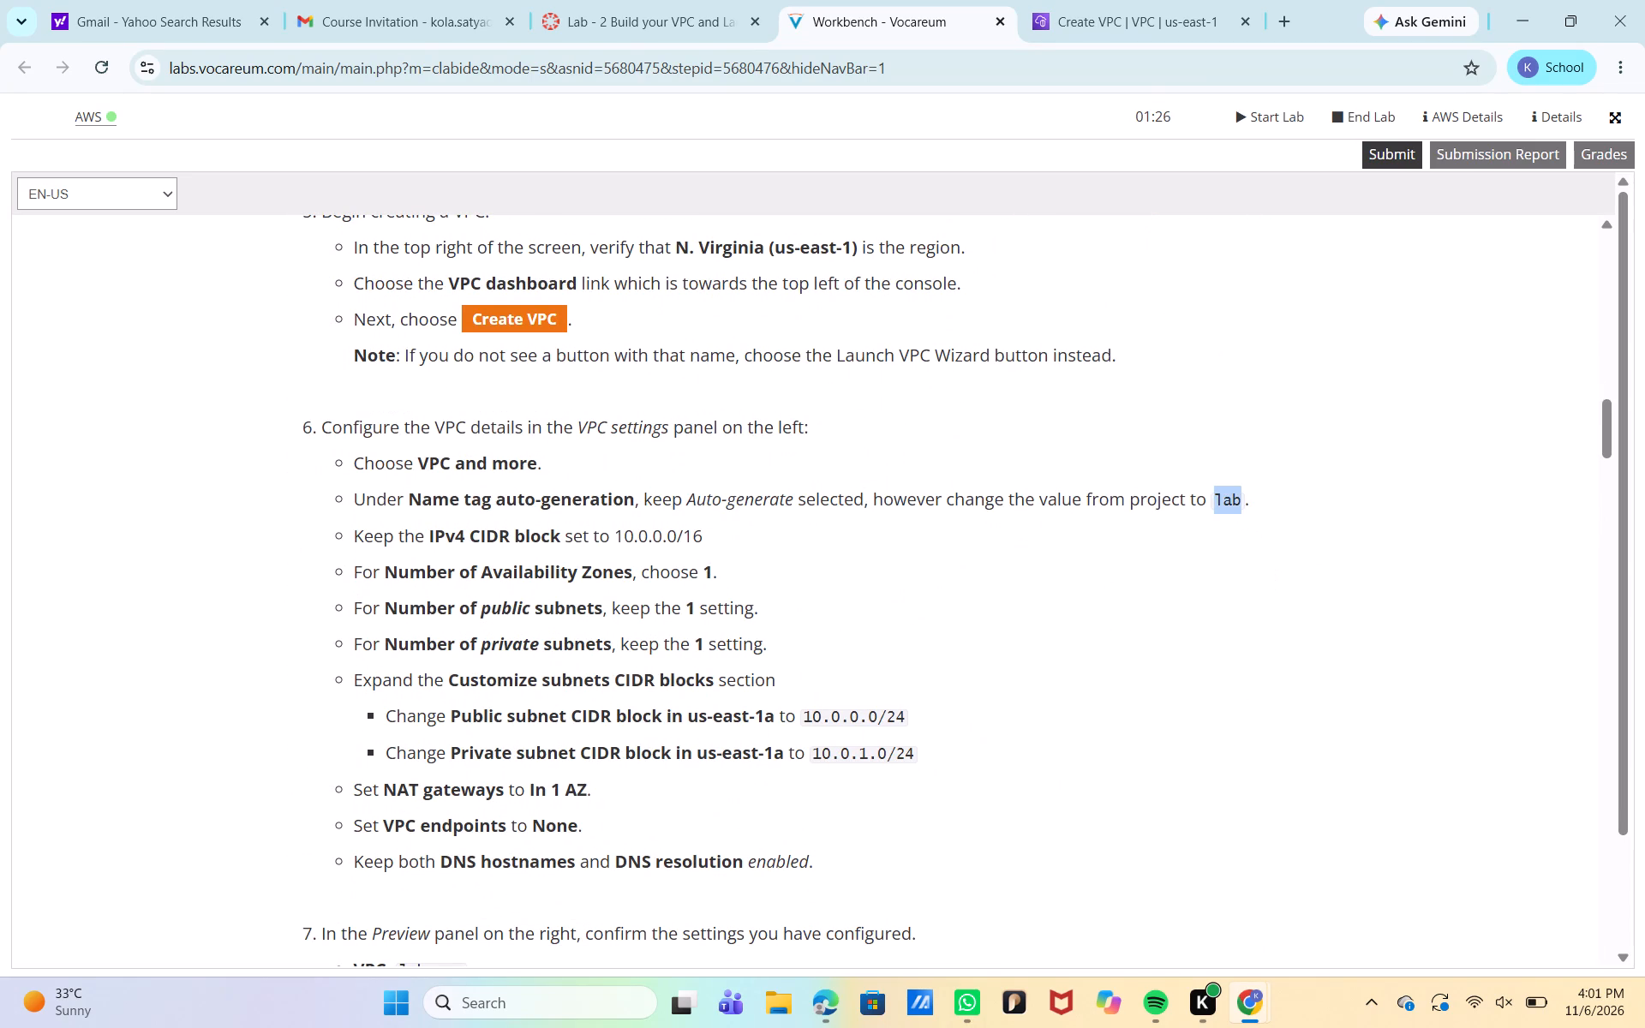
pyautogui.click(1150, 33)
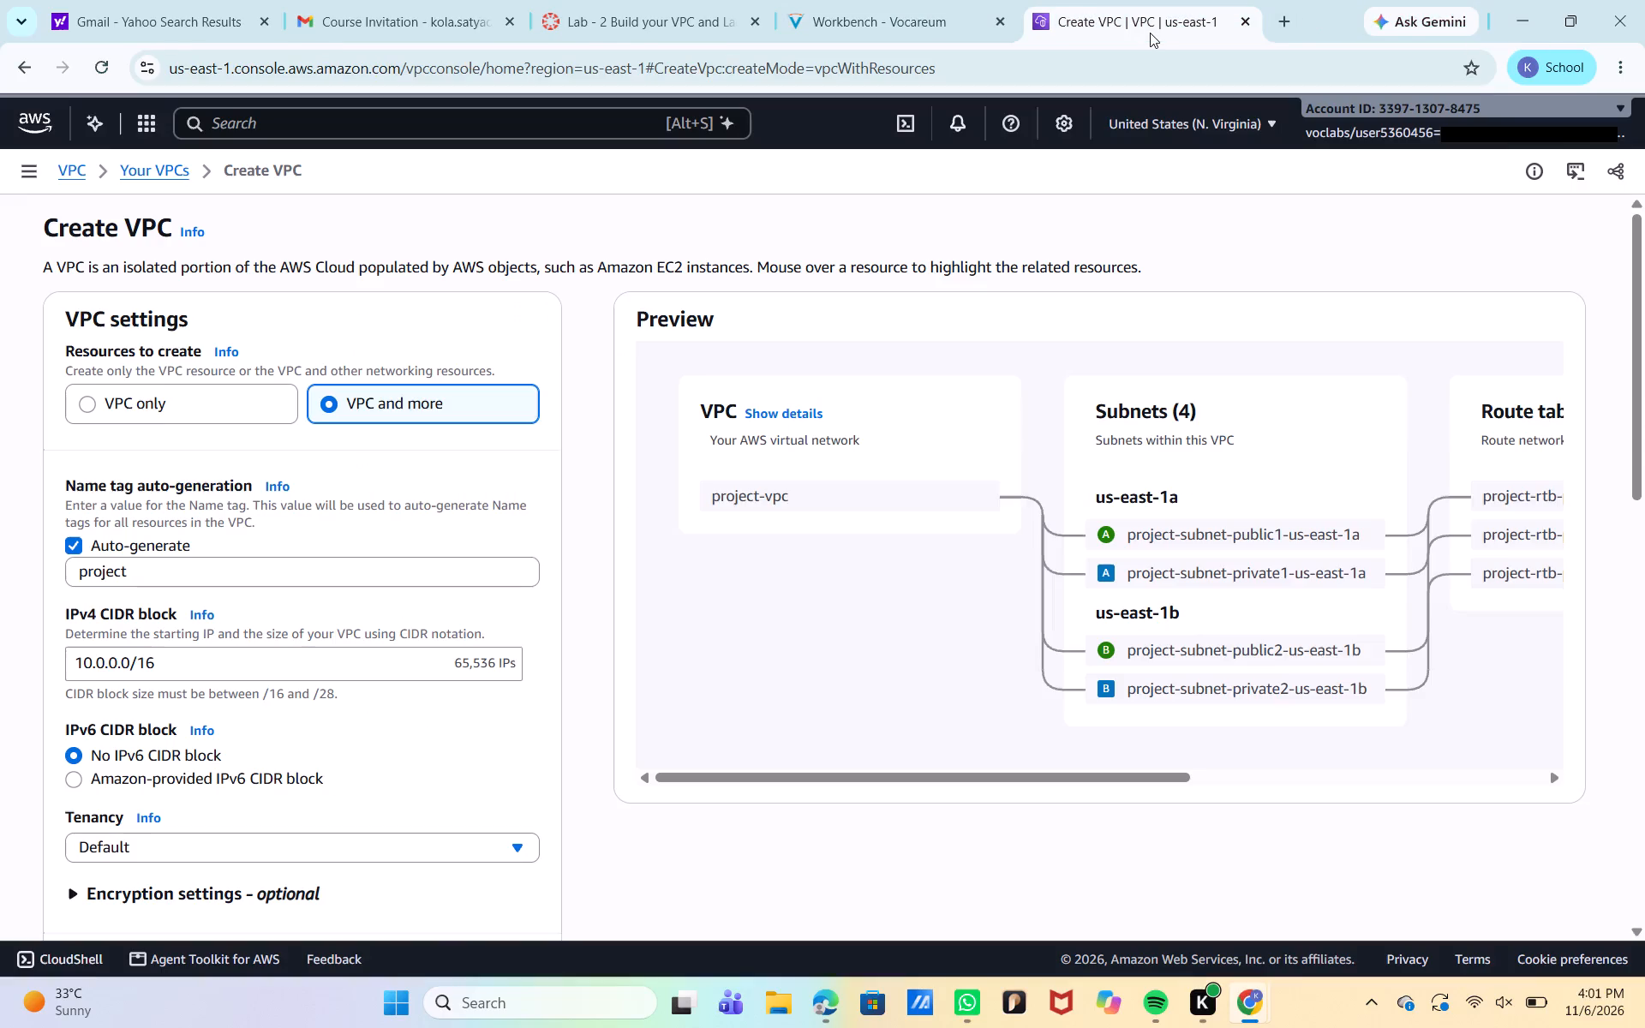
pyautogui.click(423, 559)
pyautogui.press('\\')
pyautogui.press('BackSpace')
pyautogui.press('BackSpace')
pyautogui.press('BackSpace')
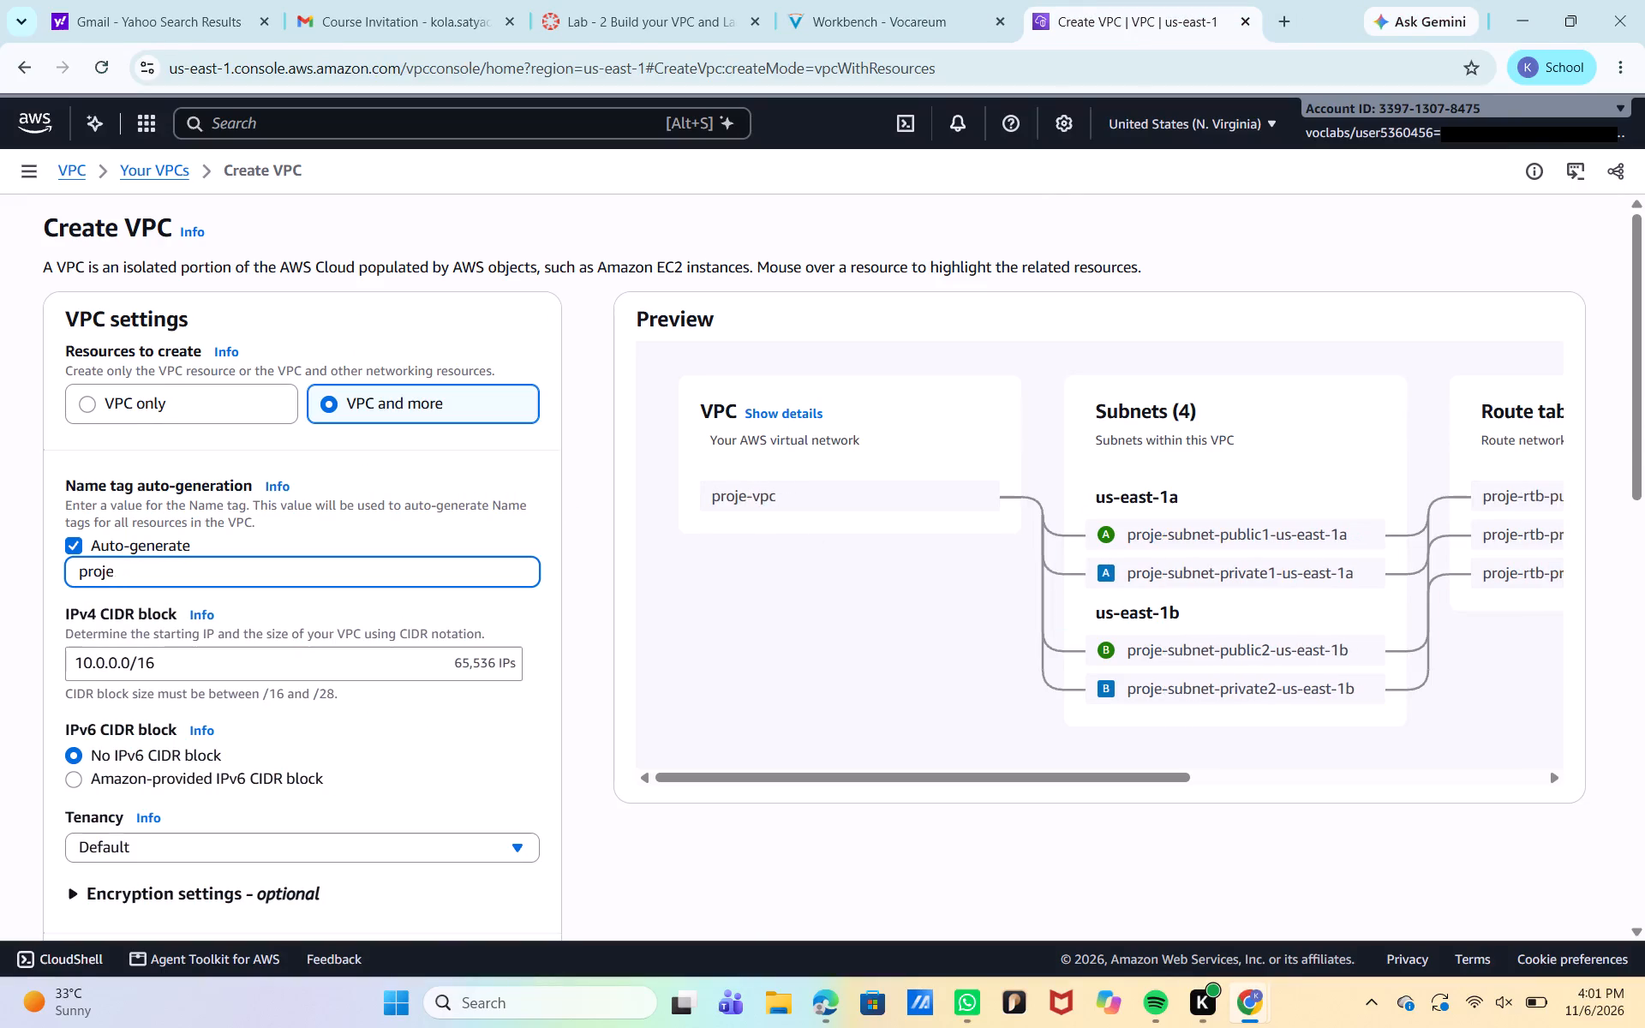
pyautogui.press('BackSpace')
pyautogui.press('BackSpace')
pyautogui.press('BackSpace')
pyautogui.press('BackSpace')
pyautogui.press('BackSpace')
pyautogui.hotkey('ctrl', 'v')
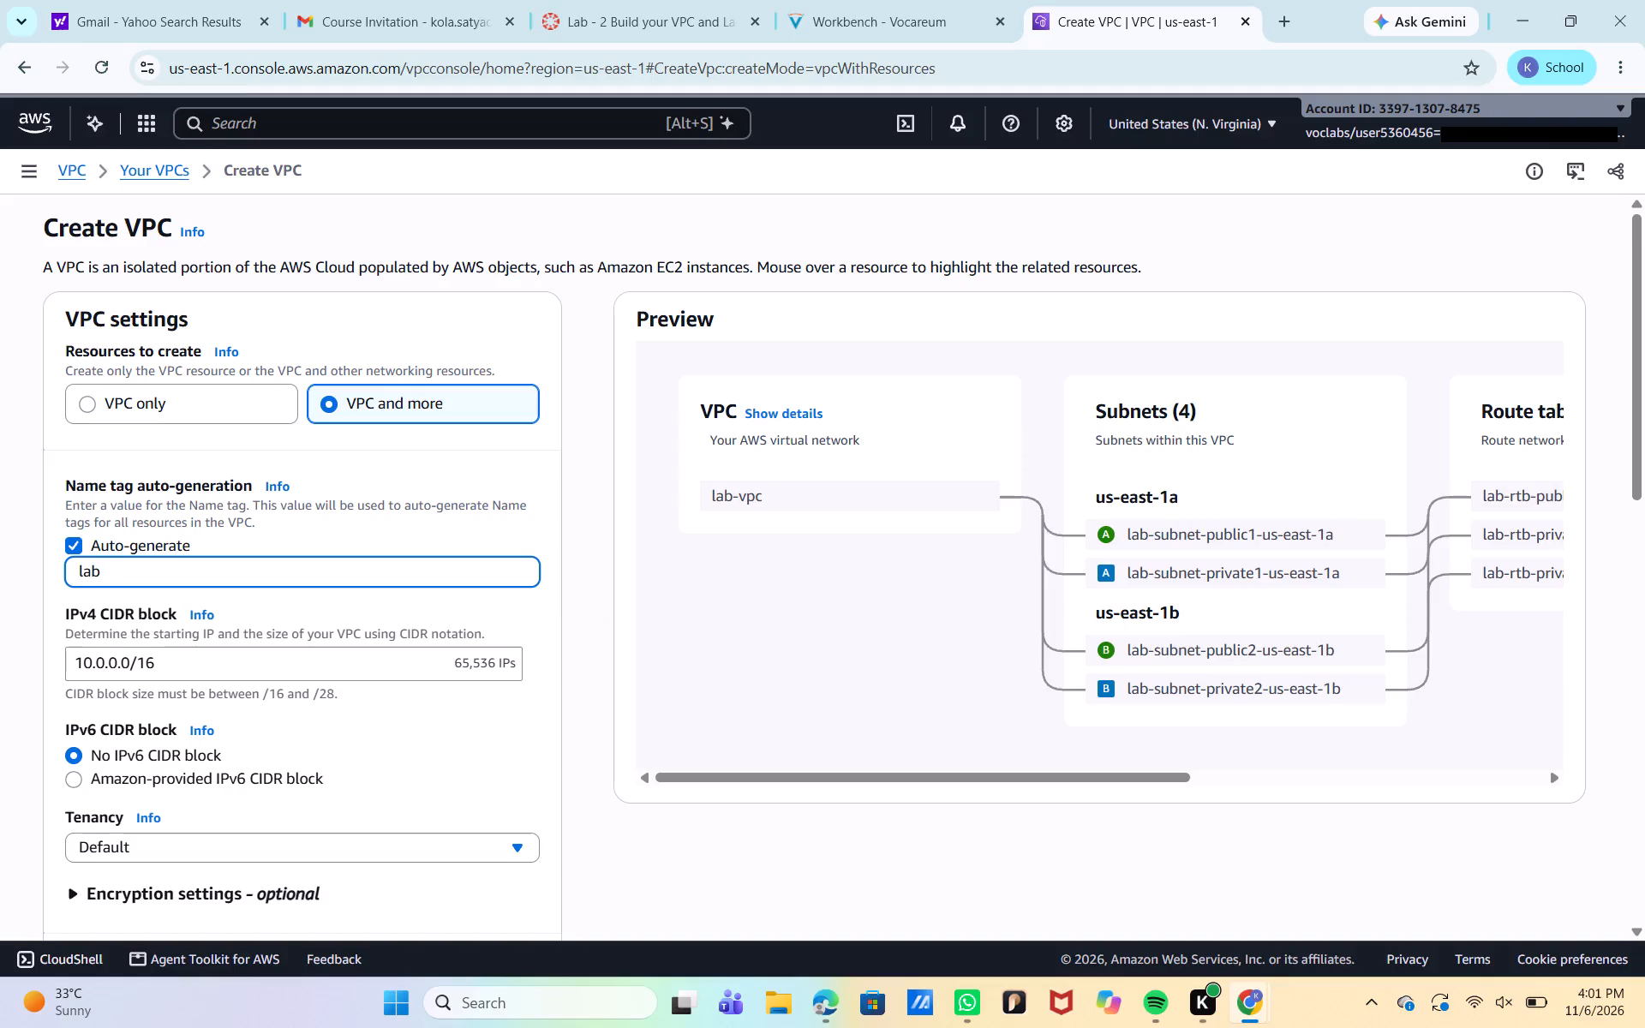
pyautogui.scroll(-1, 327, 802)
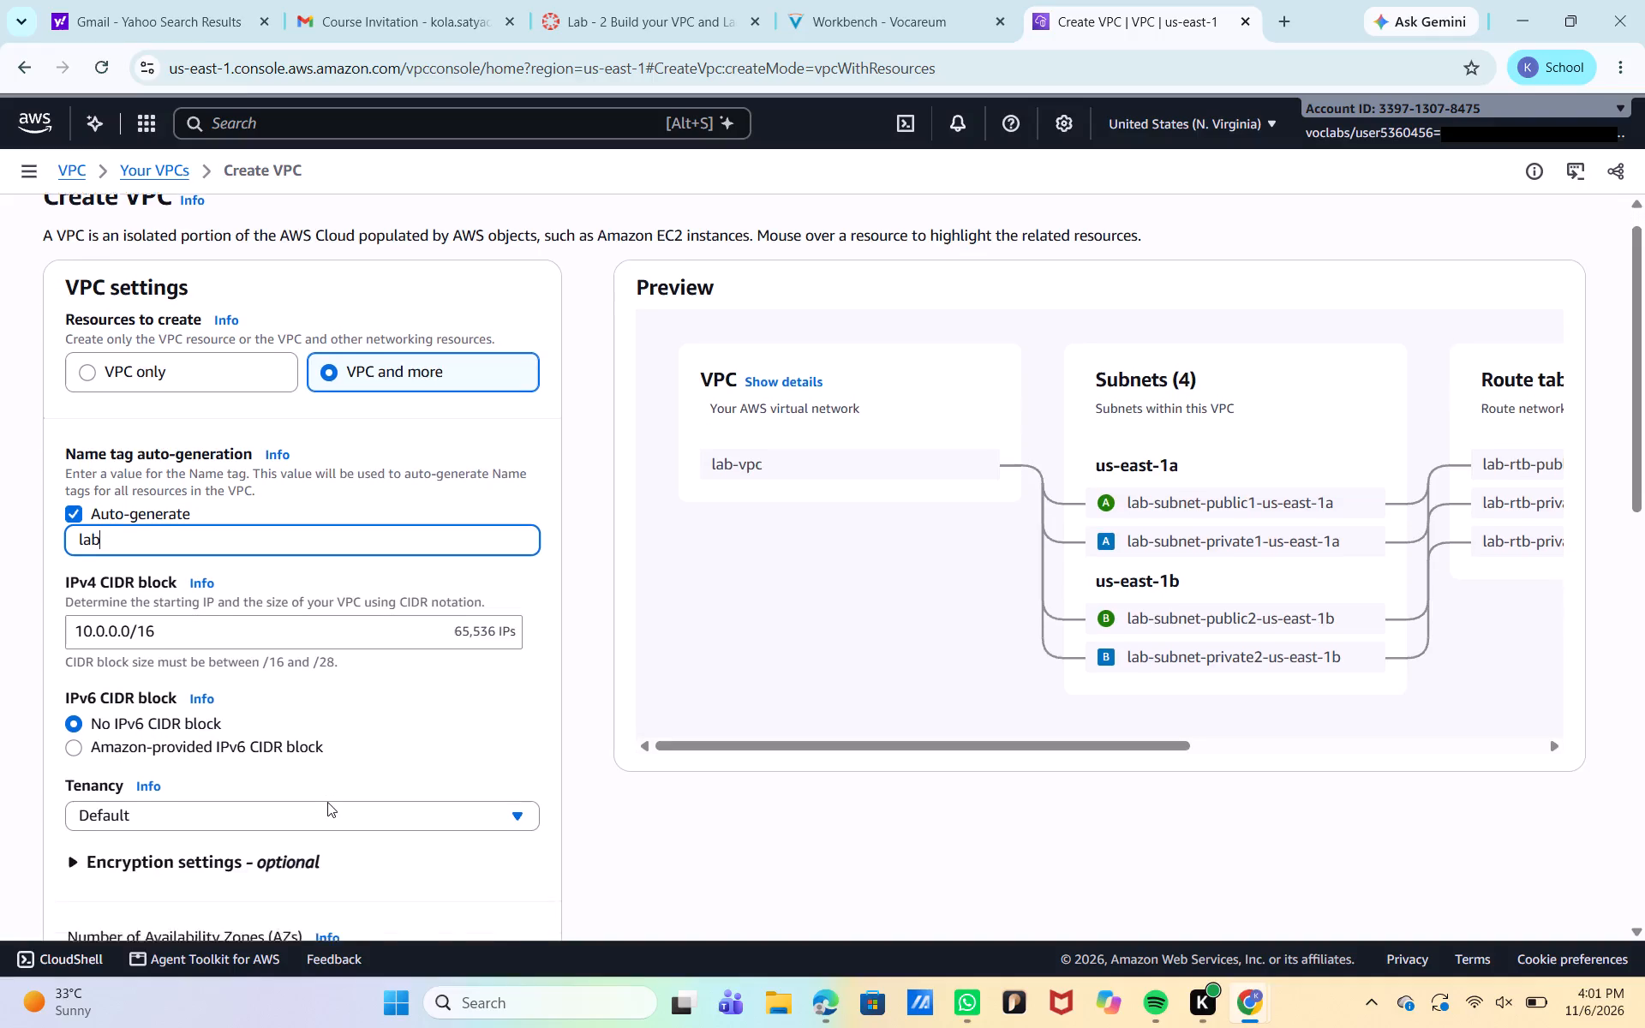
# Set the number of Availability Zones for the new VPC to 1.
pyautogui.scroll(-2, 327, 802)
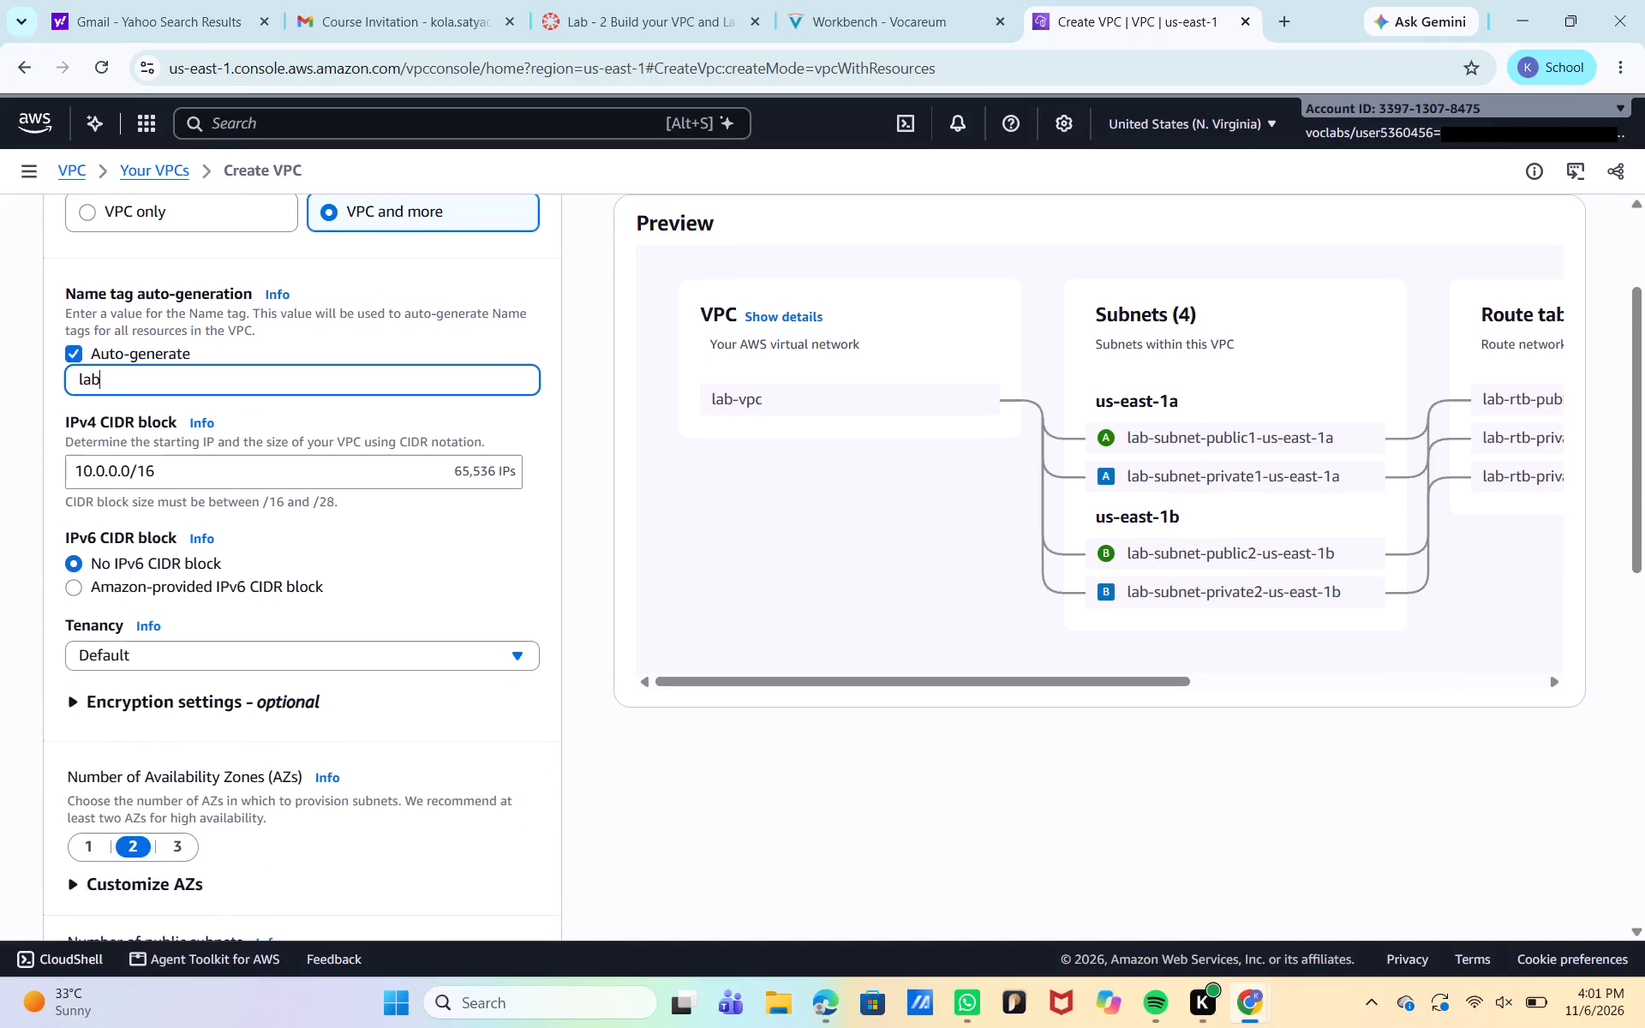
pyautogui.scroll(-1, 327, 802)
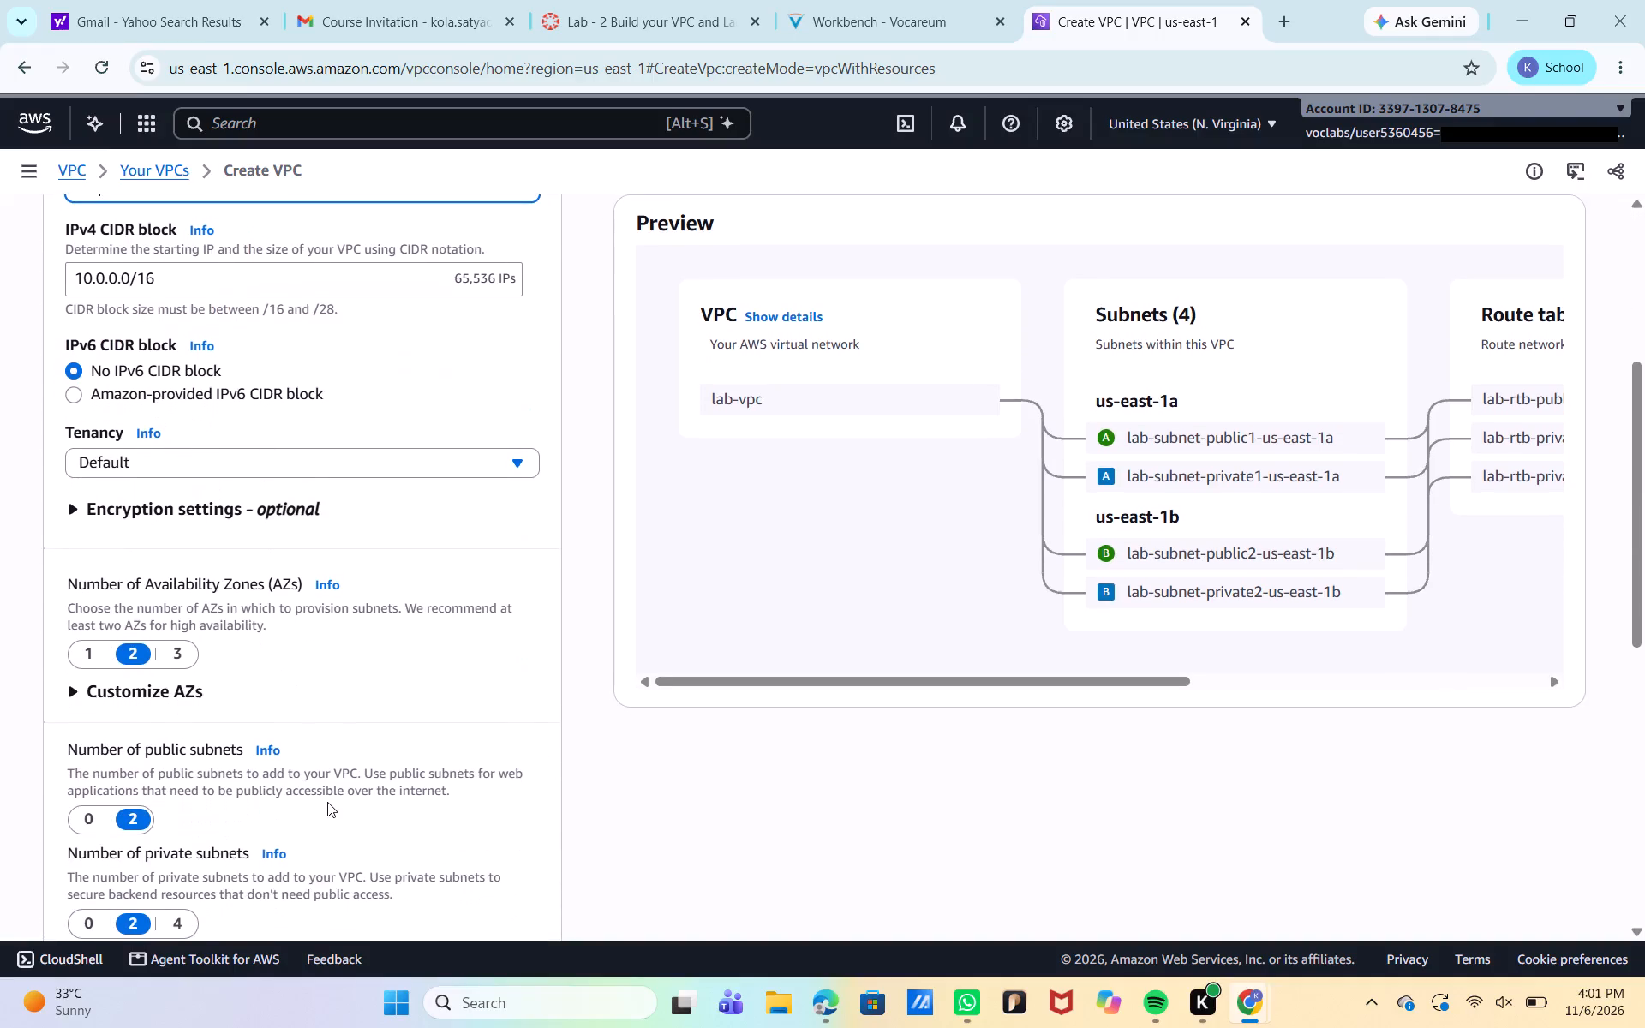
pyautogui.click(85, 657)
# Expand the subnet CIDR block customization and set the public subnet CIDR block in us-east-1a to 10.0.0.0/24.
pyautogui.scroll(-1, 176, 811)
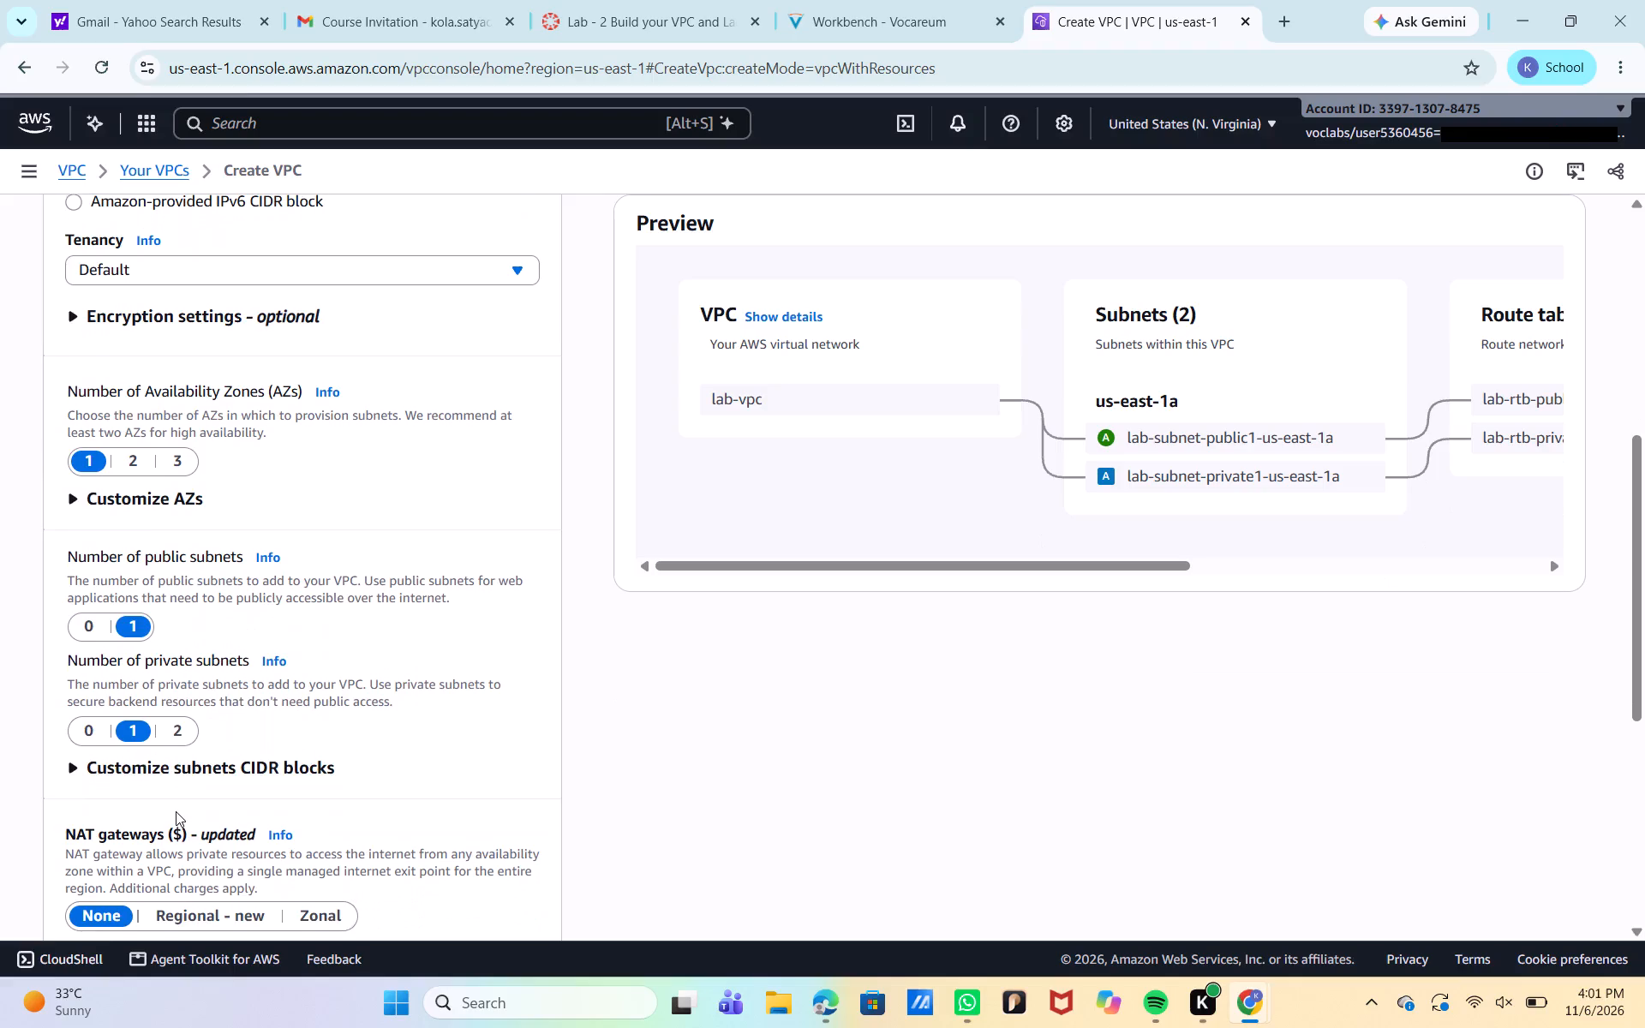
pyautogui.scroll(-2, 176, 811)
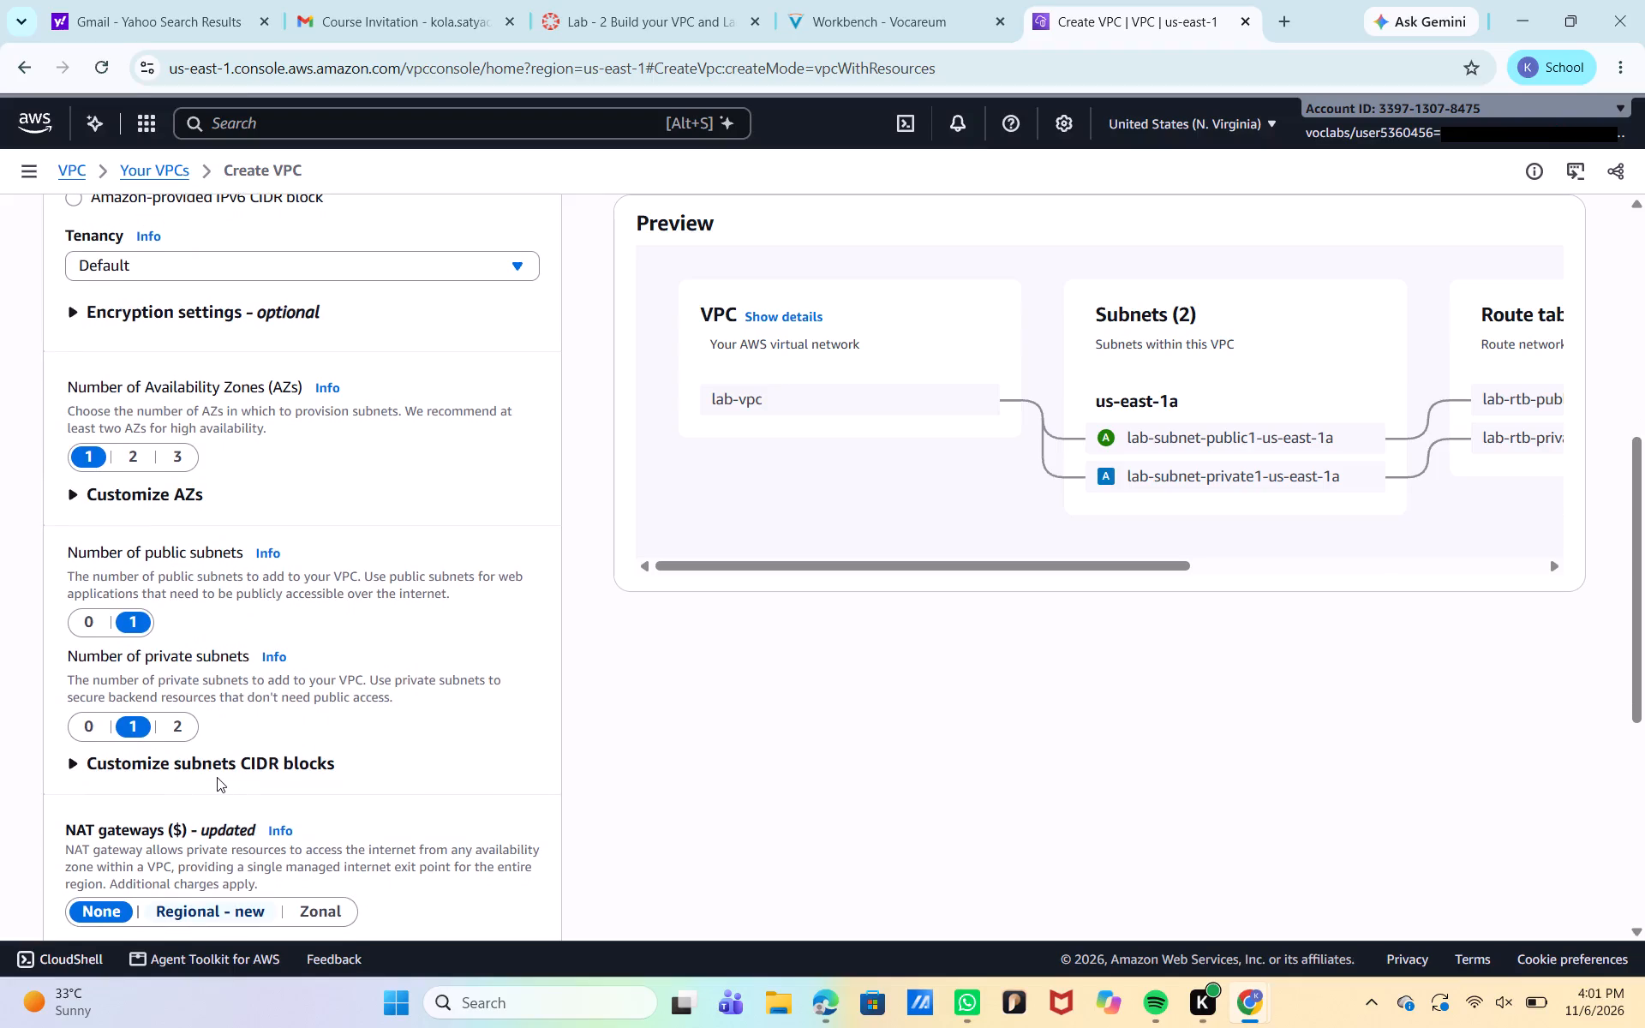
pyautogui.scroll(-2, 221, 788)
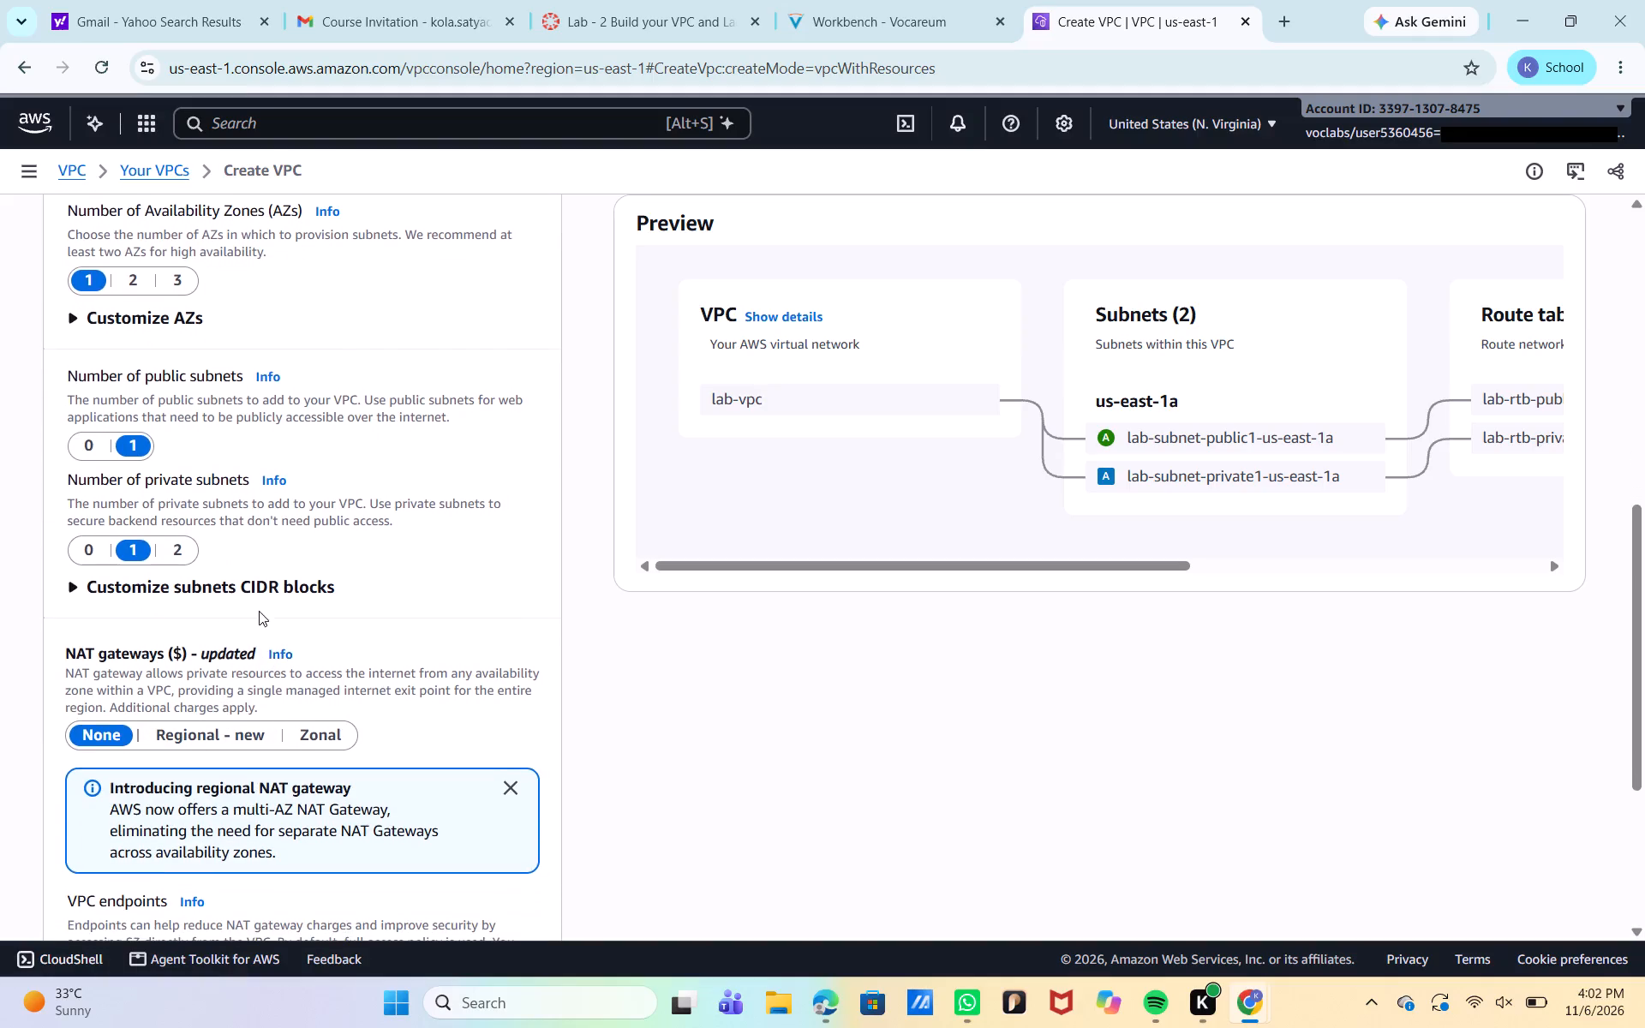
pyautogui.click(258, 589)
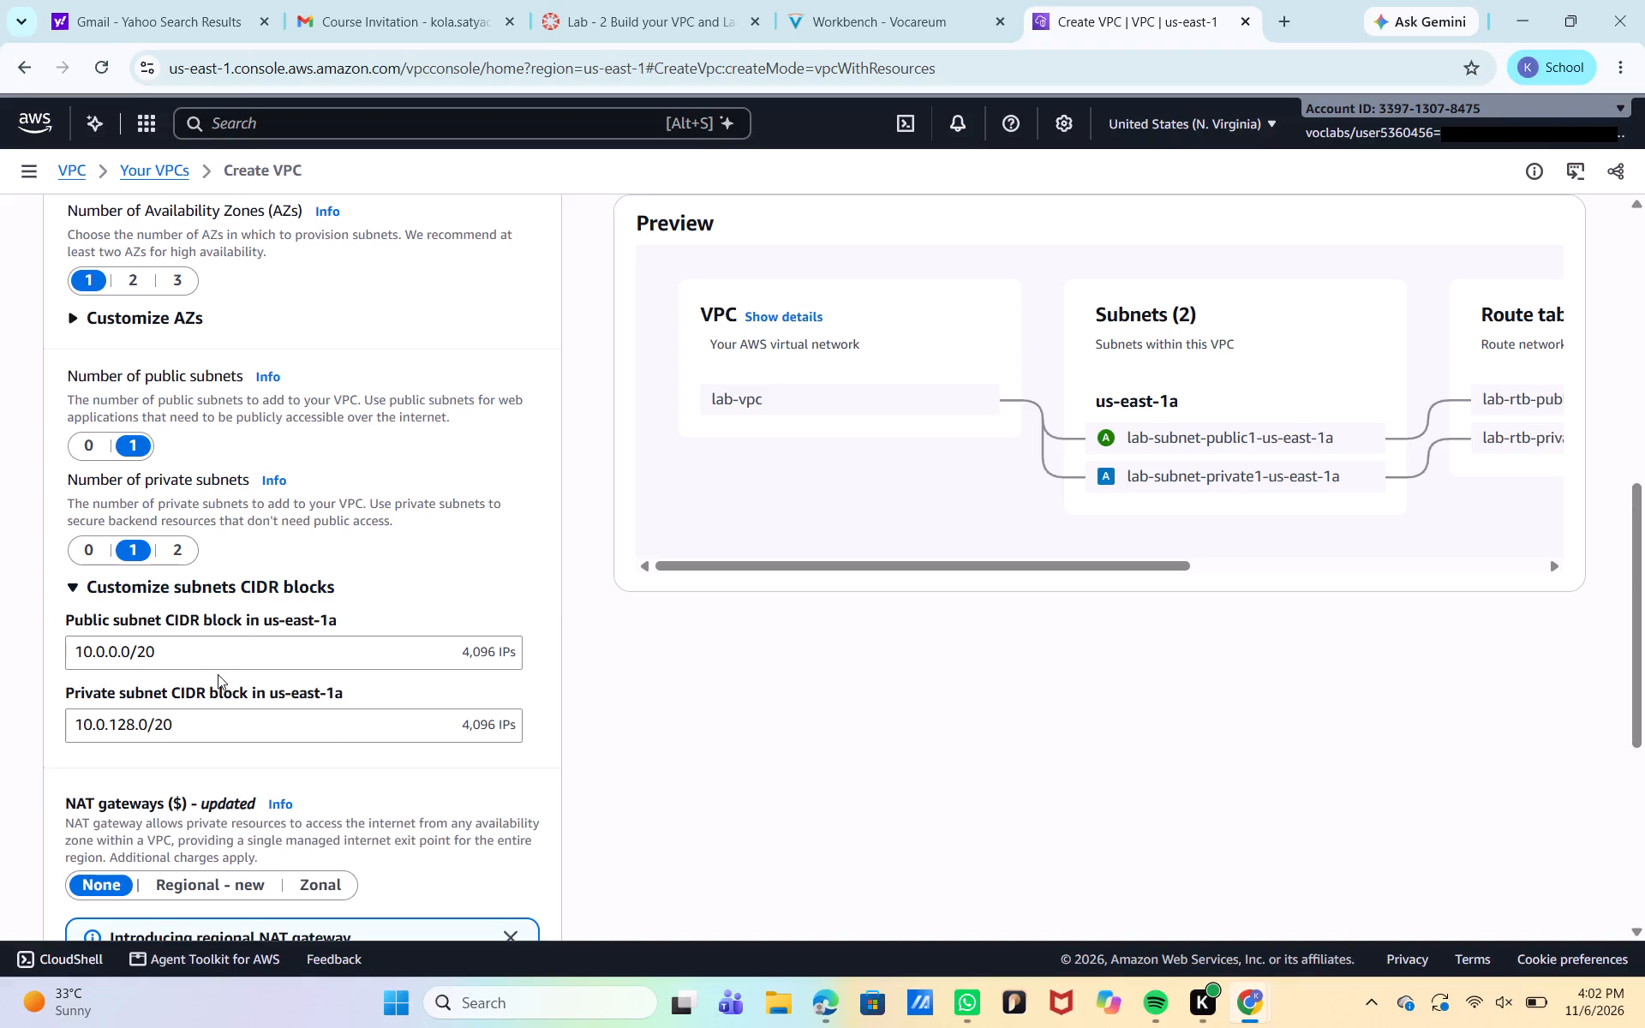
pyautogui.click(237, 648)
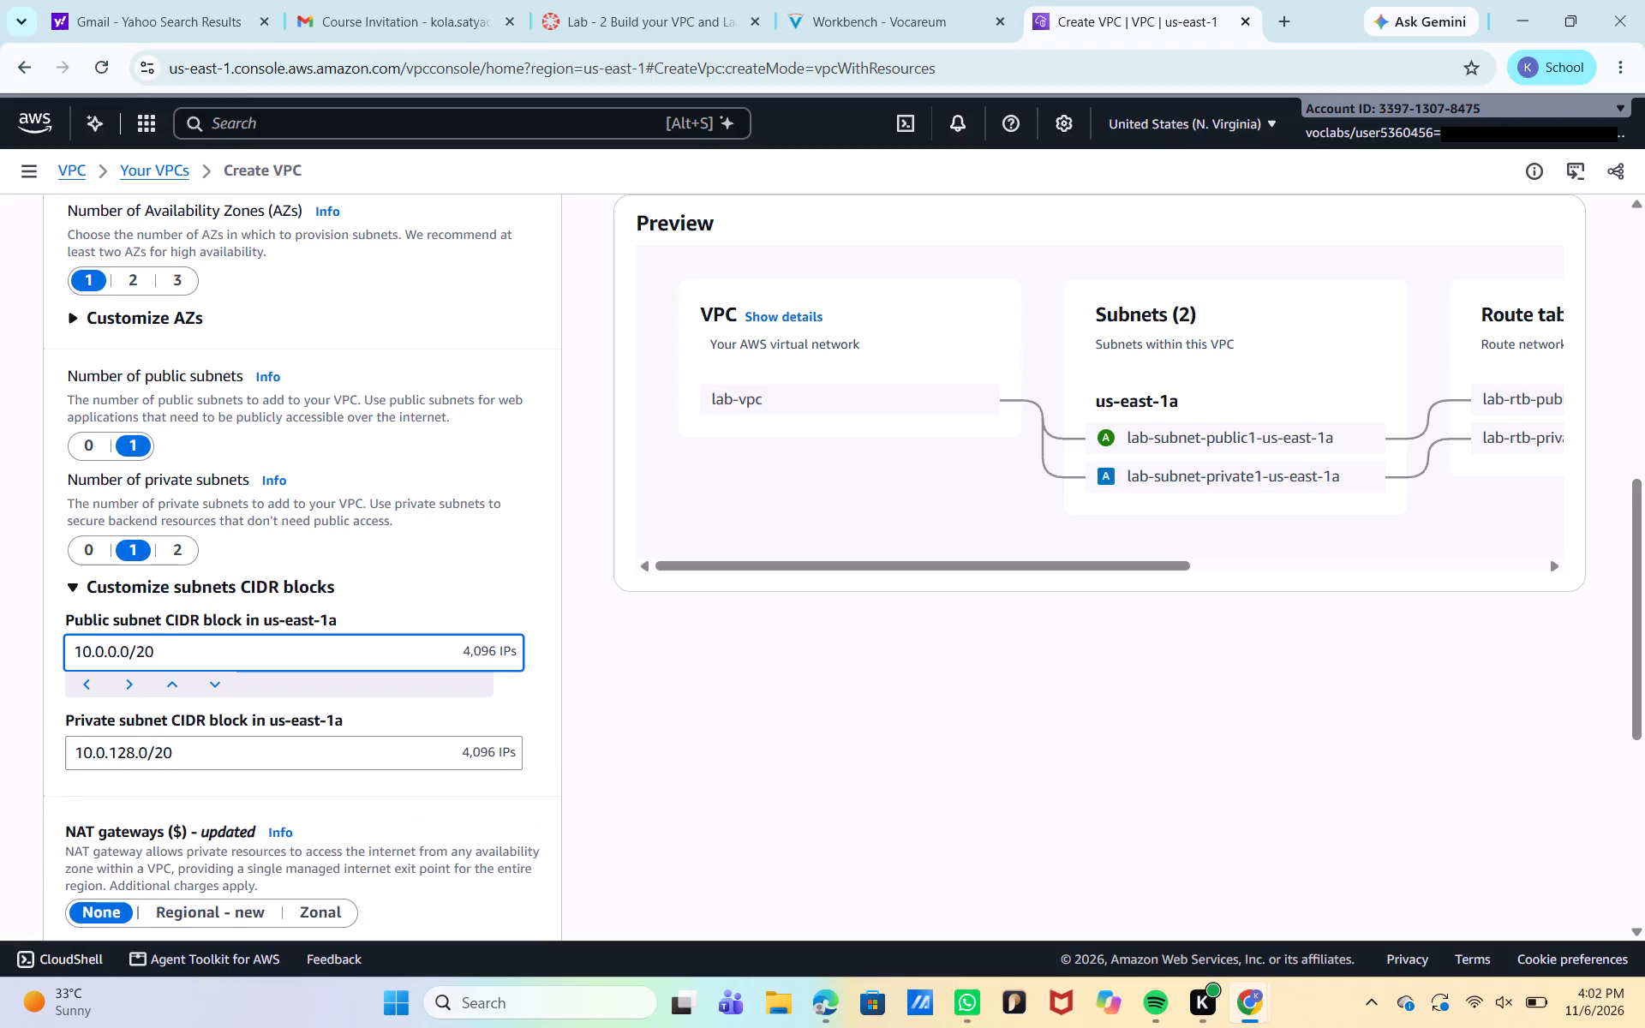
pyautogui.press('BackSpace')
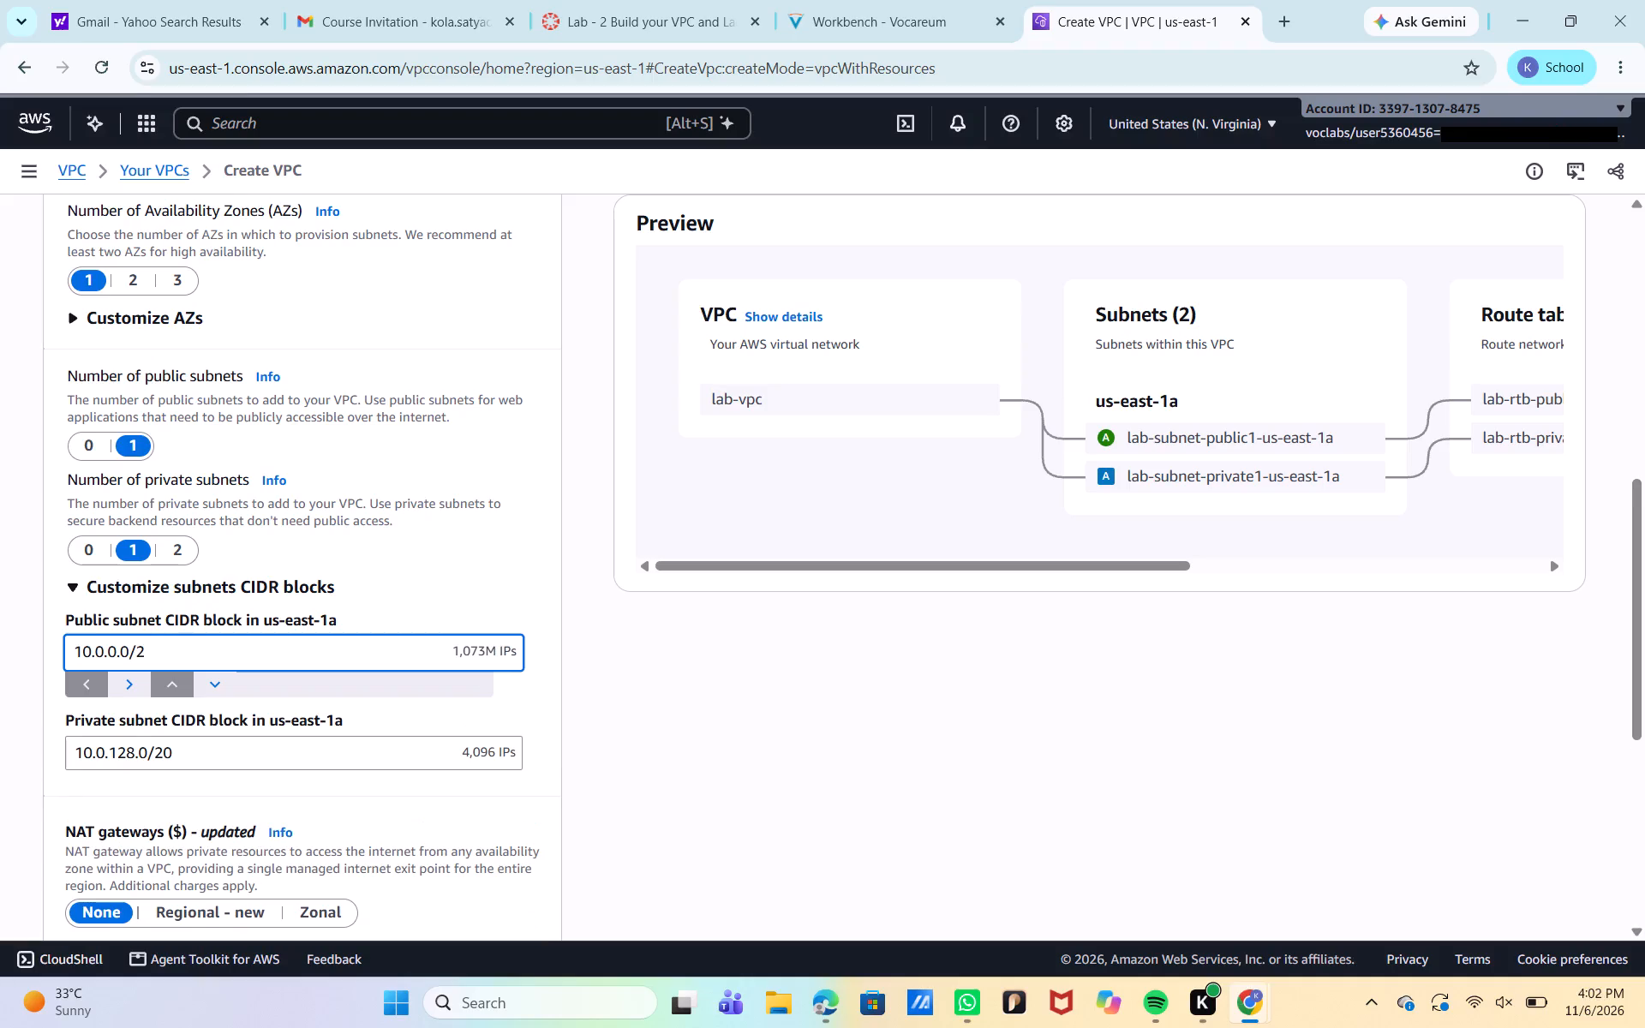
pyautogui.press('4')
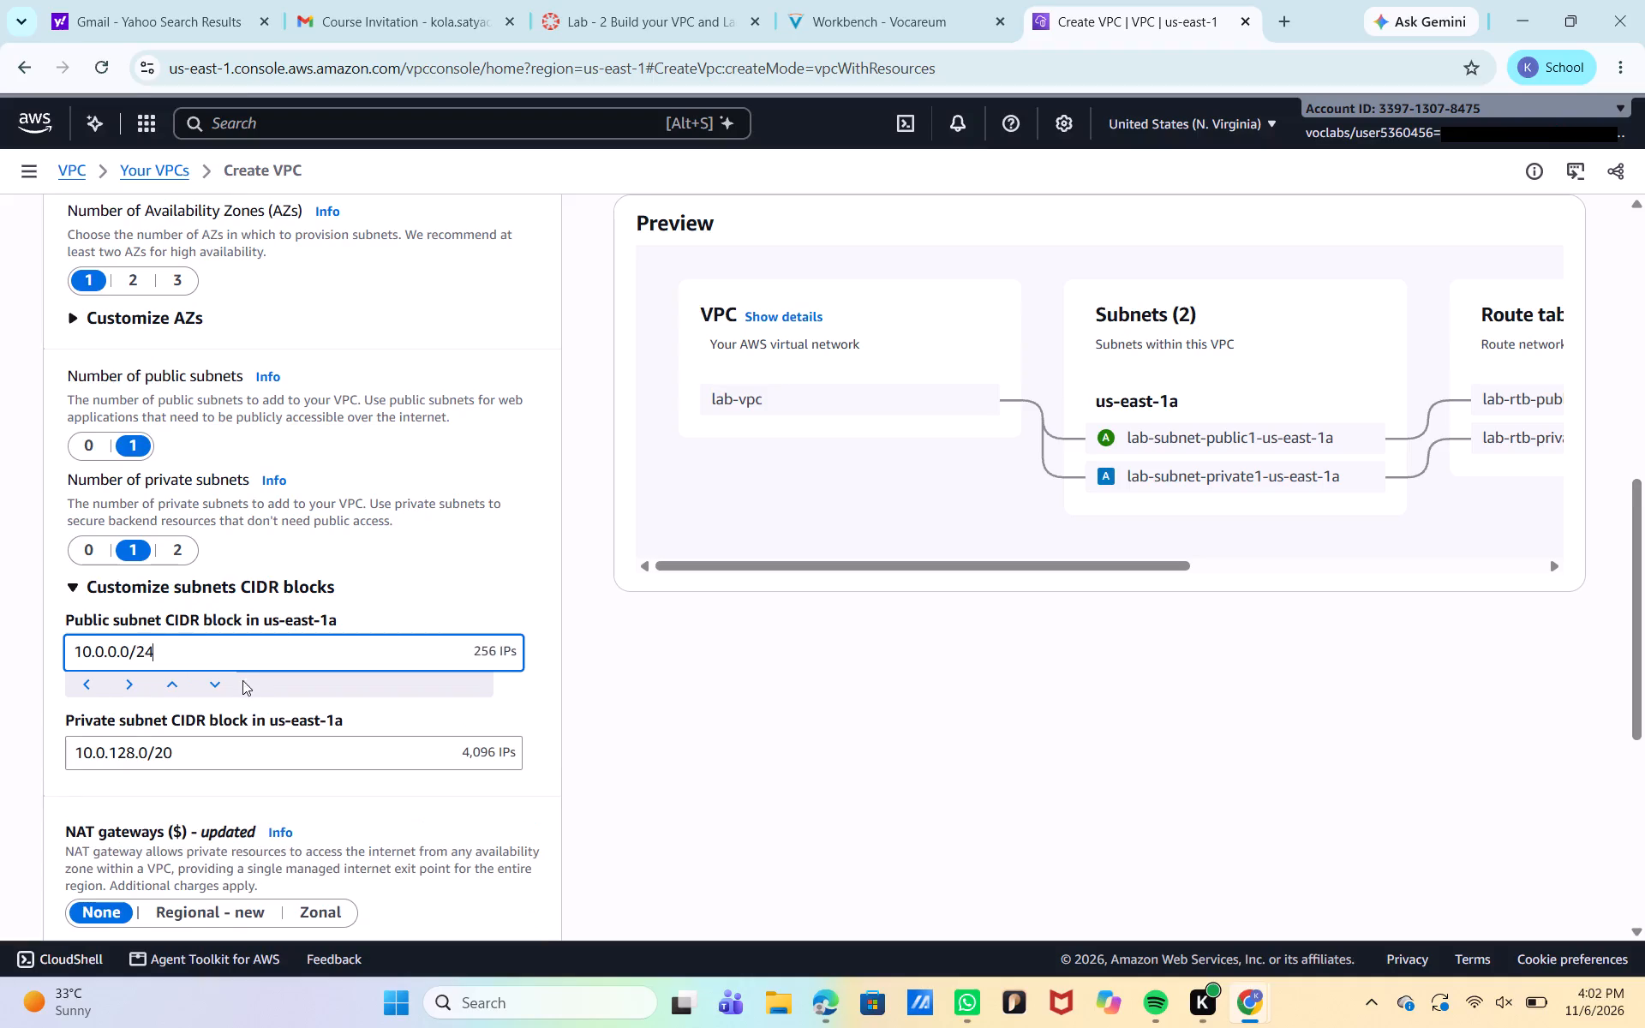
# Copy 10.0.1.0/24 from step 6 of the lab instructions and use it to replace the private subnet CIDR block in us-east-1a.
pyautogui.click(290, 752)
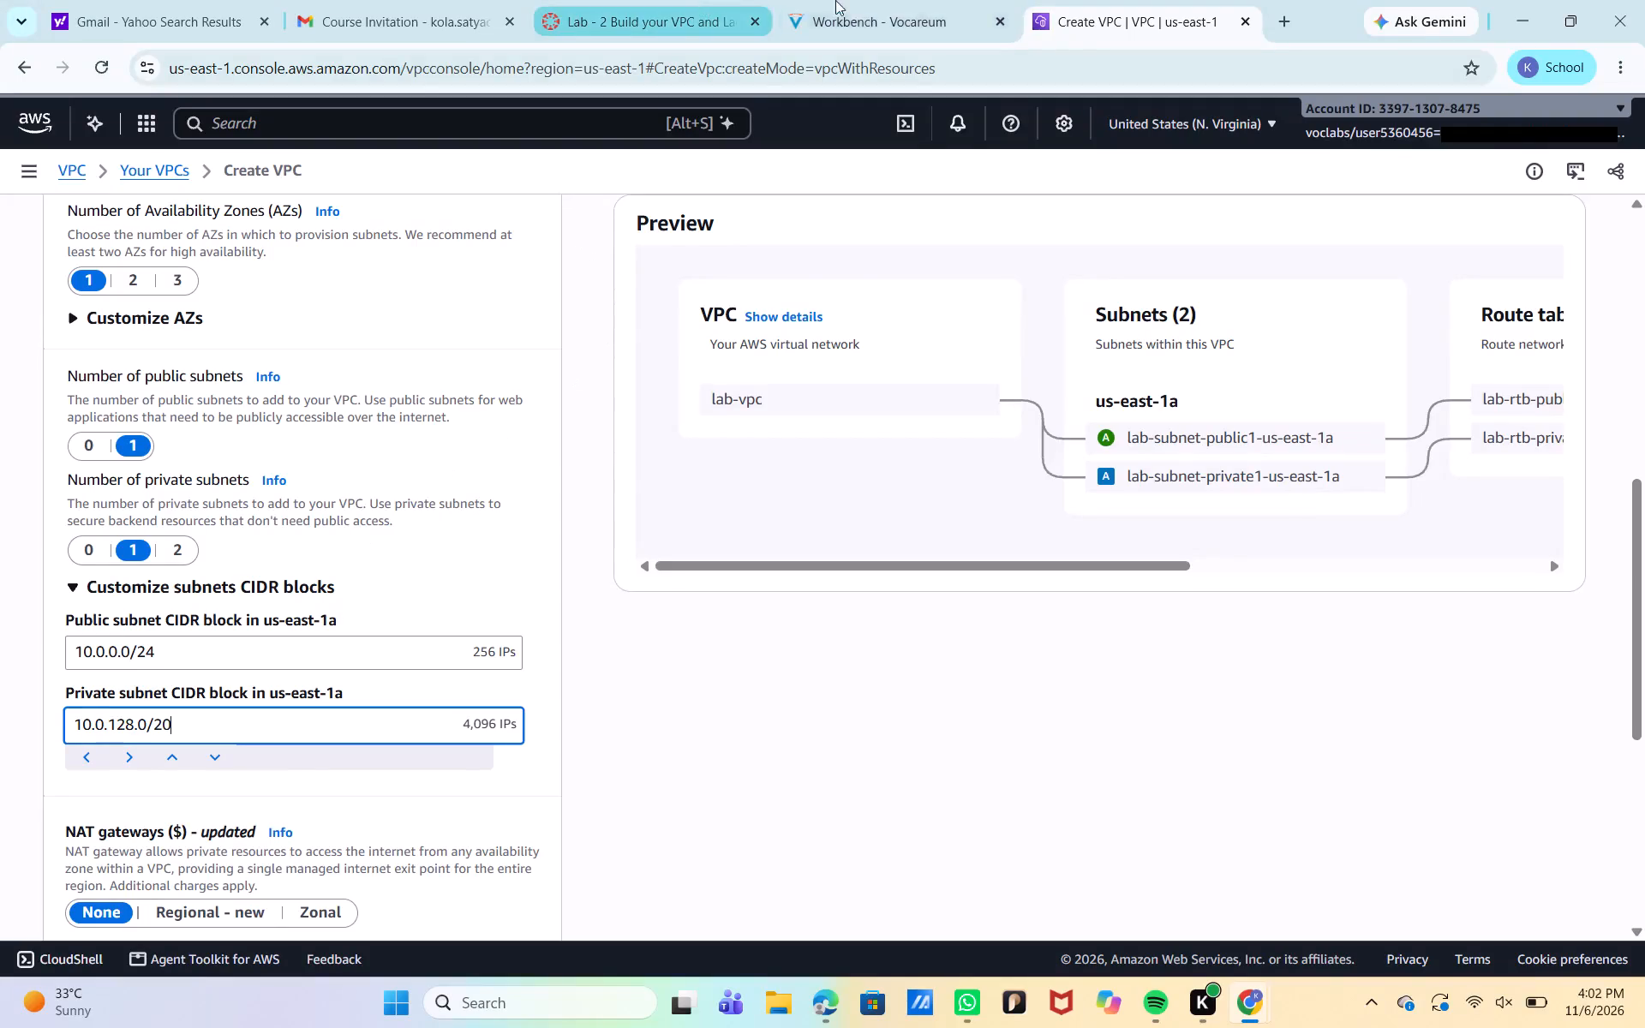
pyautogui.click(858, 9)
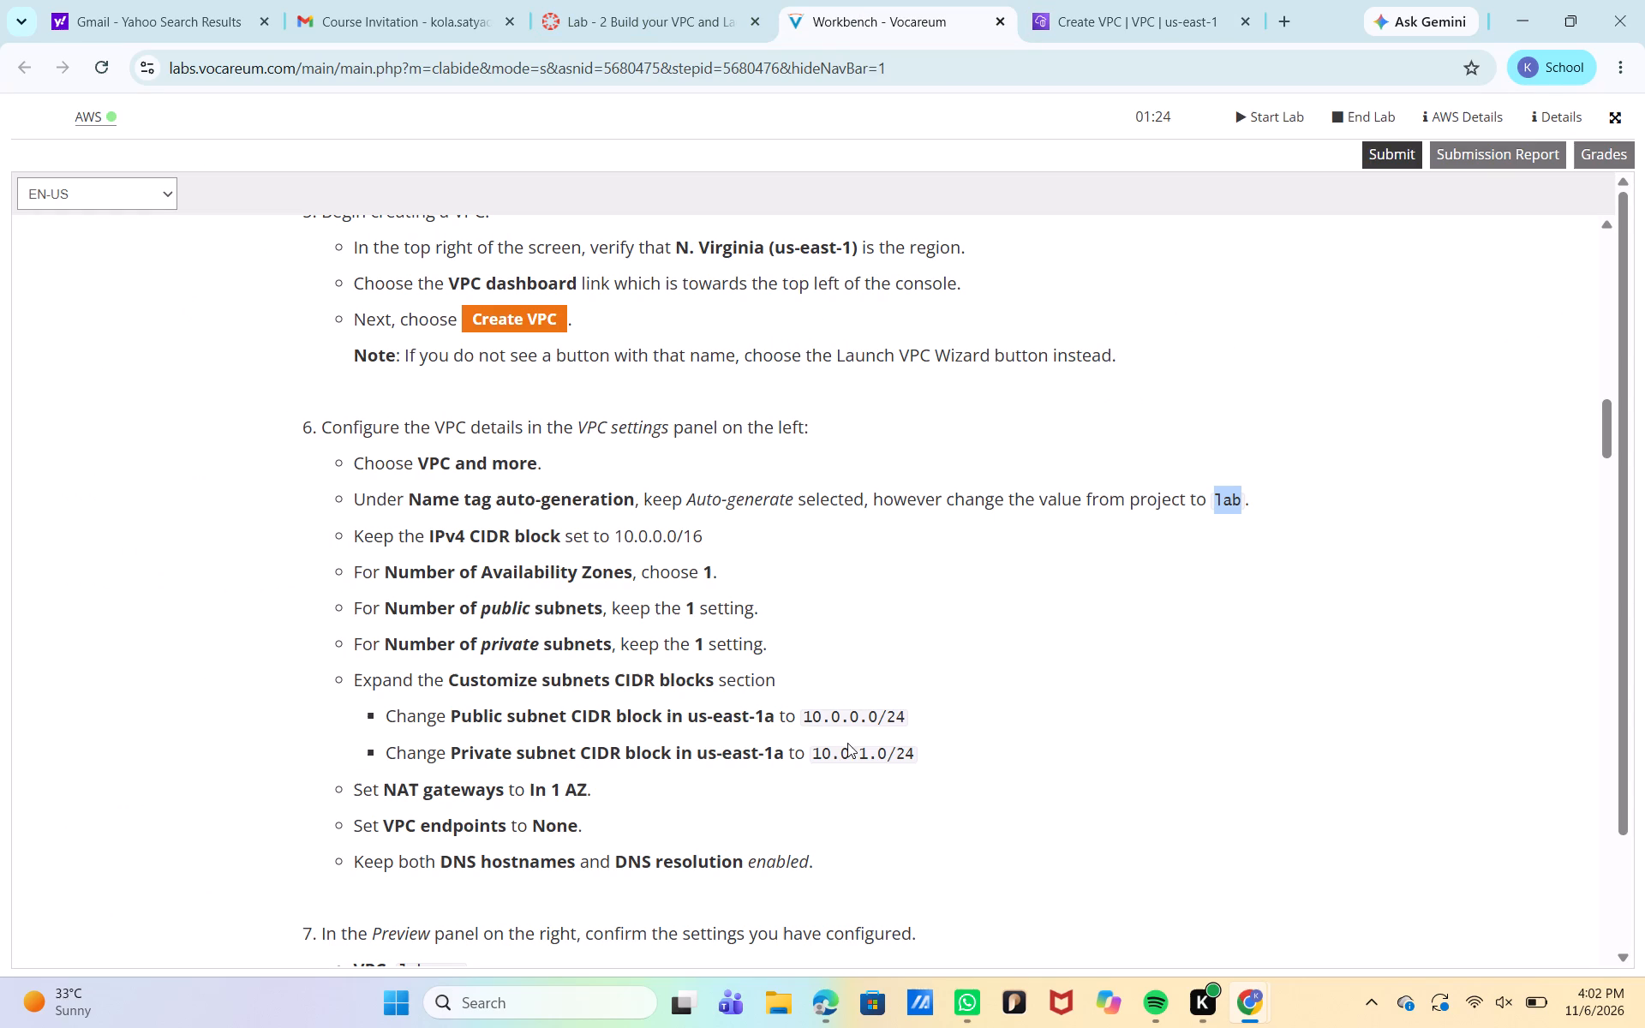
pyautogui.doubleClick(850, 756)
pyautogui.tripleClick(850, 756)
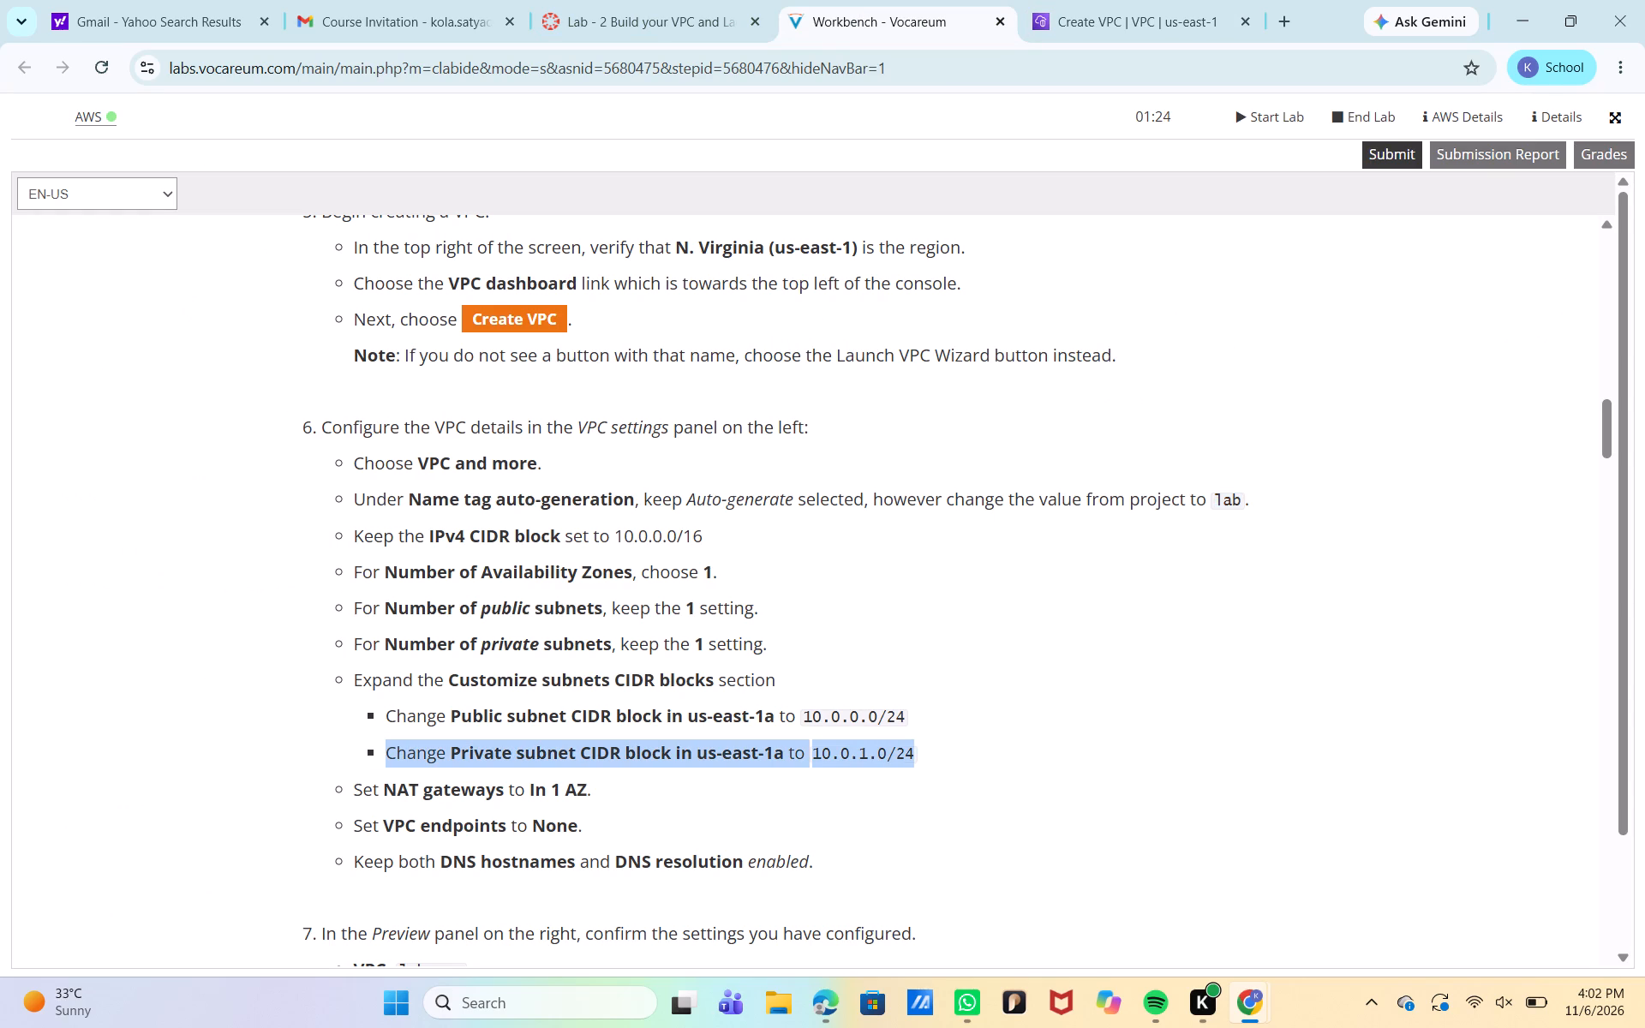
pyautogui.click(850, 756)
pyautogui.click(850, 756)
pyautogui.moveTo(850, 756); pyautogui.dragTo(817, 756)
pyautogui.click(817, 756)
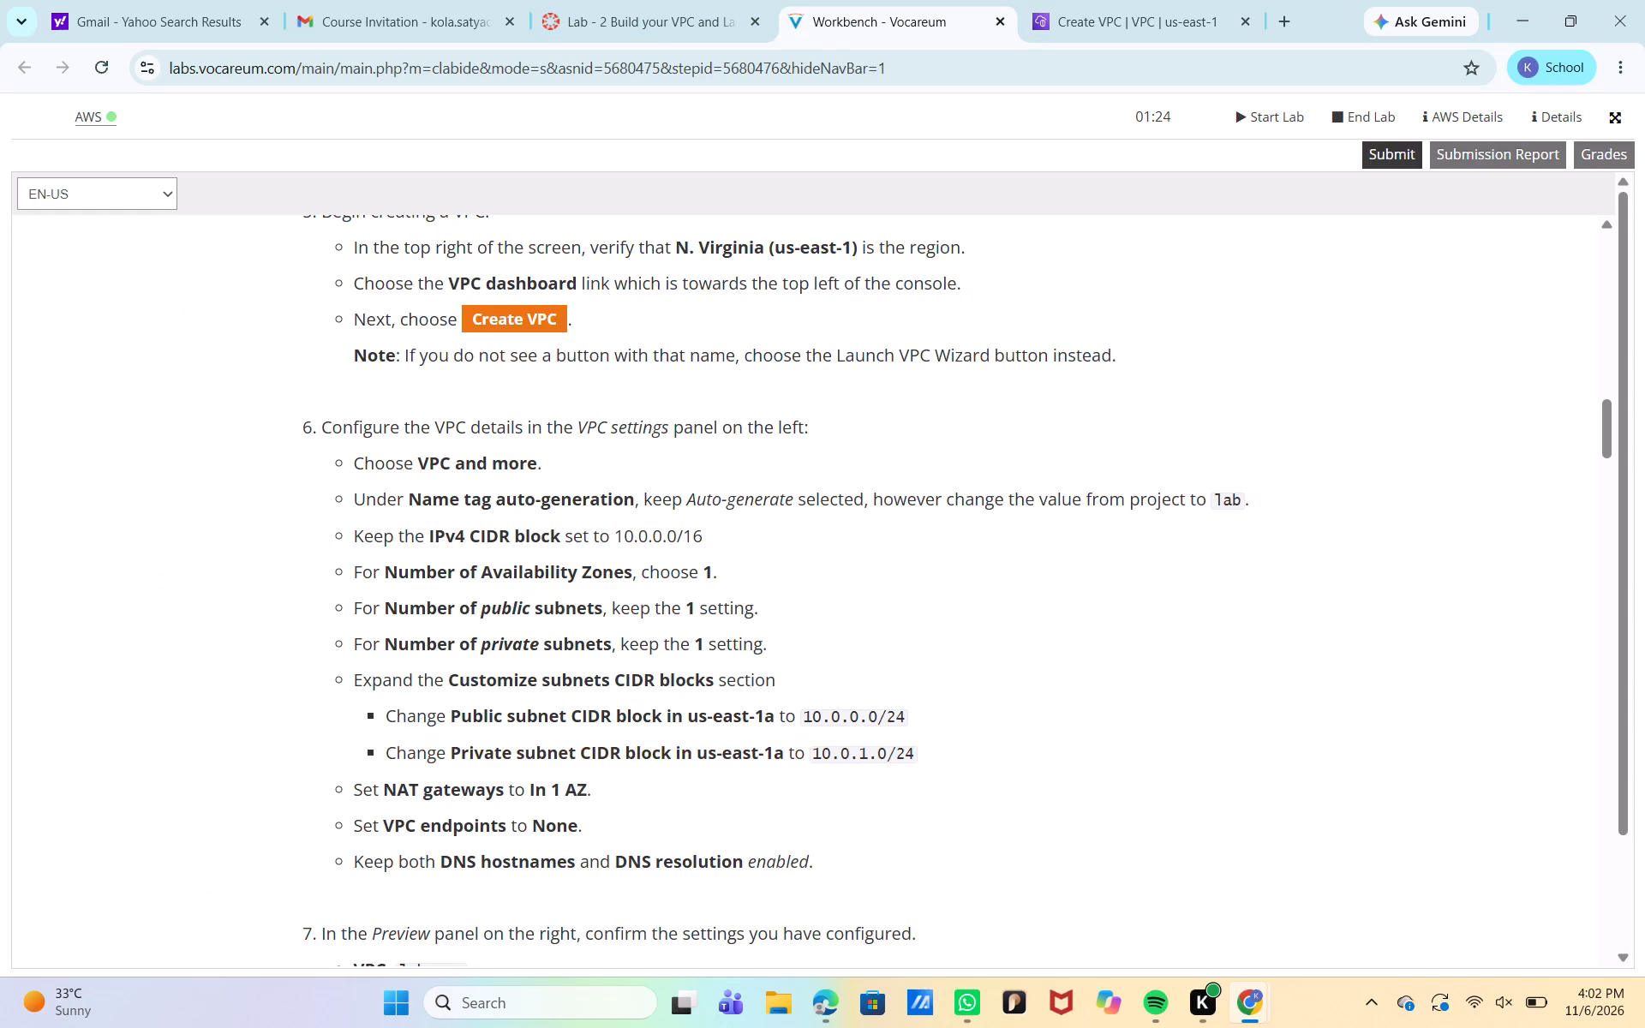
pyautogui.moveTo(817, 756); pyautogui.dragTo(870, 755)
pyautogui.moveTo(870, 755); pyautogui.dragTo(829, 753)
pyautogui.click(829, 753)
pyautogui.moveTo(814, 756); pyautogui.dragTo(918, 754)
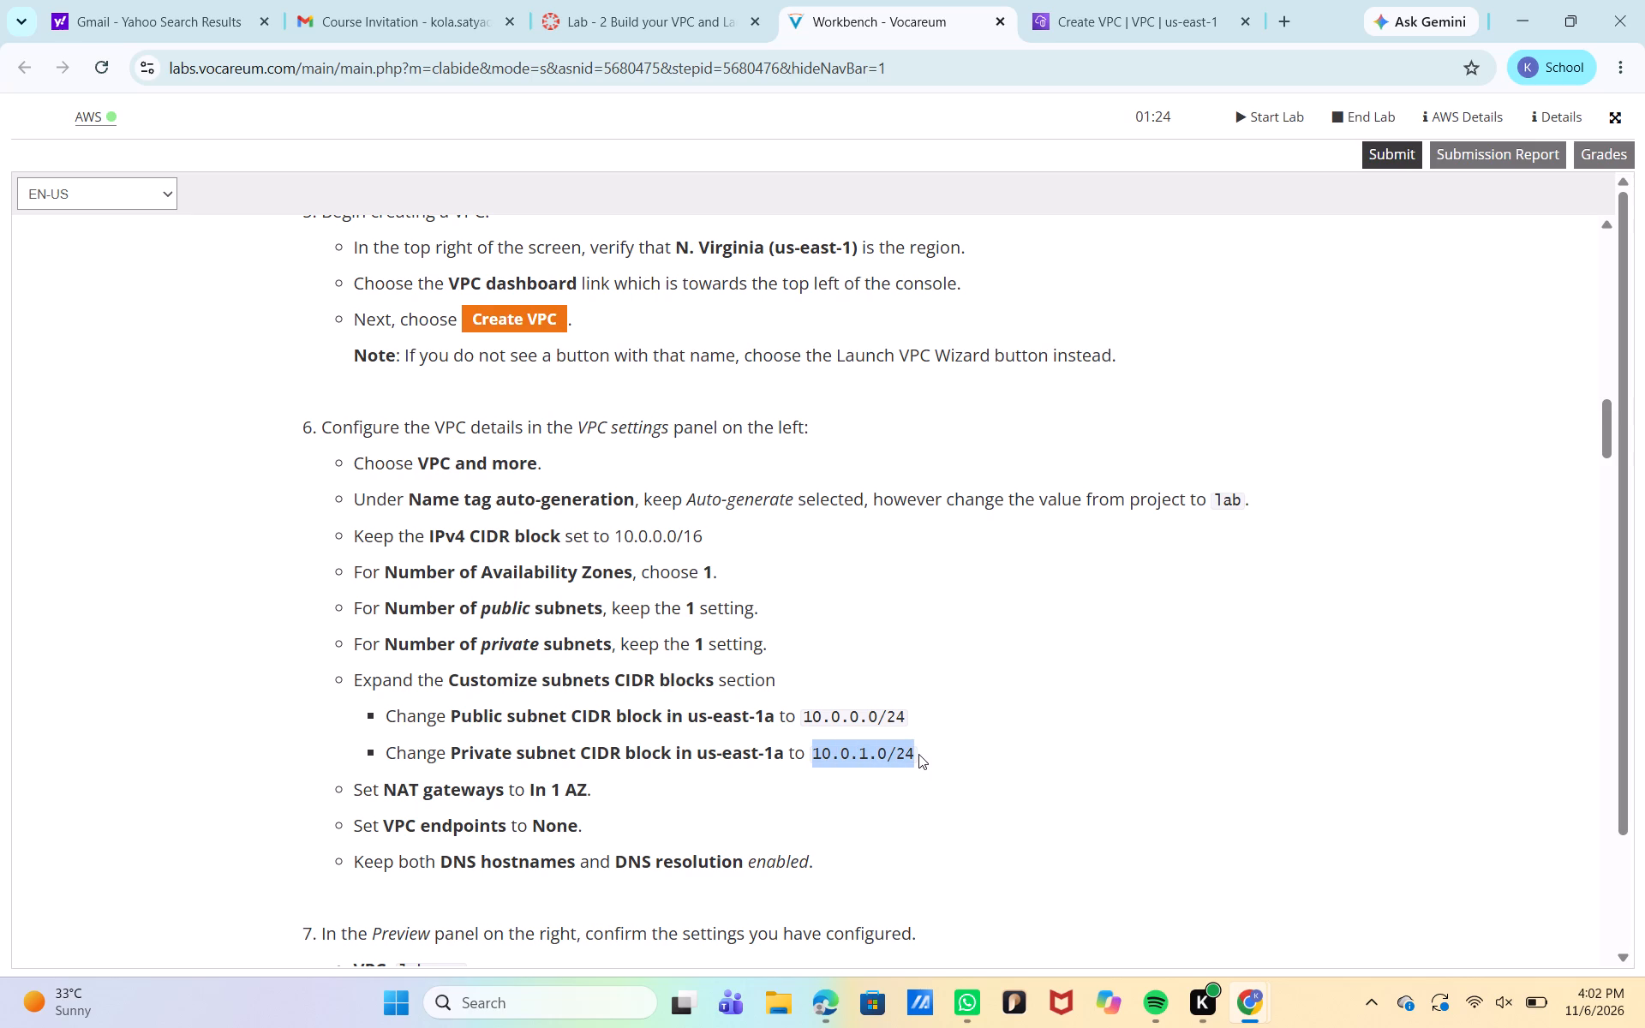
pyautogui.hotkey('ctrl', 'c')
pyautogui.click(1182, 1)
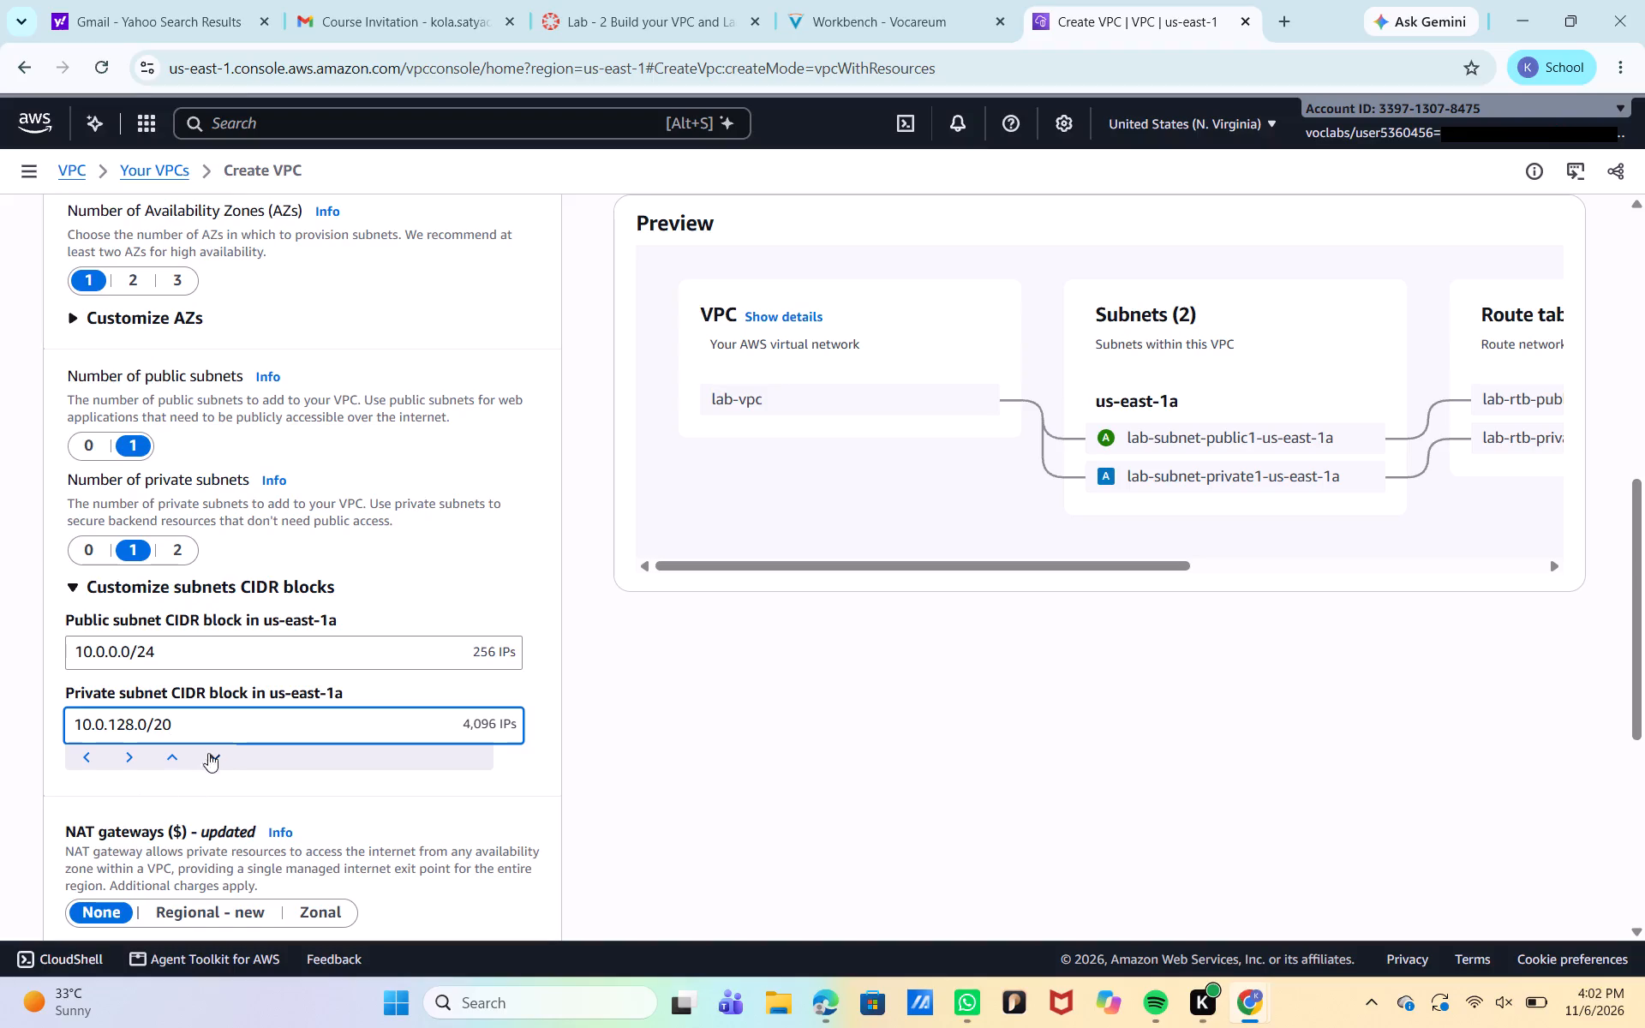
pyautogui.tripleClick(220, 734)
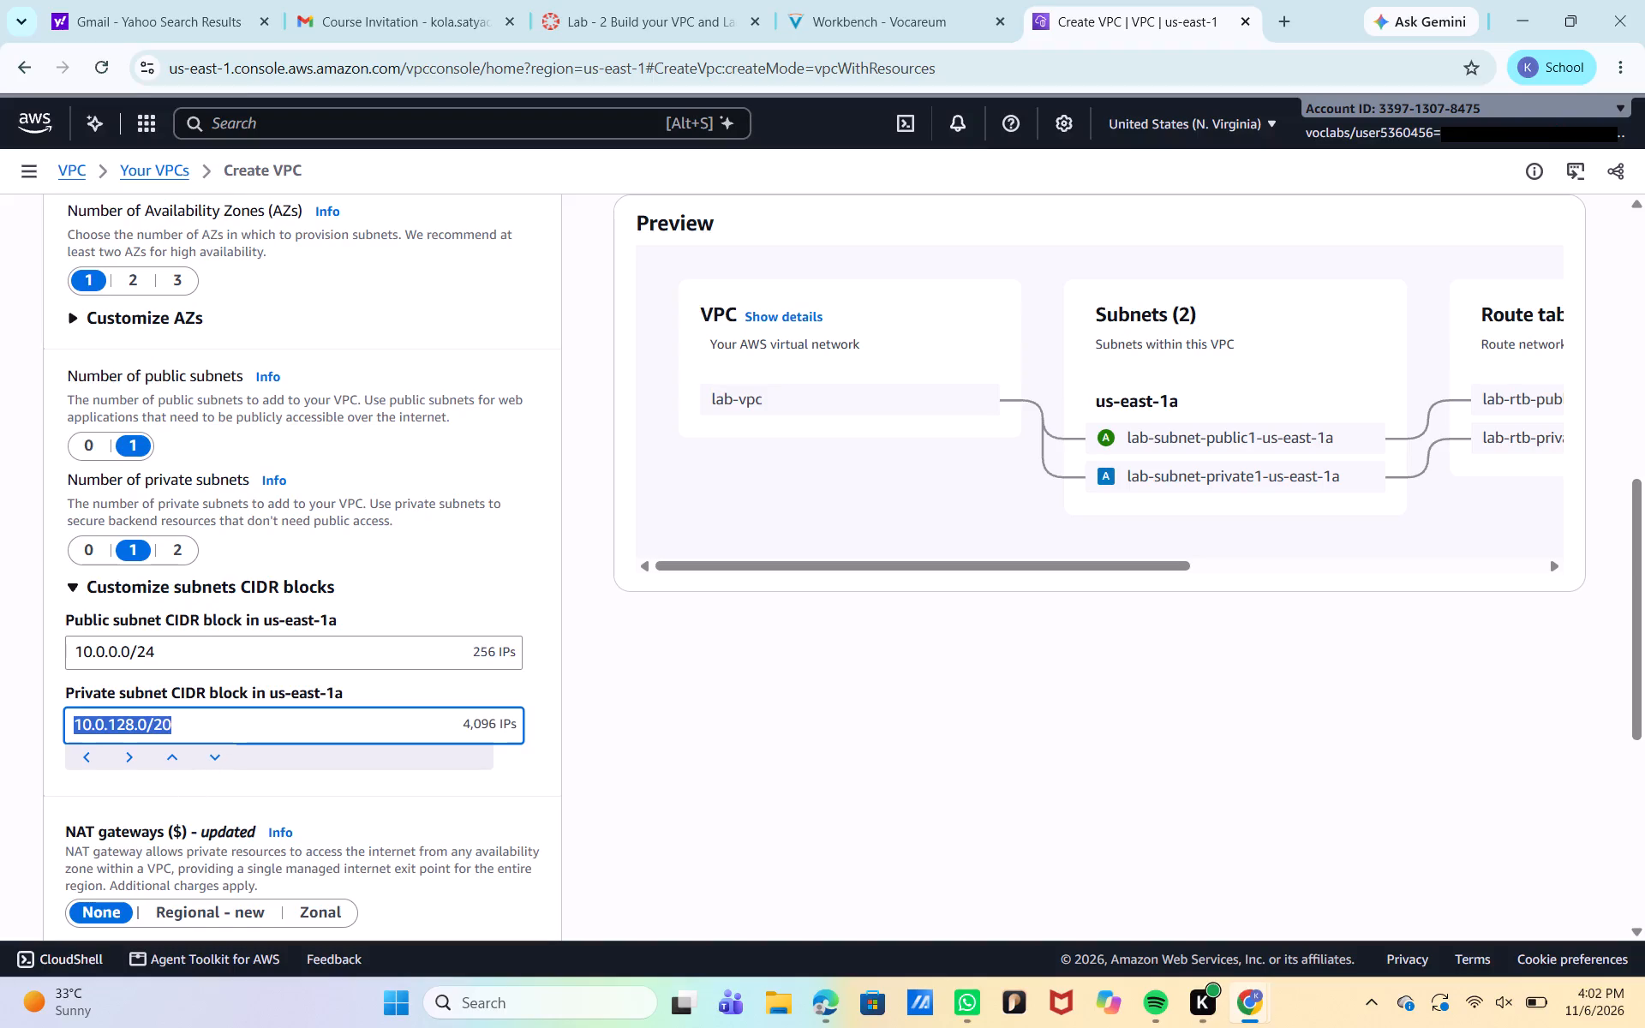
pyautogui.hotkey('ctrl', 'v')
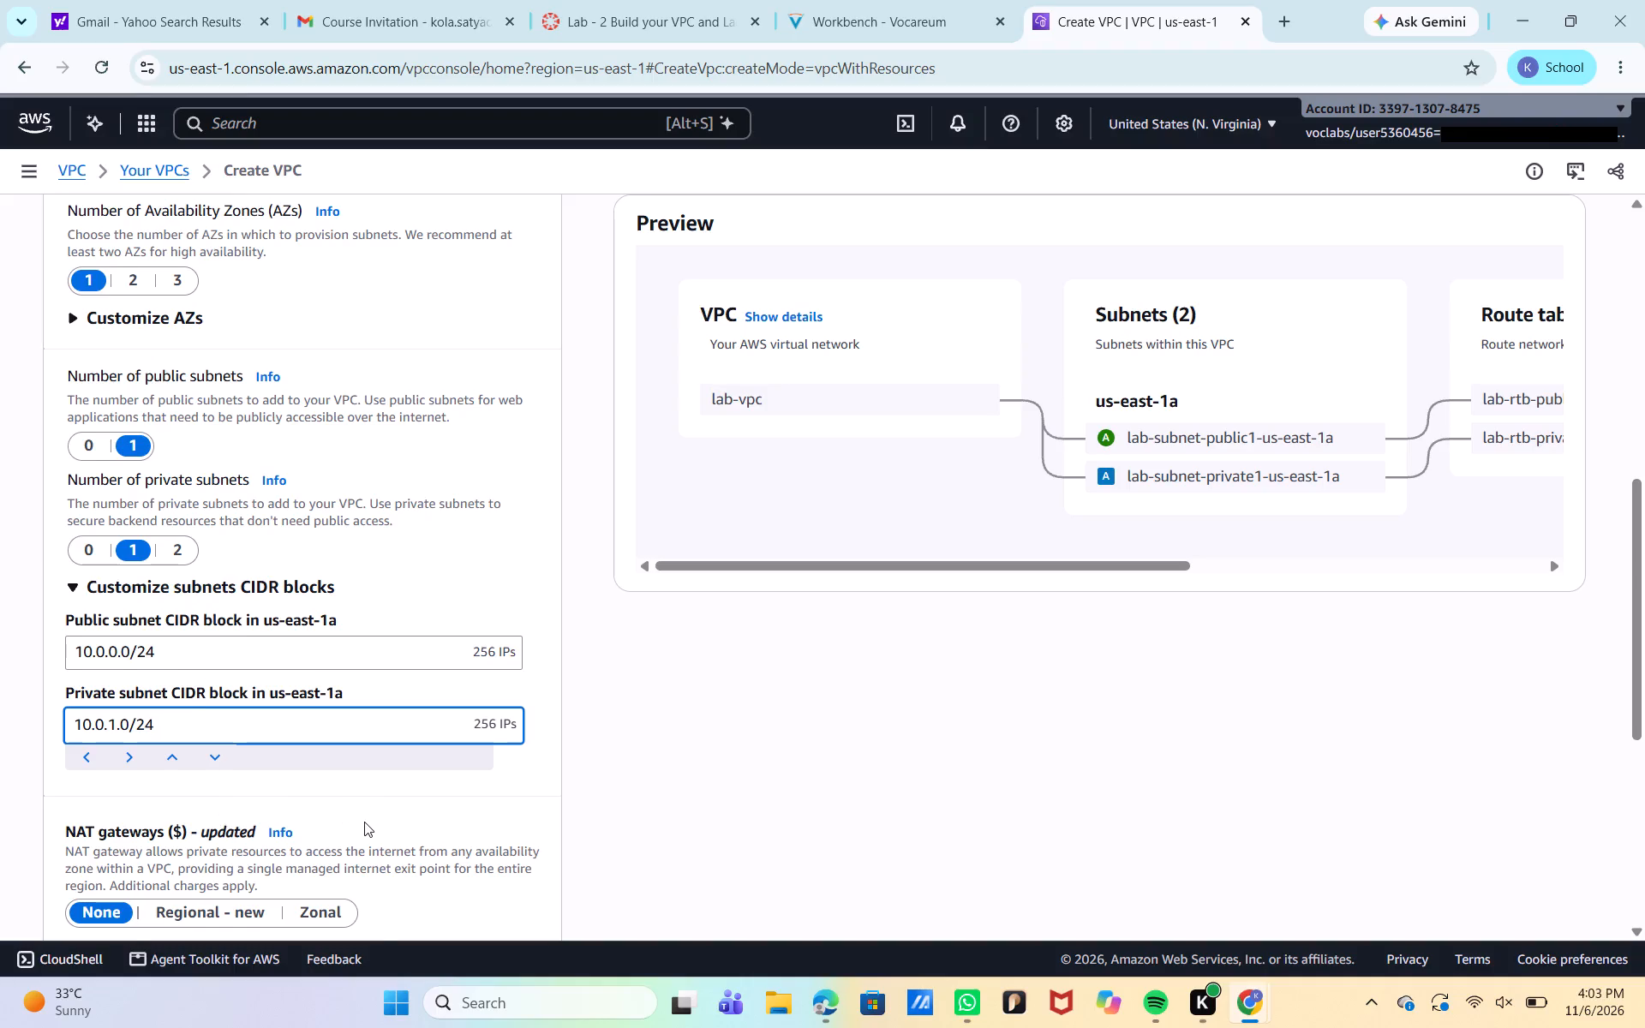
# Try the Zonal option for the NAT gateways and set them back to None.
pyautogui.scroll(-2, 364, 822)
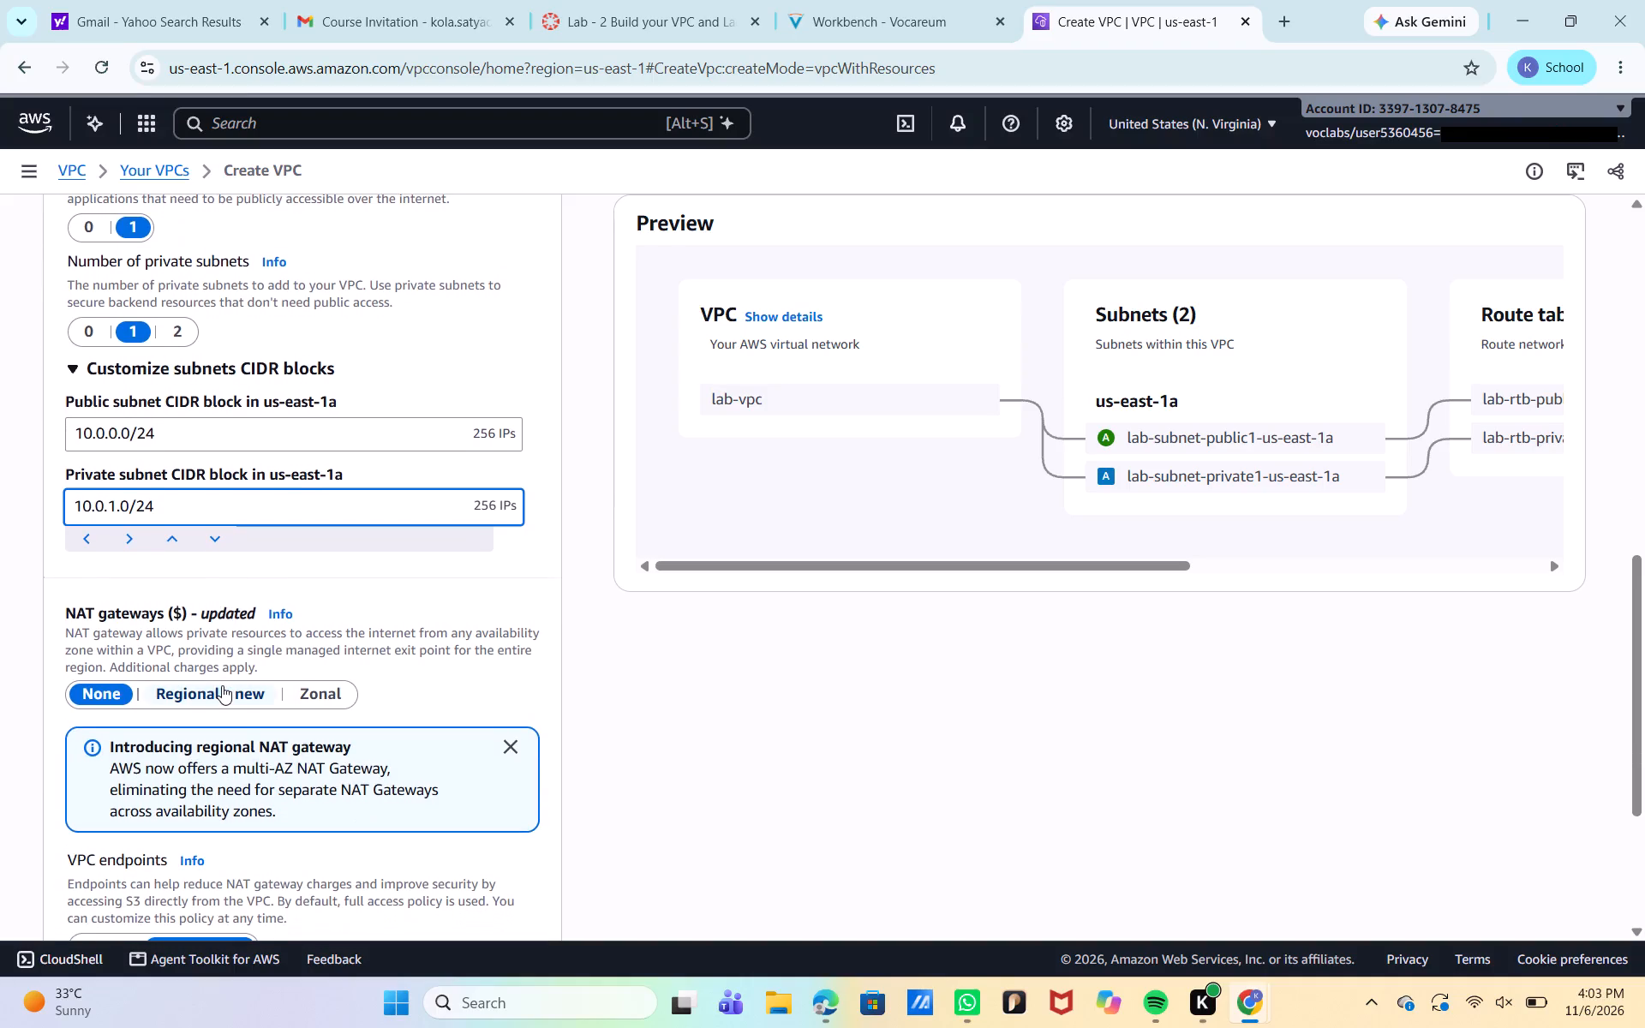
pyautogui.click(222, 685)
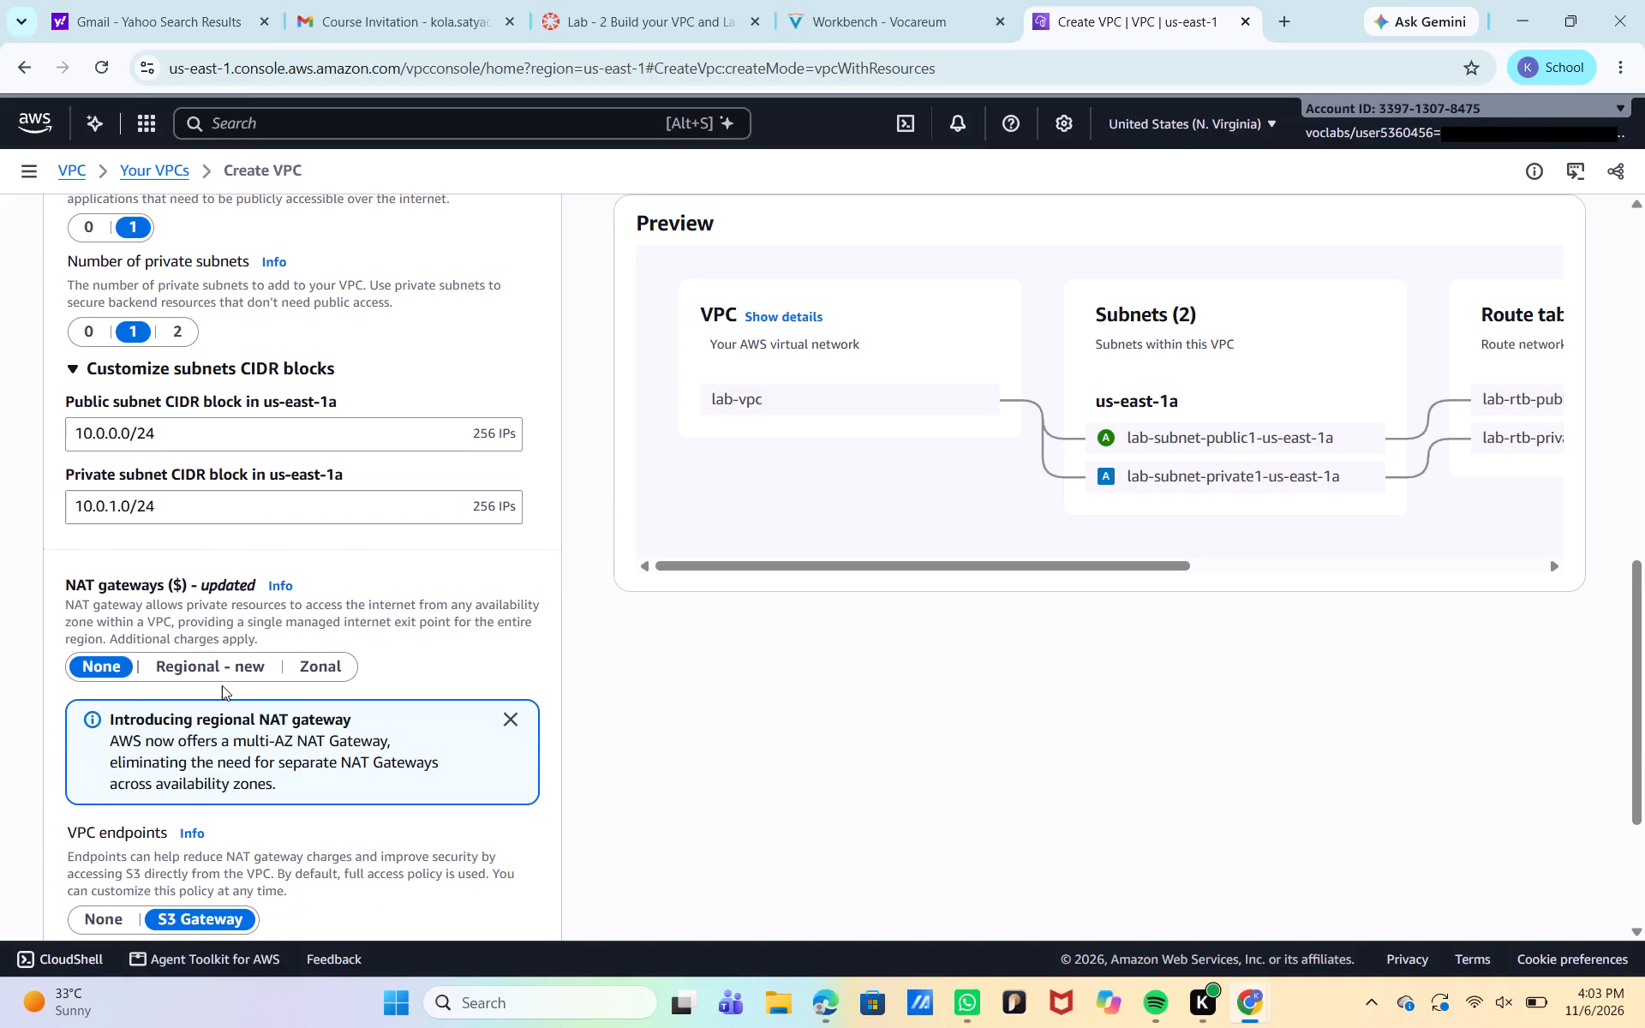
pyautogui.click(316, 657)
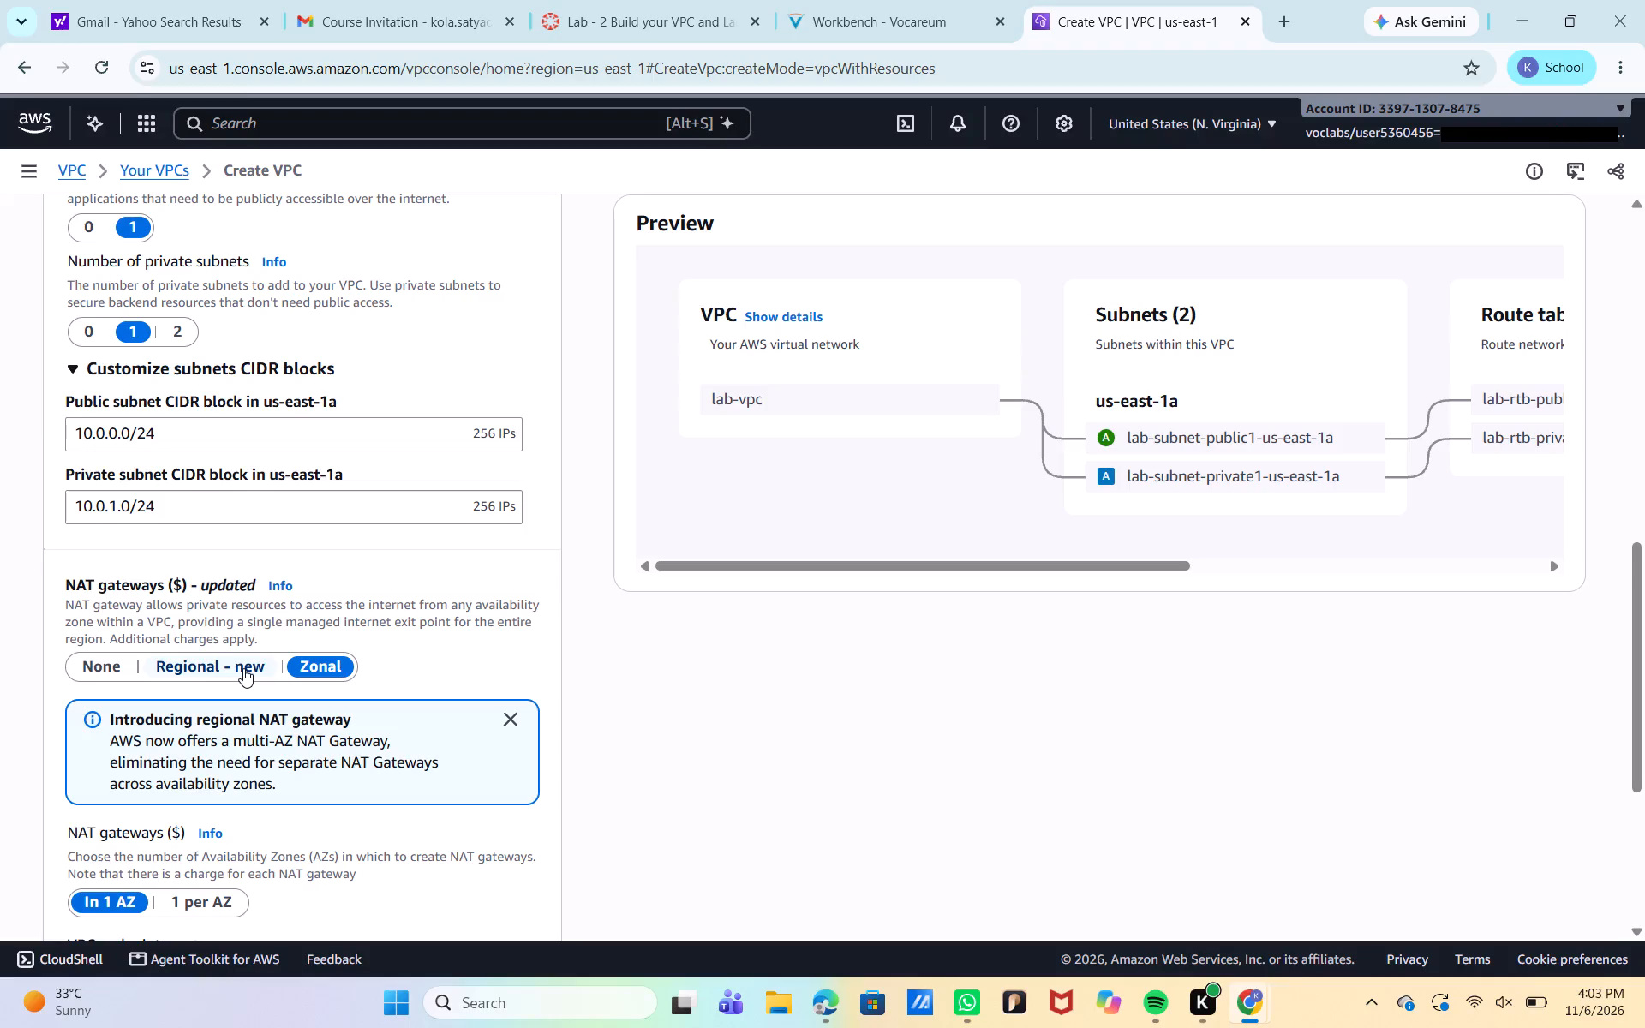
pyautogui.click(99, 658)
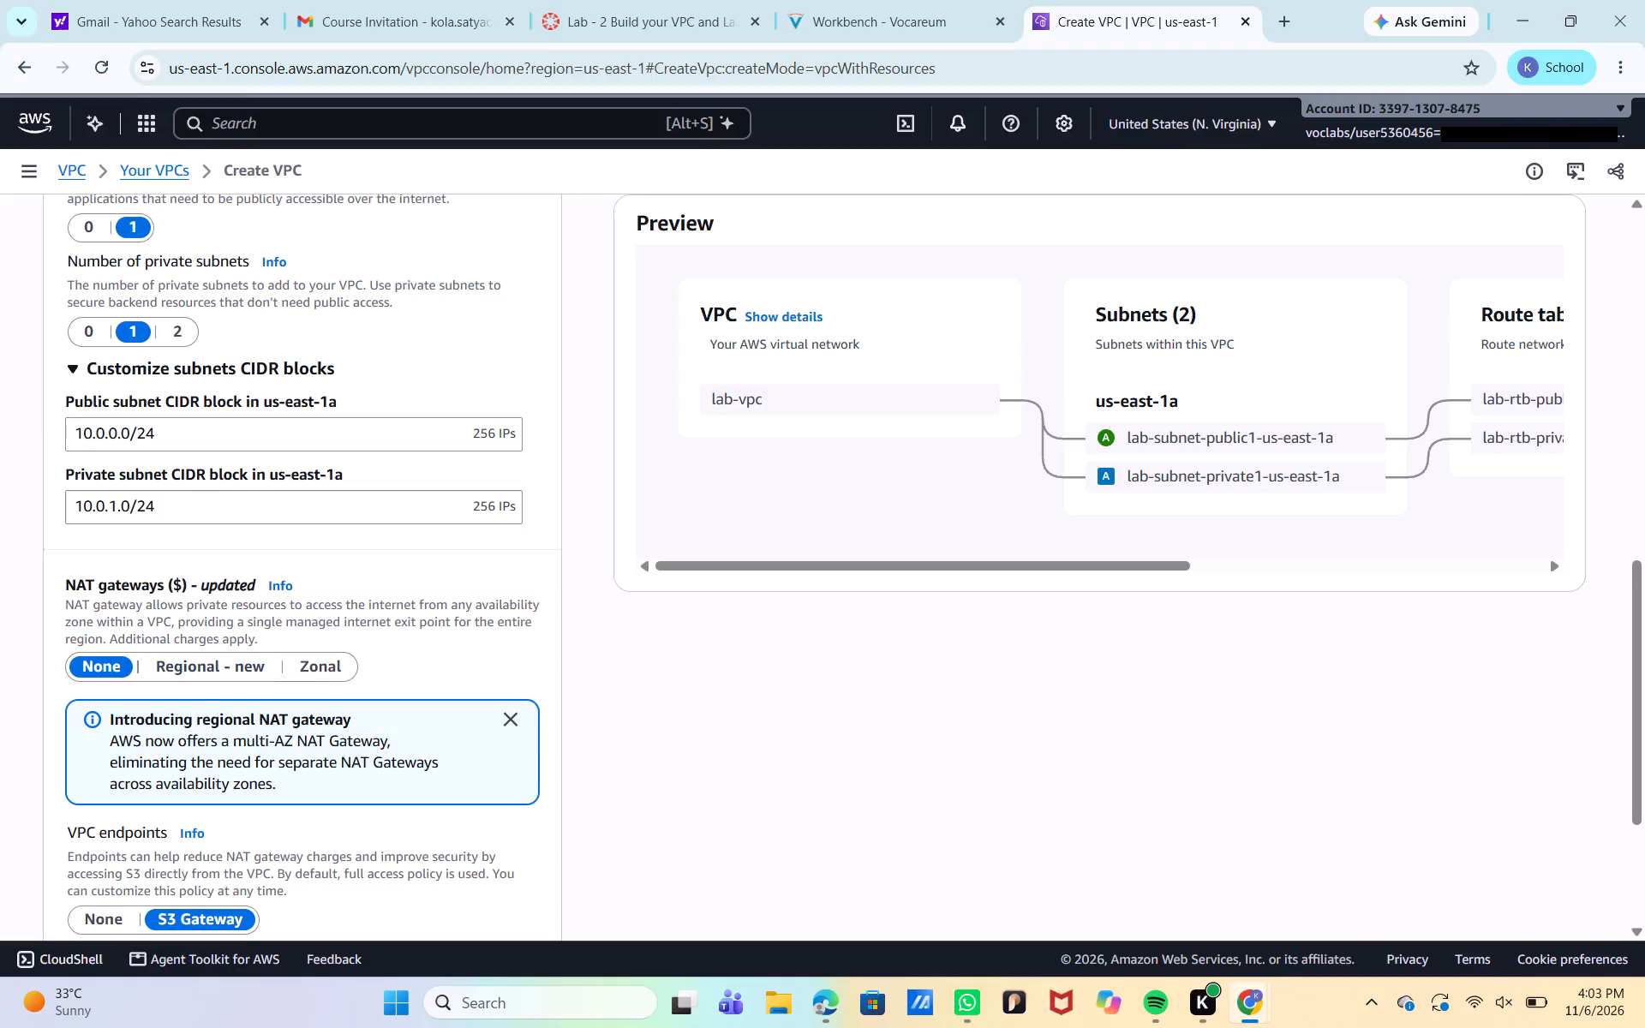
# Set the VPC endpoints to None.
pyautogui.scroll(-2, 269, 789)
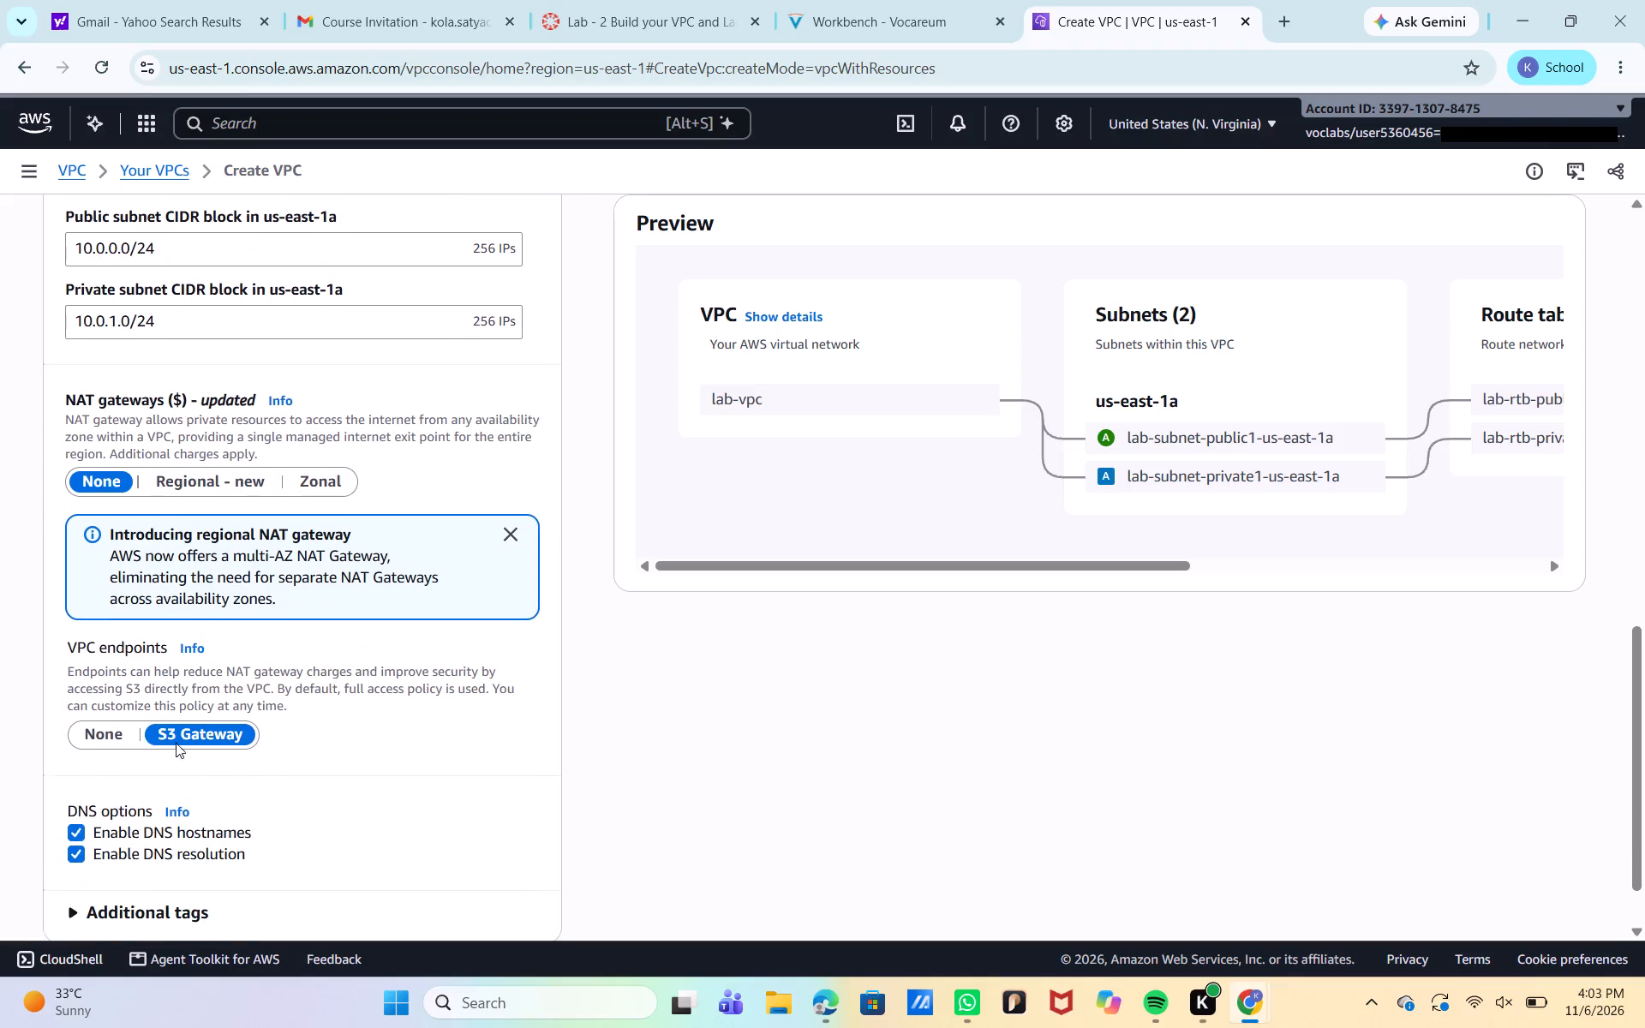
pyautogui.click(105, 743)
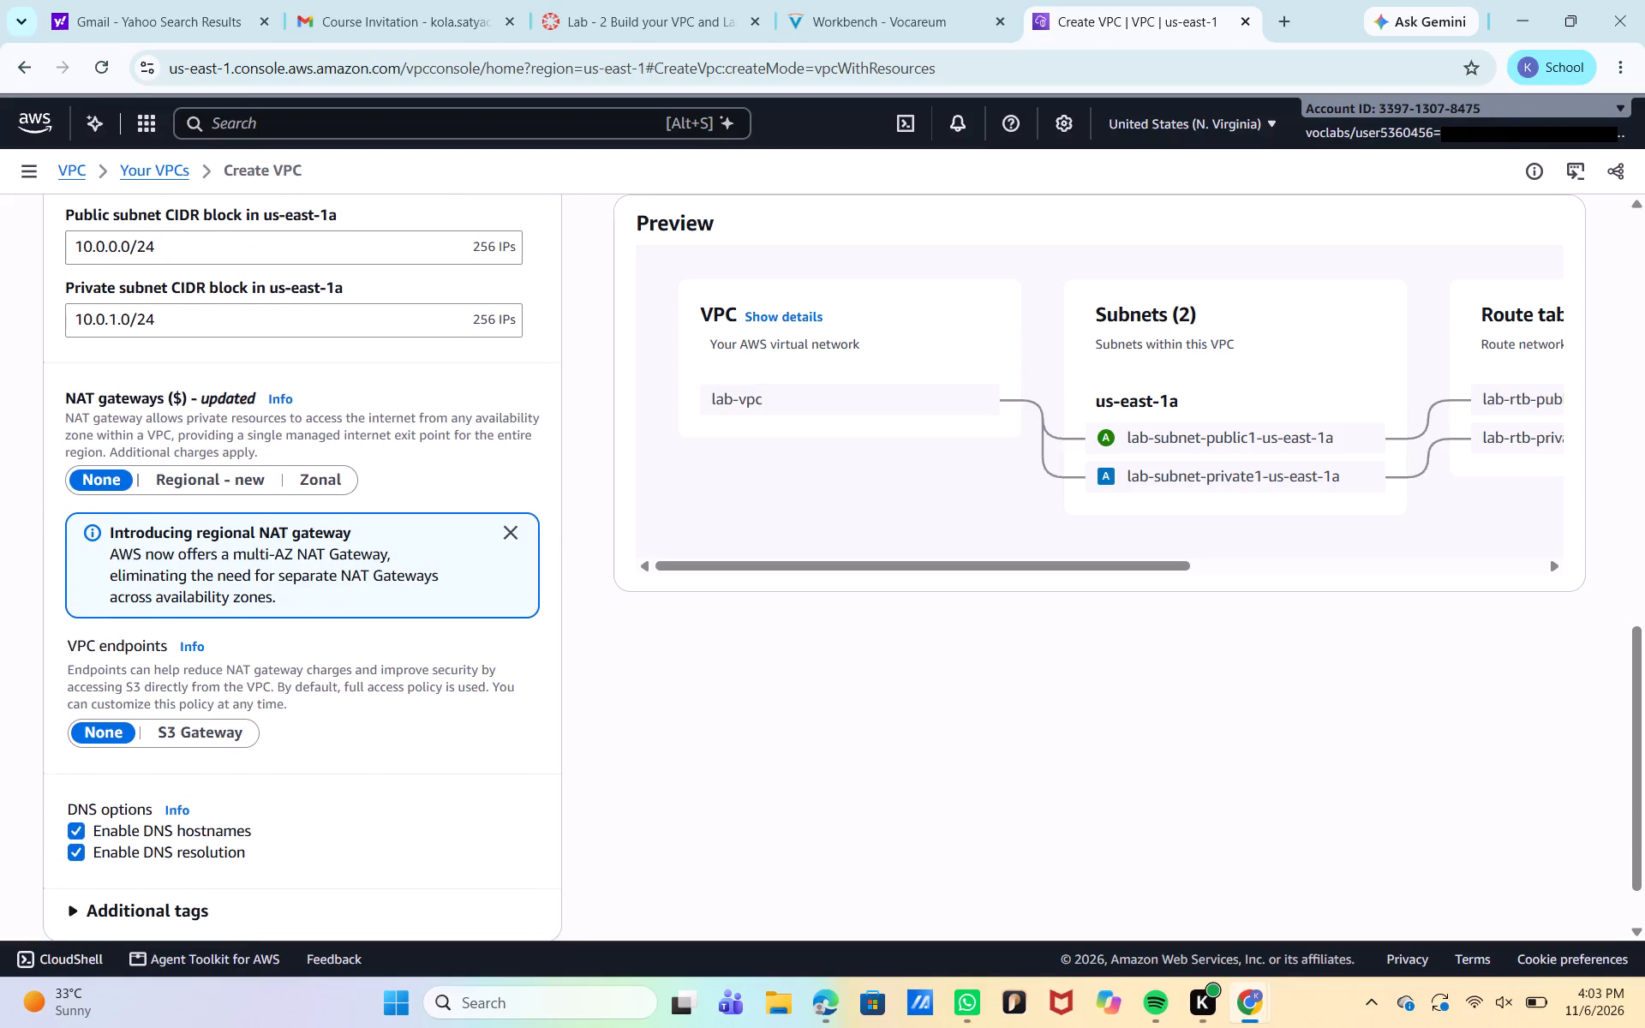
# Set the NAT gateways option to Regional - new.
pyautogui.click(231, 487)
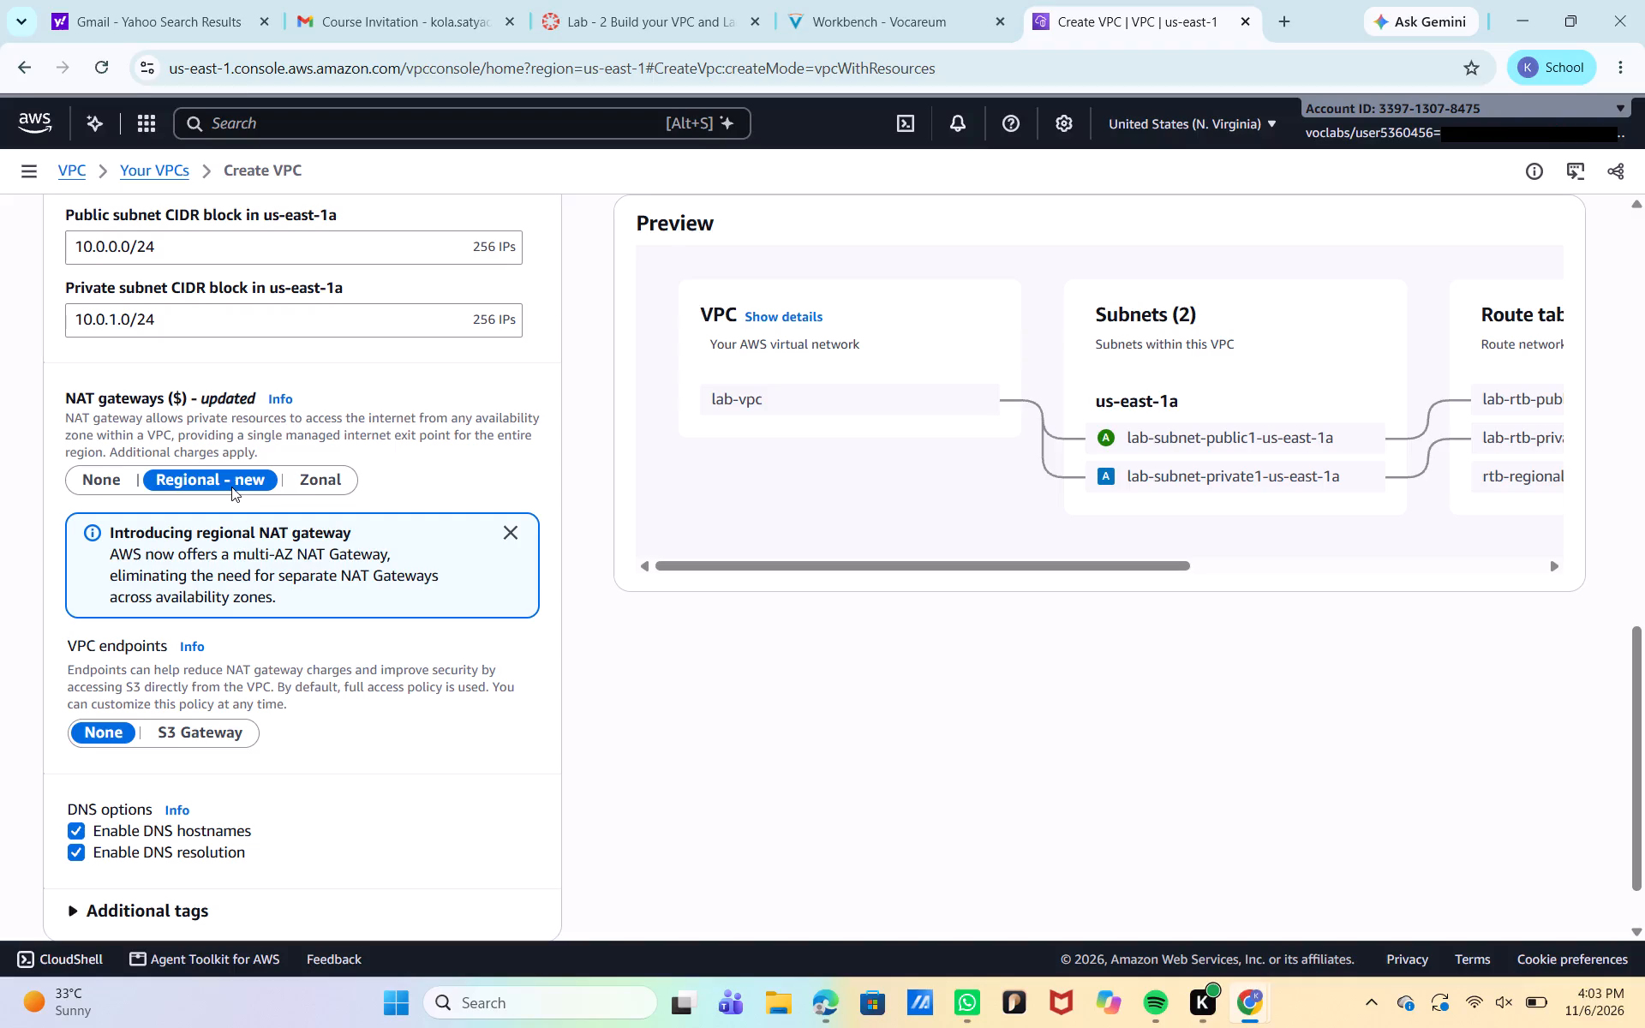
# Switch the NAT gateways option to Zonal.
pyautogui.click(314, 480)
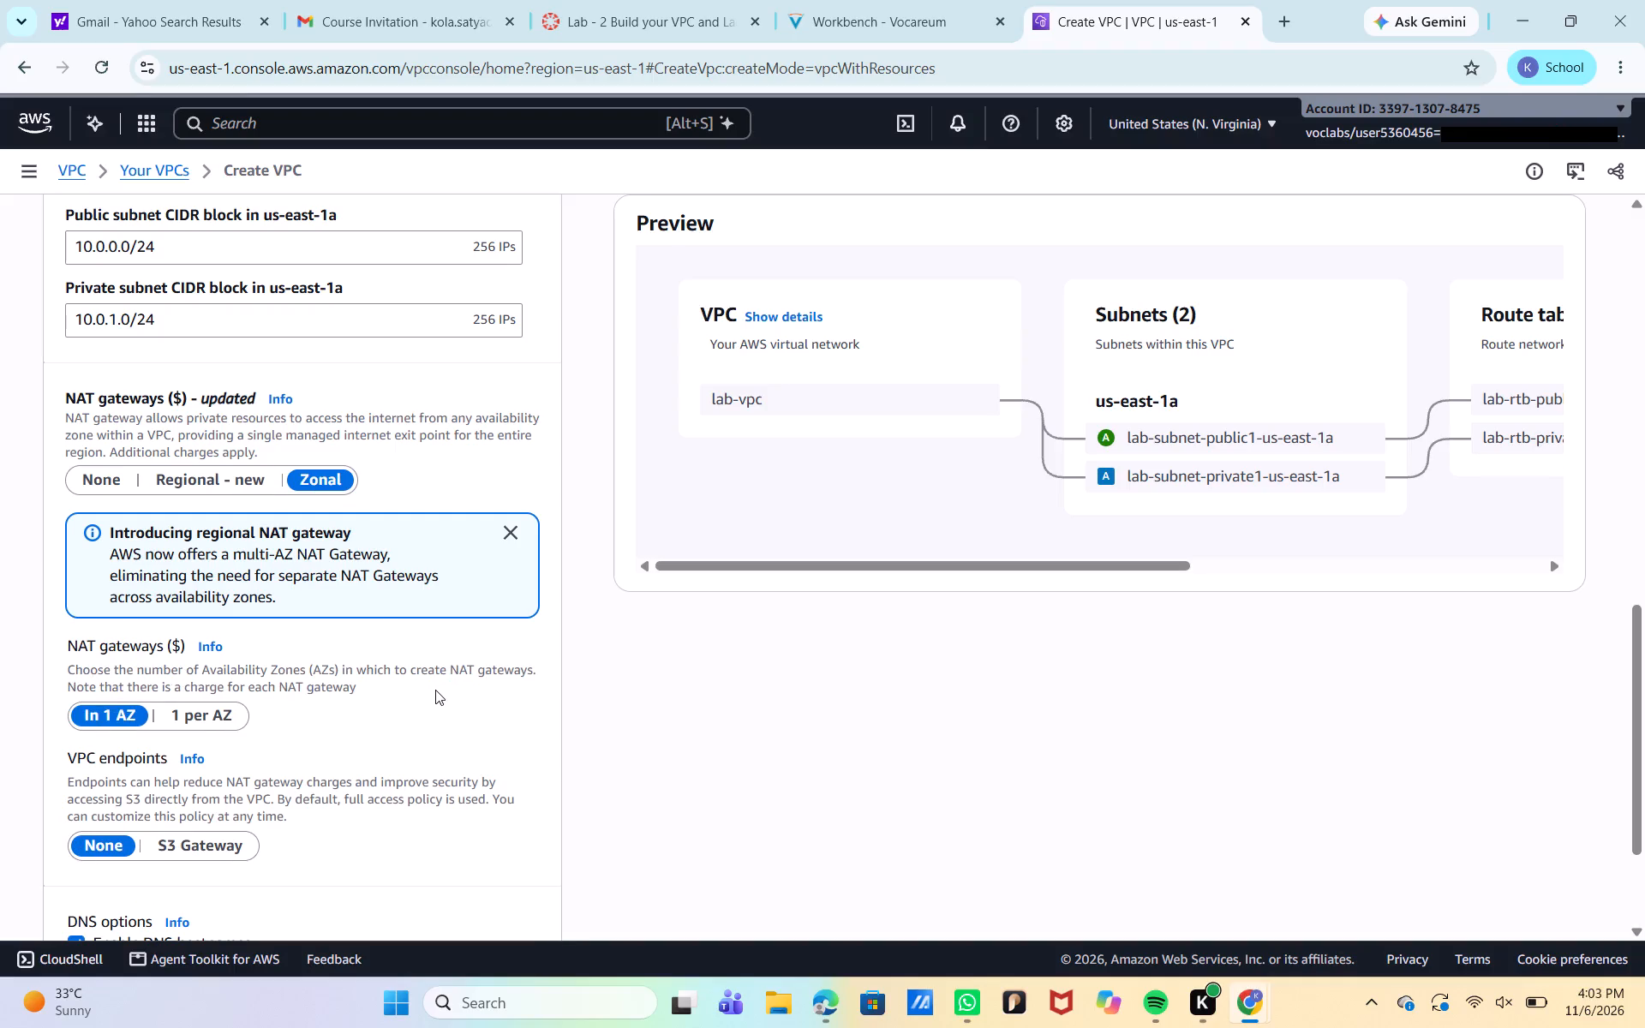
# Check the route tables and network connections in the resource preview and create the lab VPC with the configured settings.
pyautogui.scroll(-1, 435, 690)
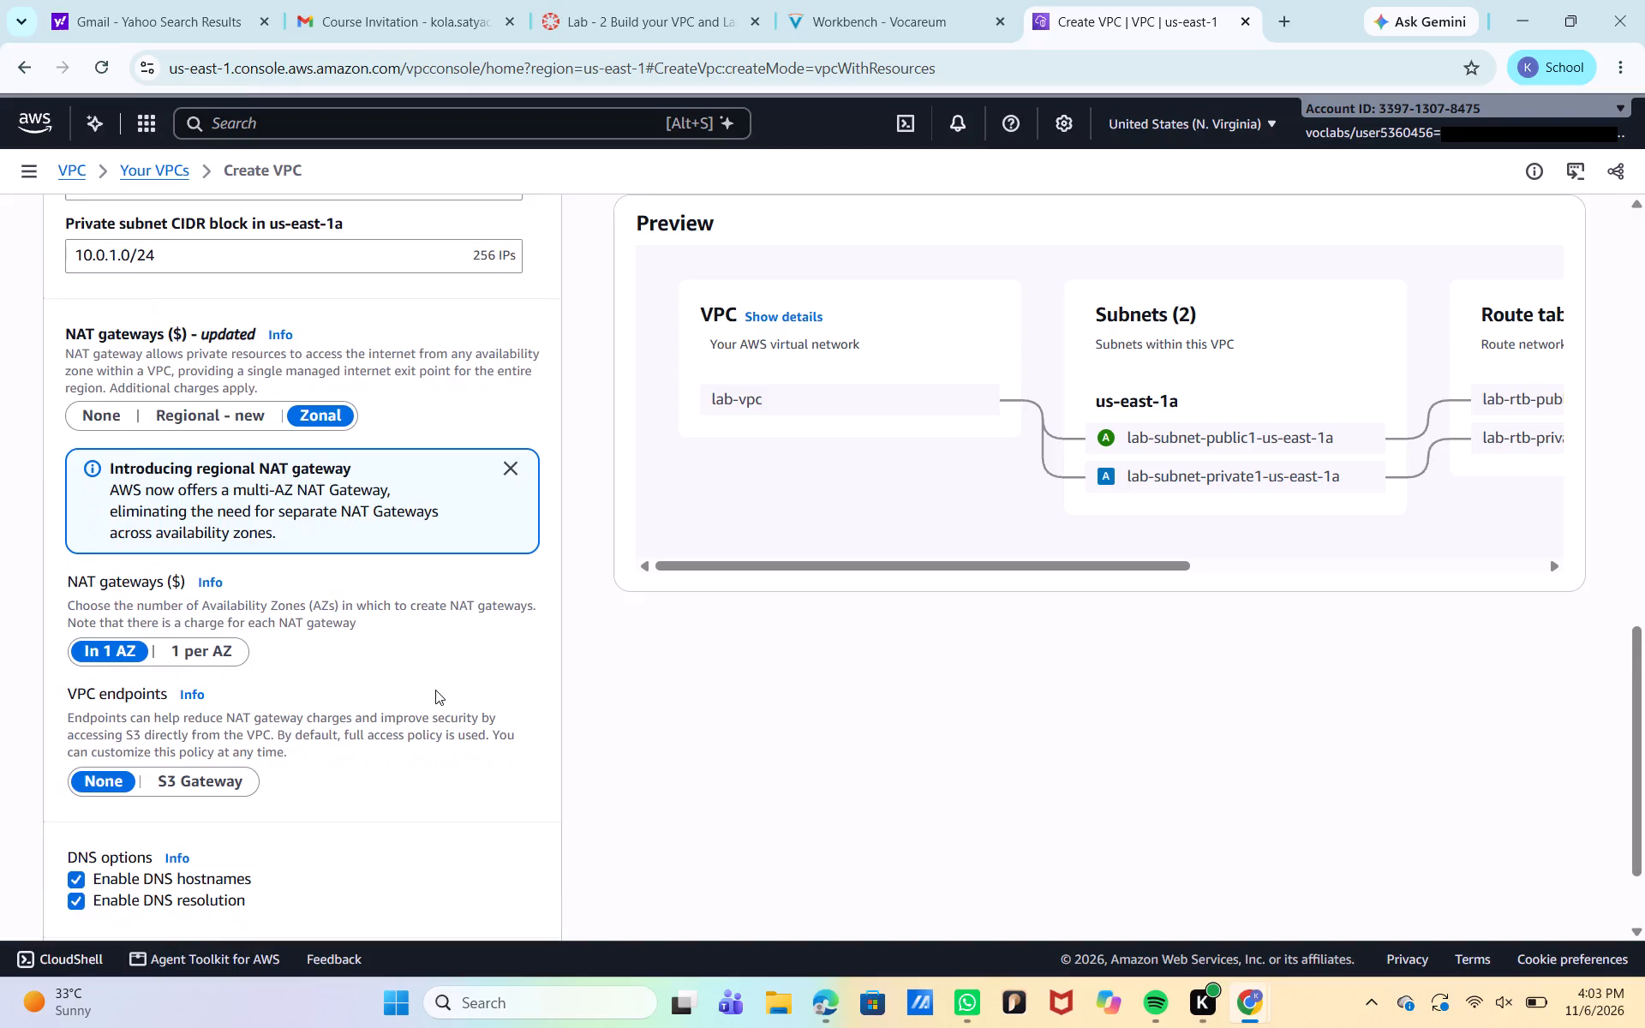
pyautogui.scroll(-1, 435, 690)
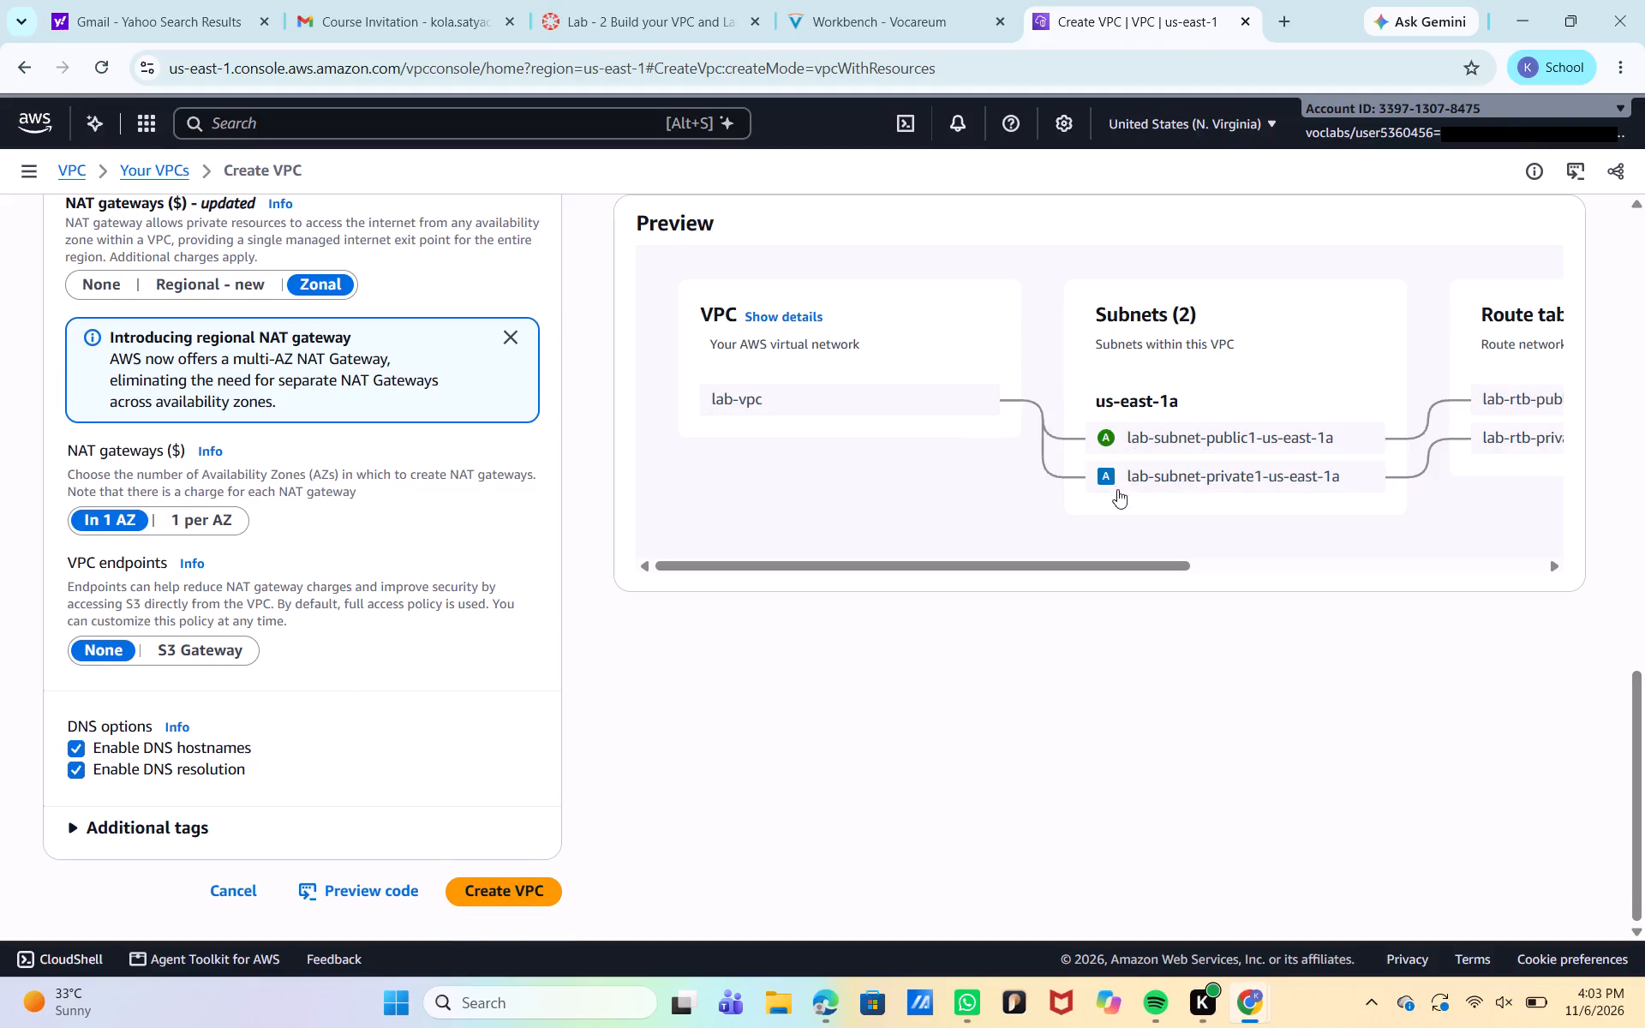
pyautogui.hscroll(-3, 1128, 463)
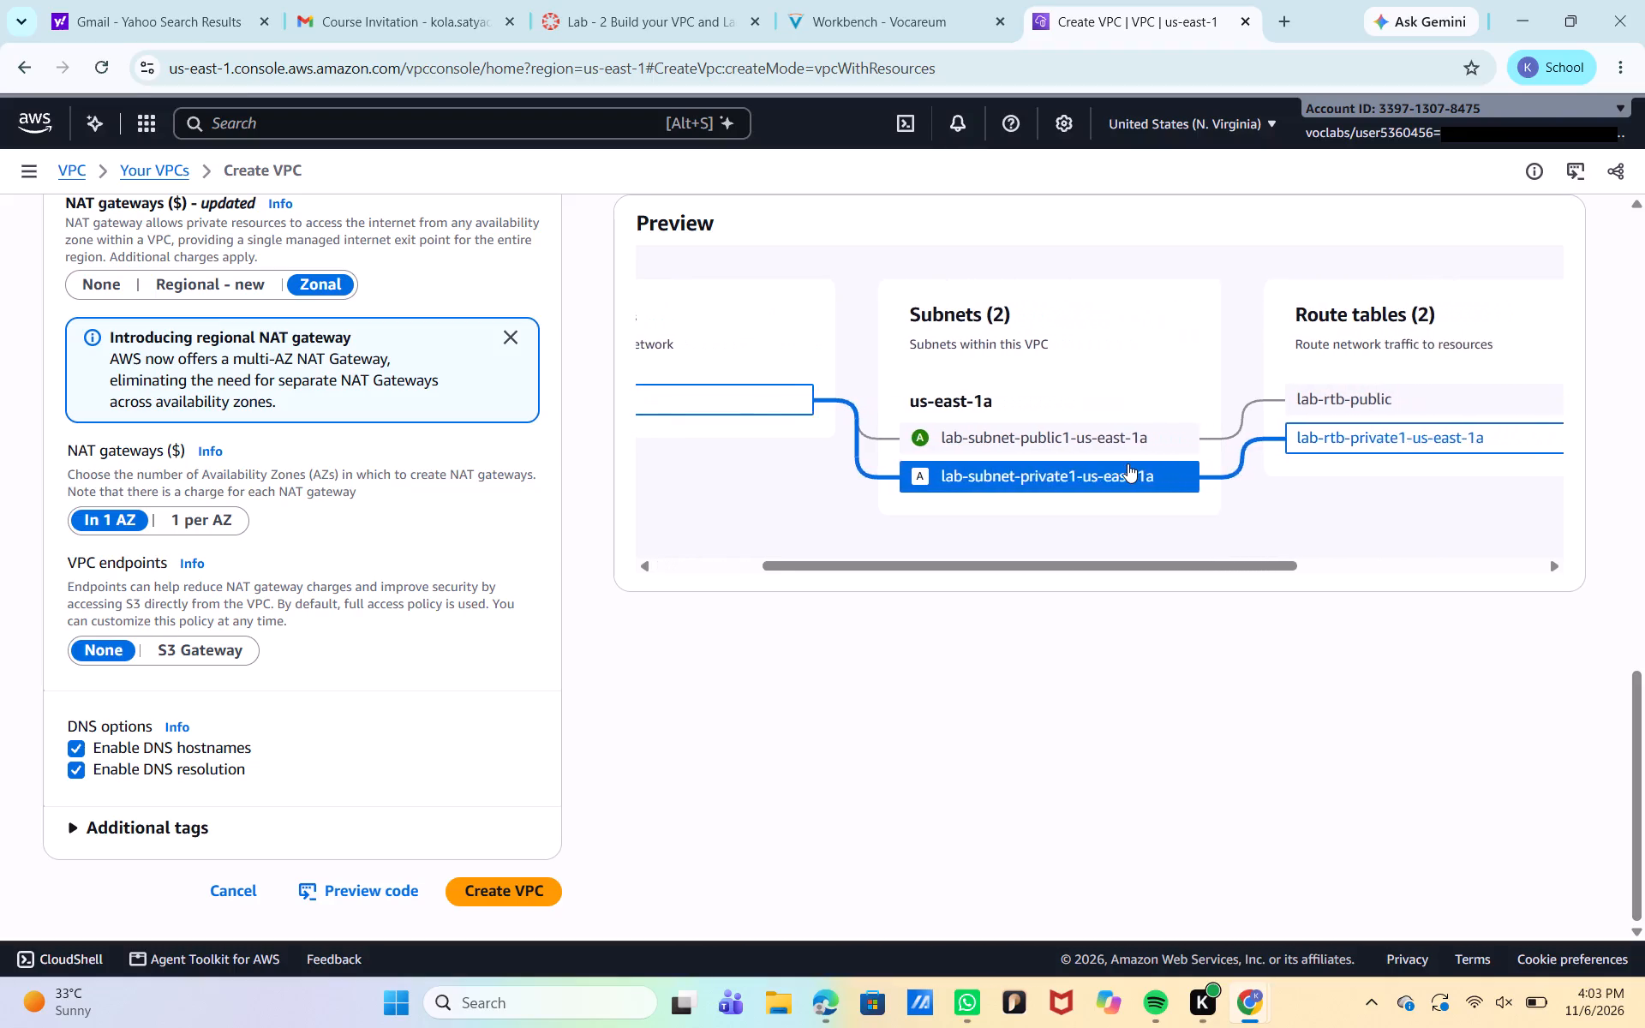
pyautogui.hscroll(-5, 1128, 463)
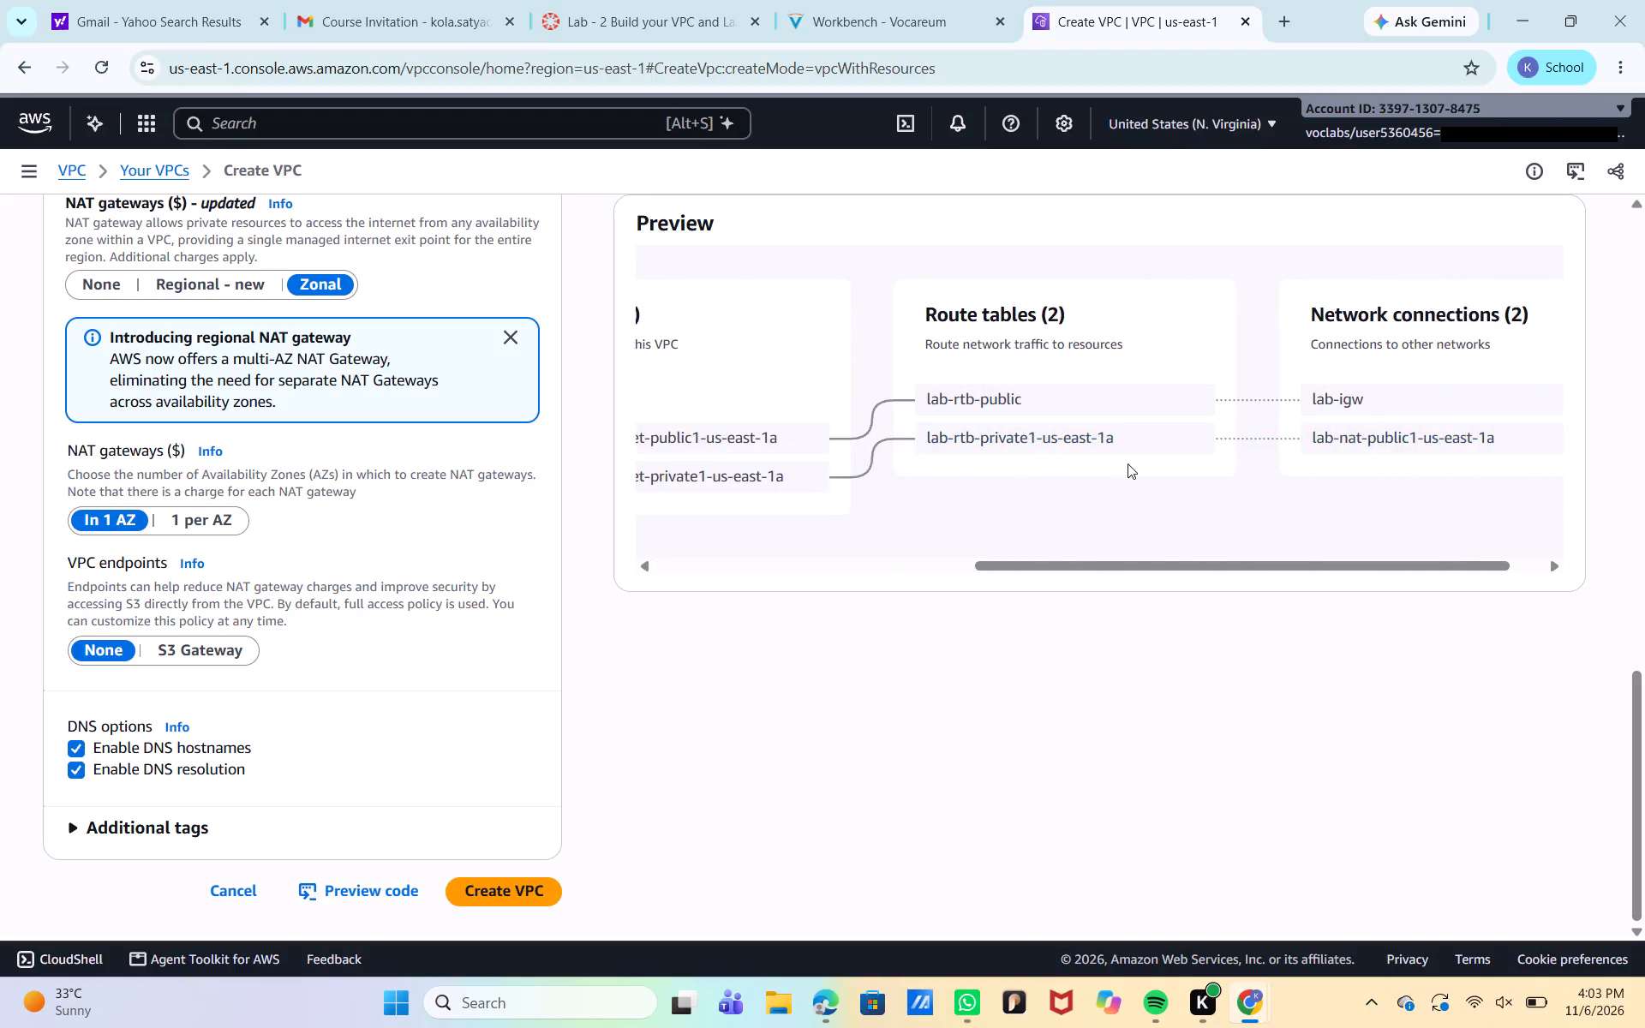
pyautogui.hscroll(-6, 1128, 463)
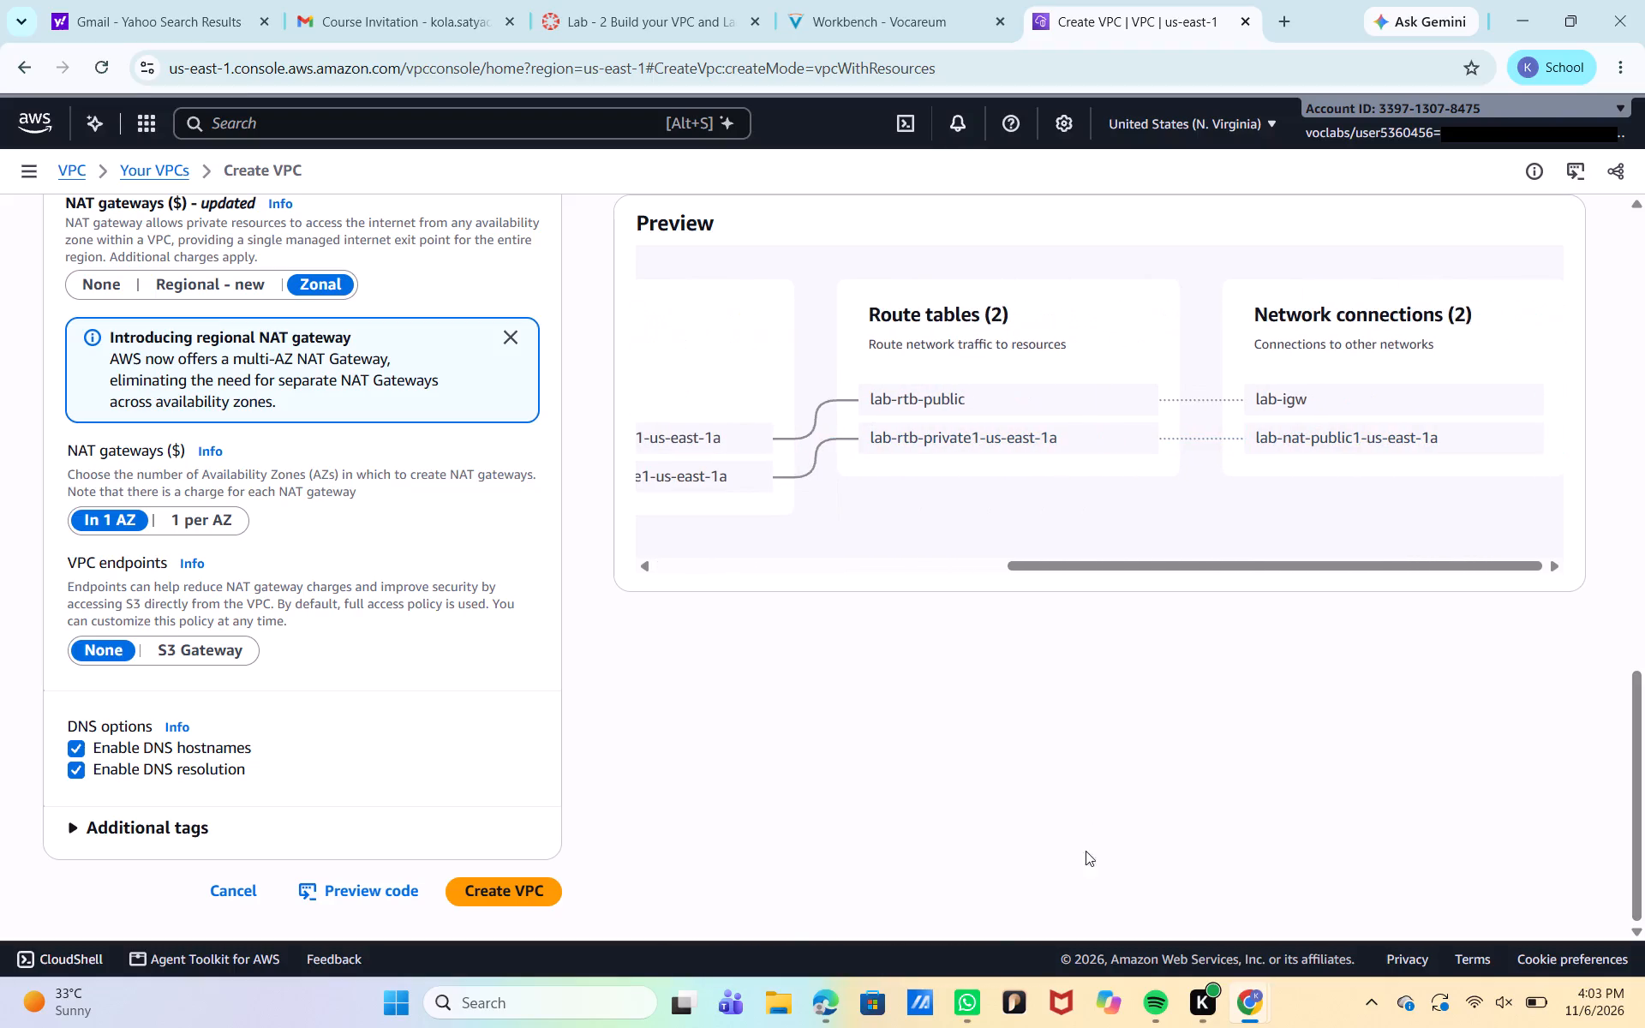
pyautogui.click(518, 894)
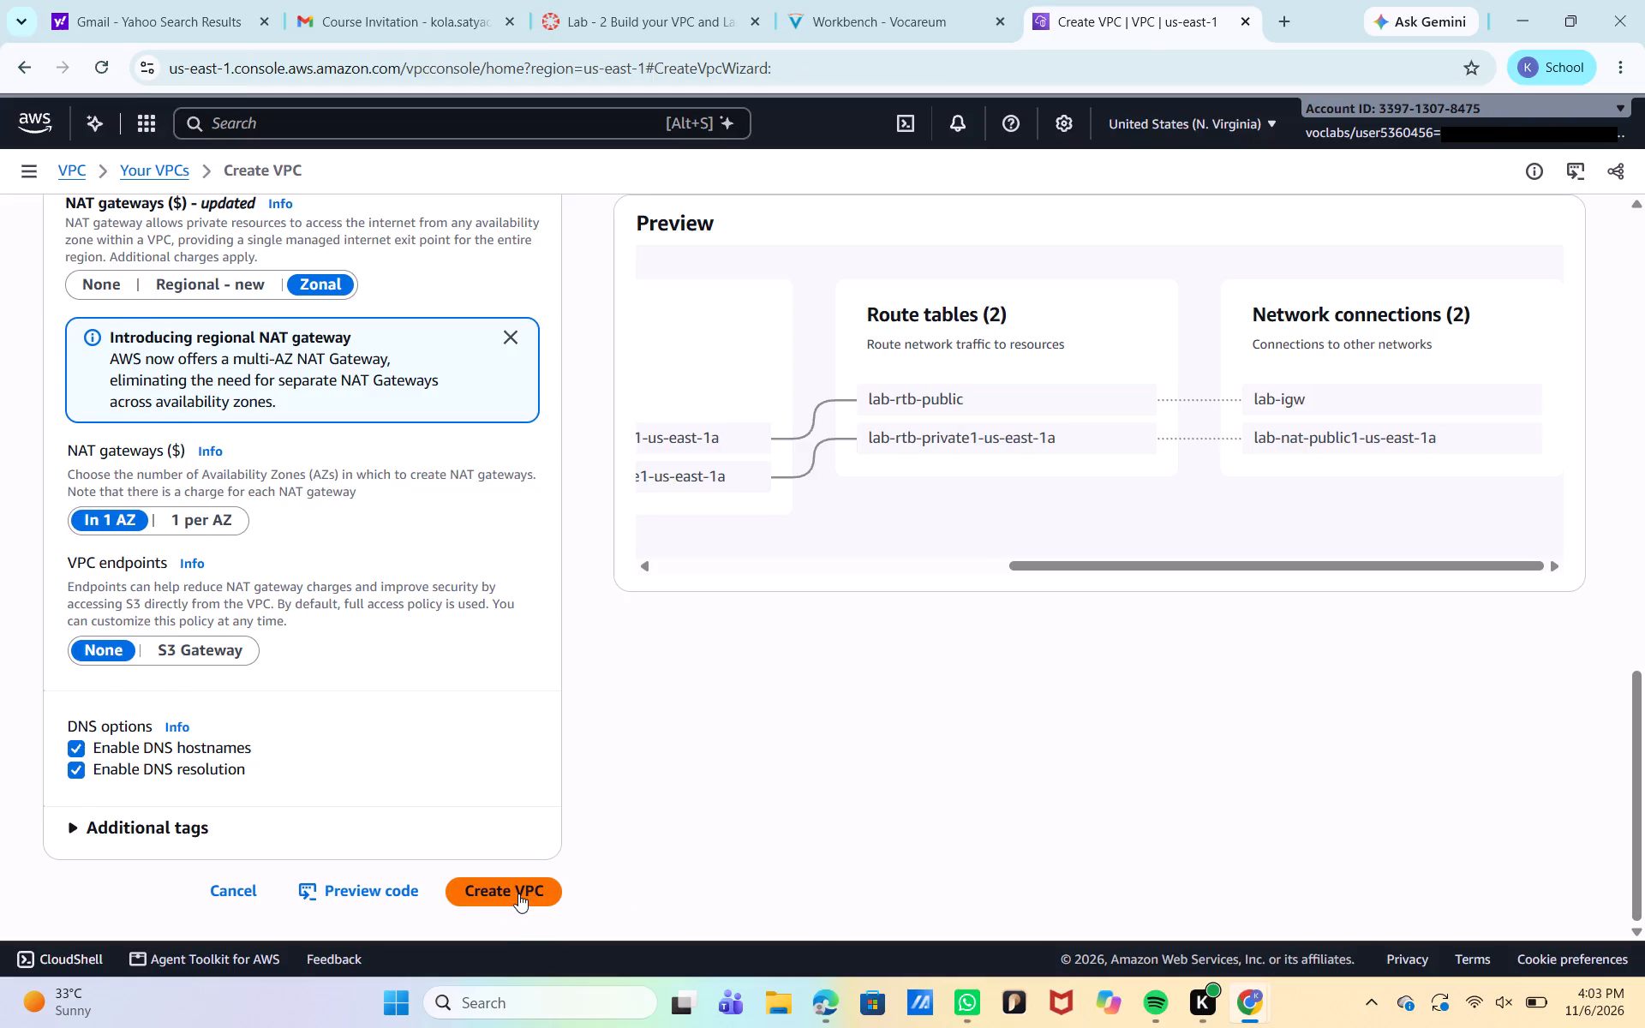
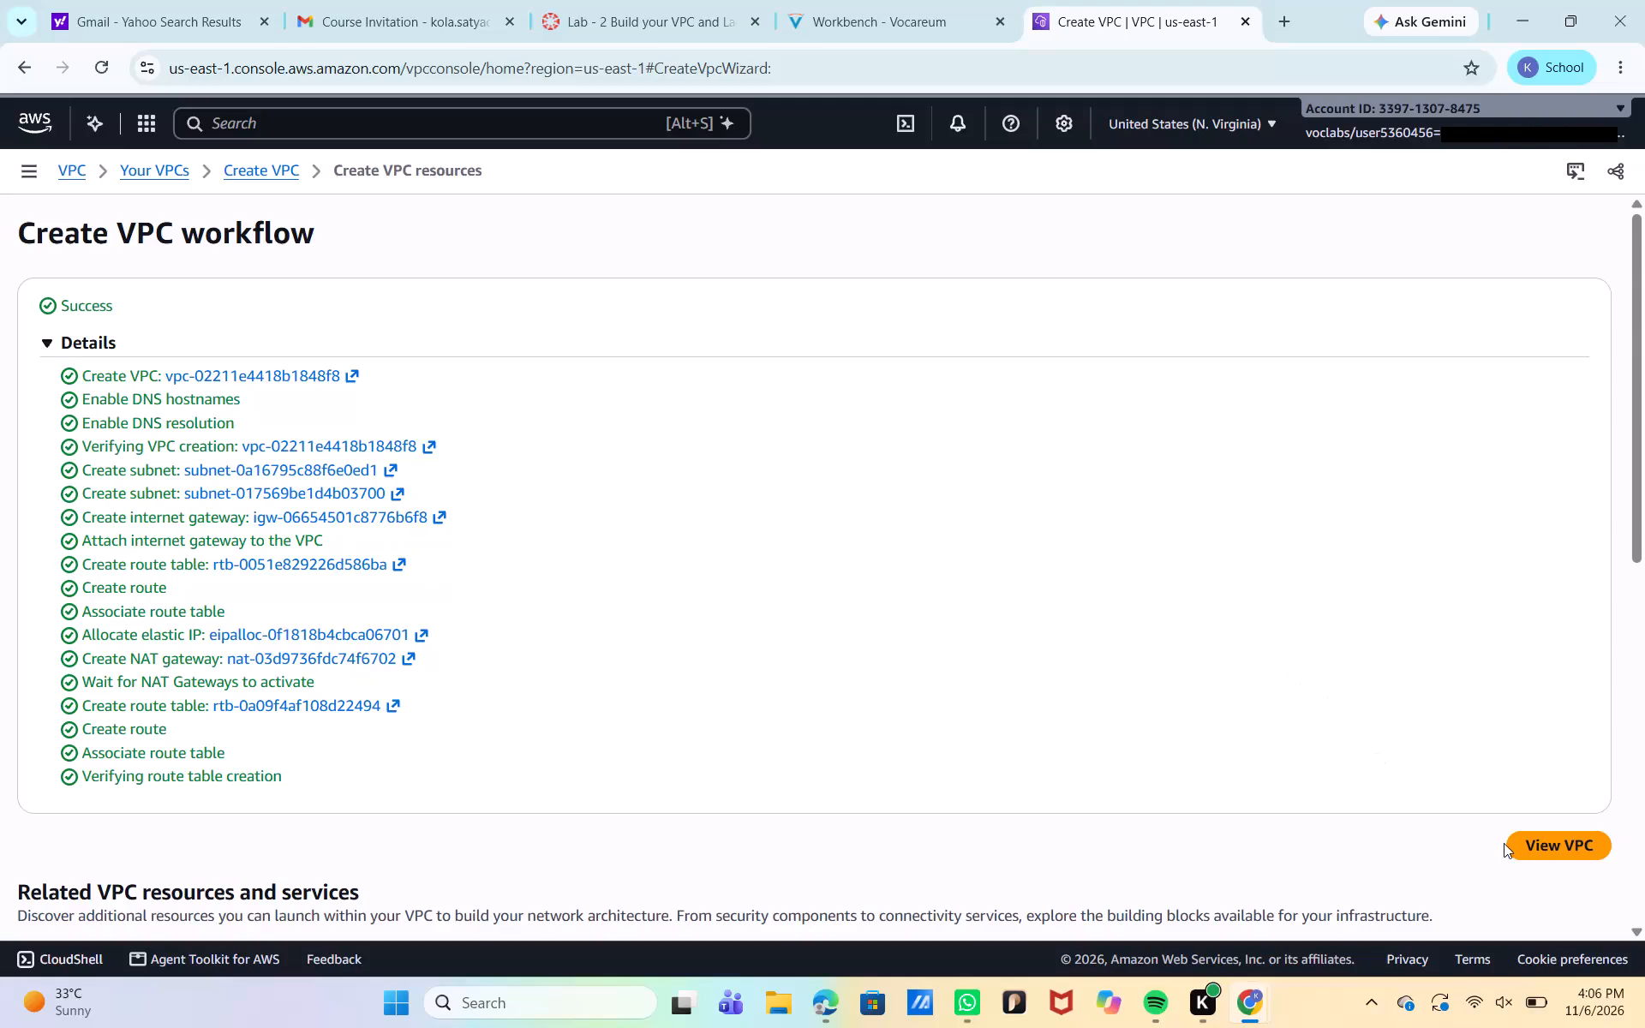
# Open the details of the newly created VPC.
pyautogui.click(1535, 857)
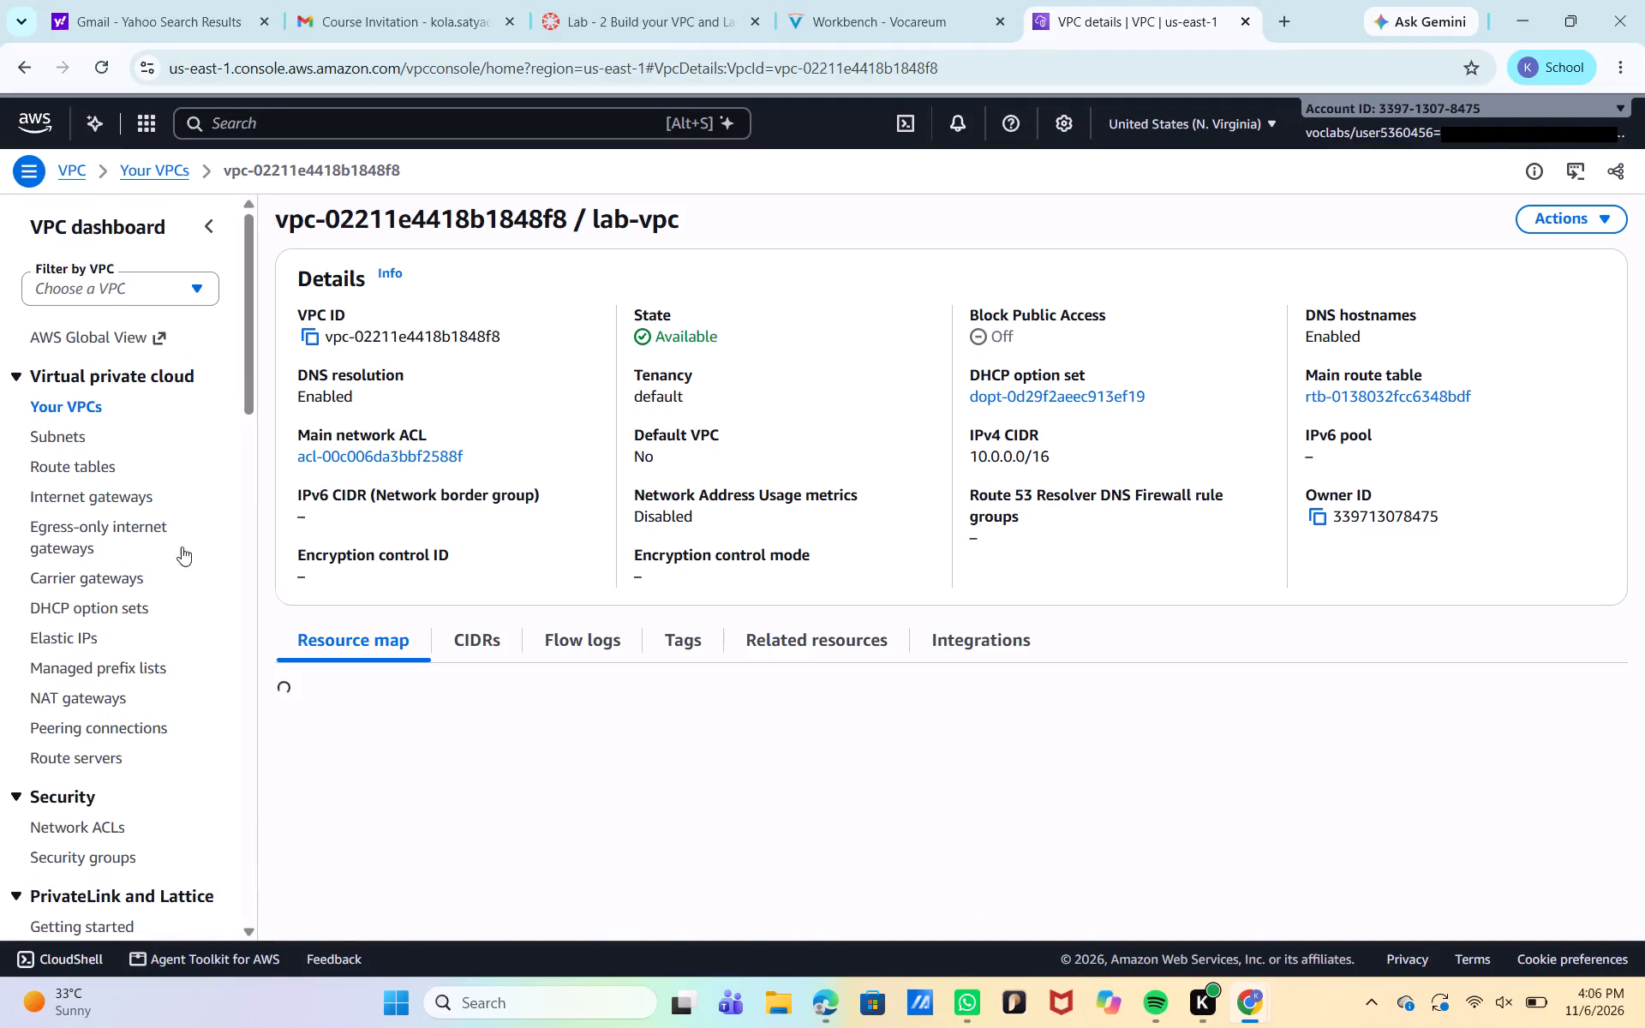
# Open the subnets list, check step 11 of the lab instructions, and start a new subnet in lab-vpc.
pyautogui.click(69, 439)
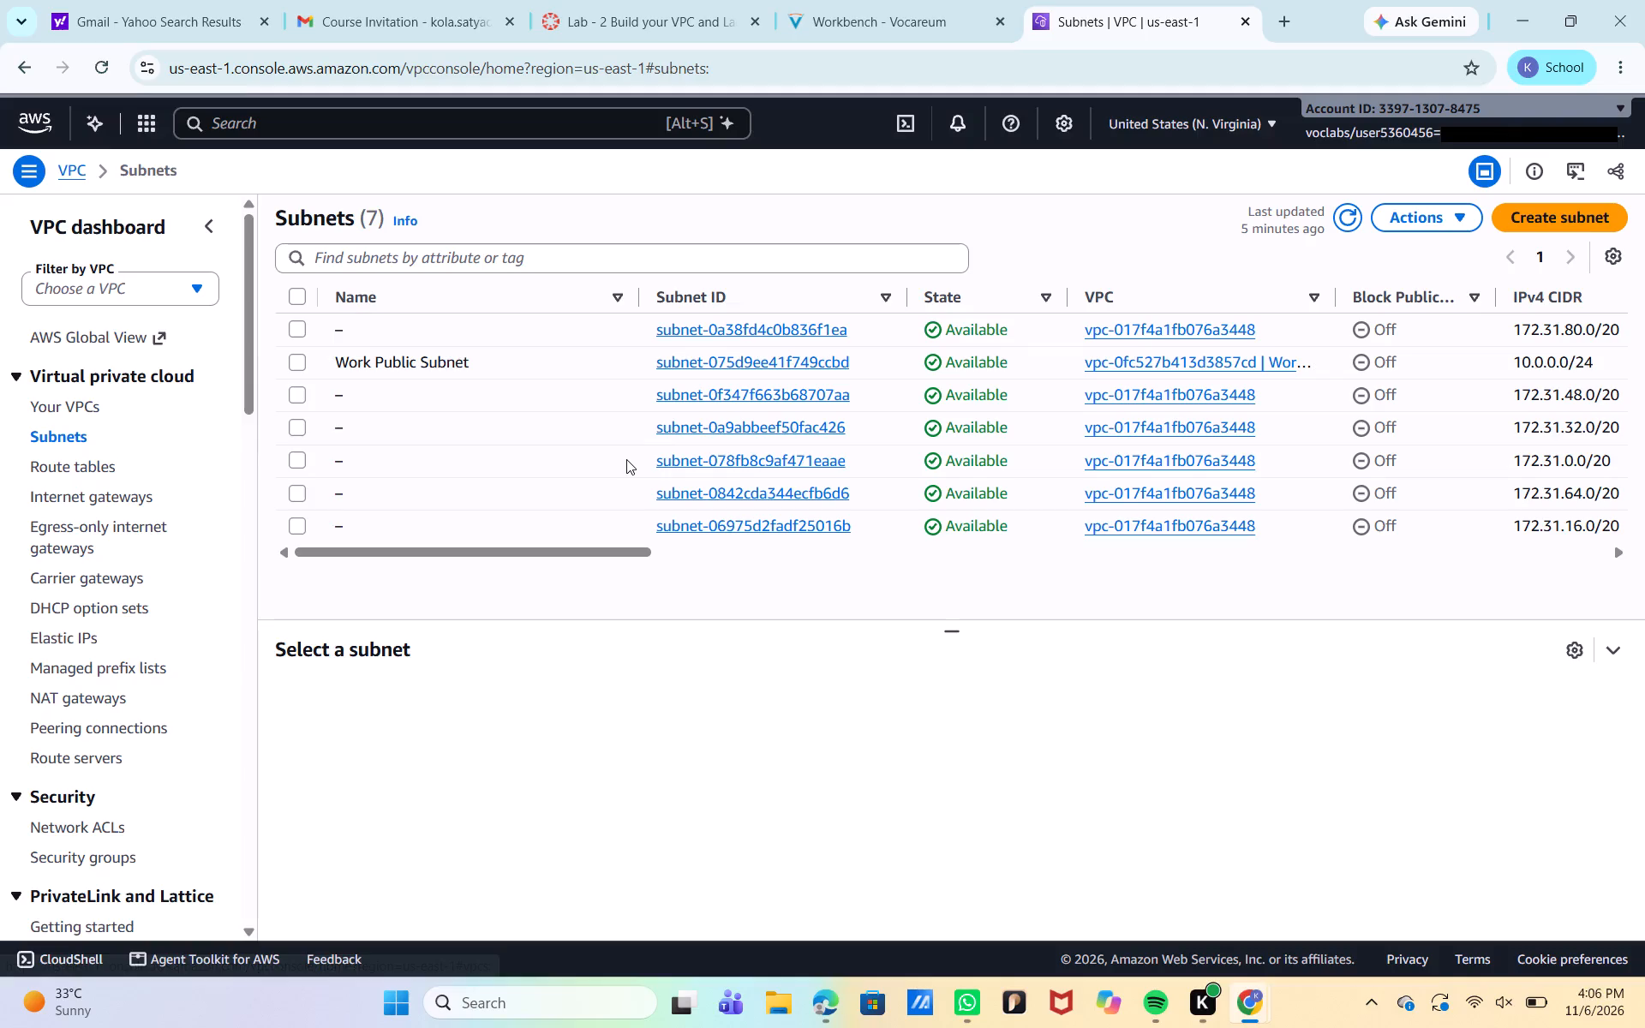
pyautogui.click(918, 0)
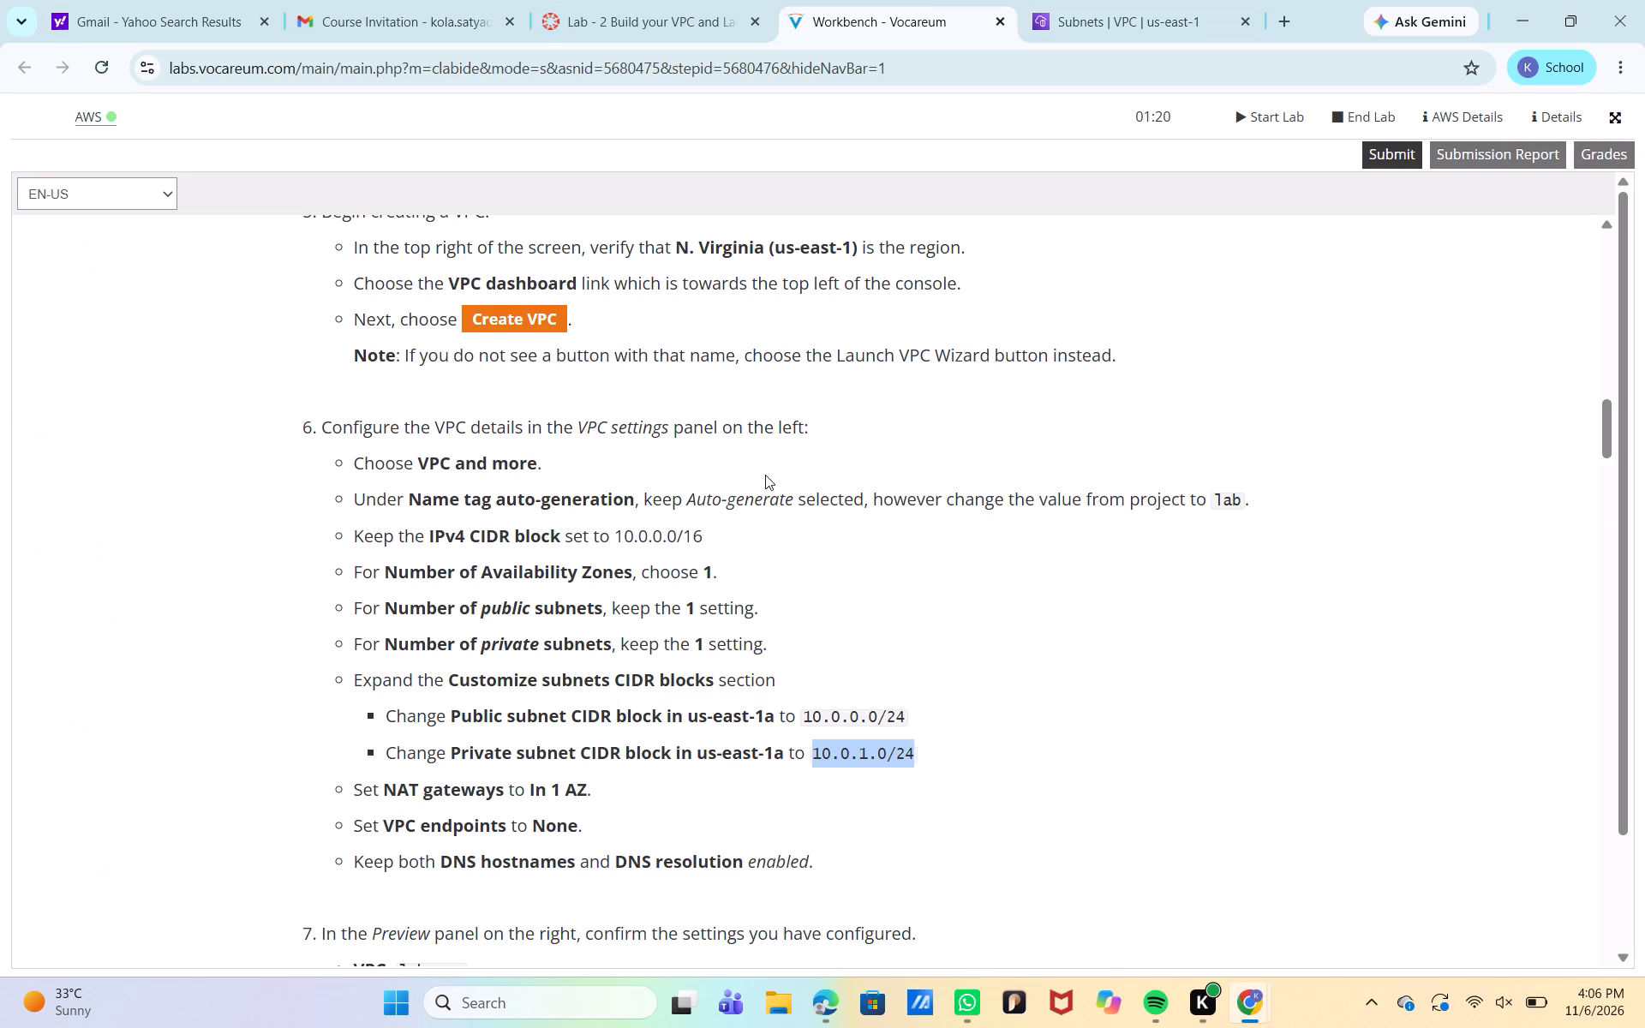
pyautogui.scroll(-14, 765, 475)
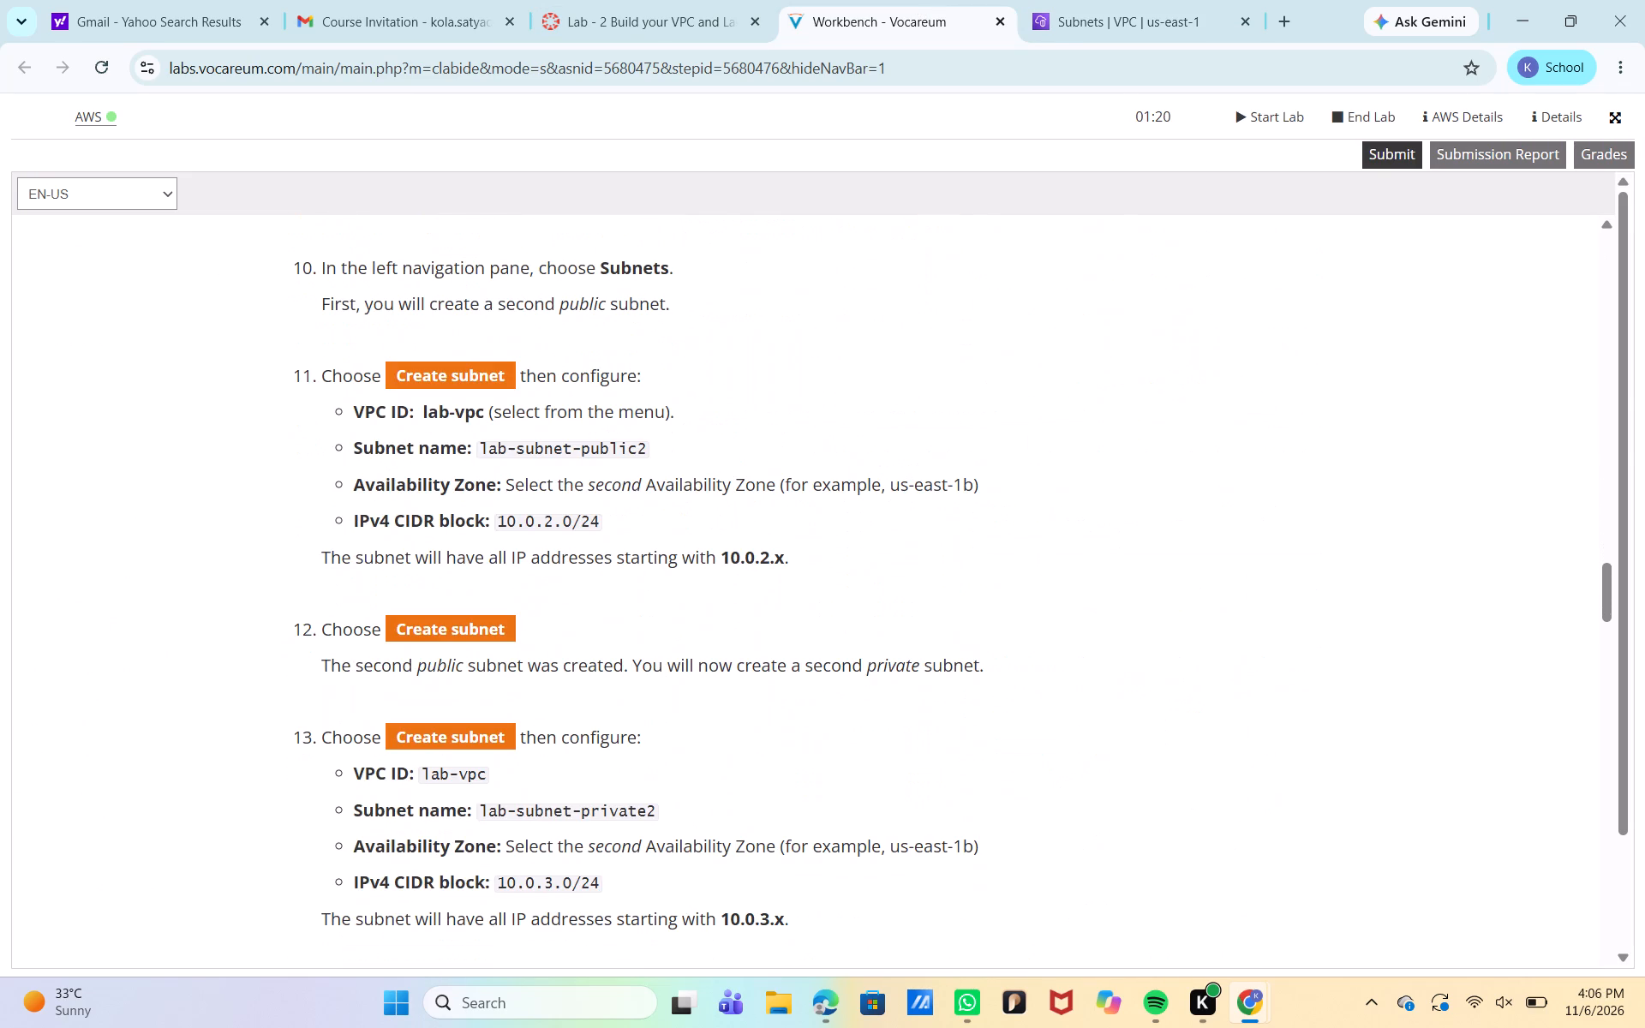
pyautogui.click(1136, 1)
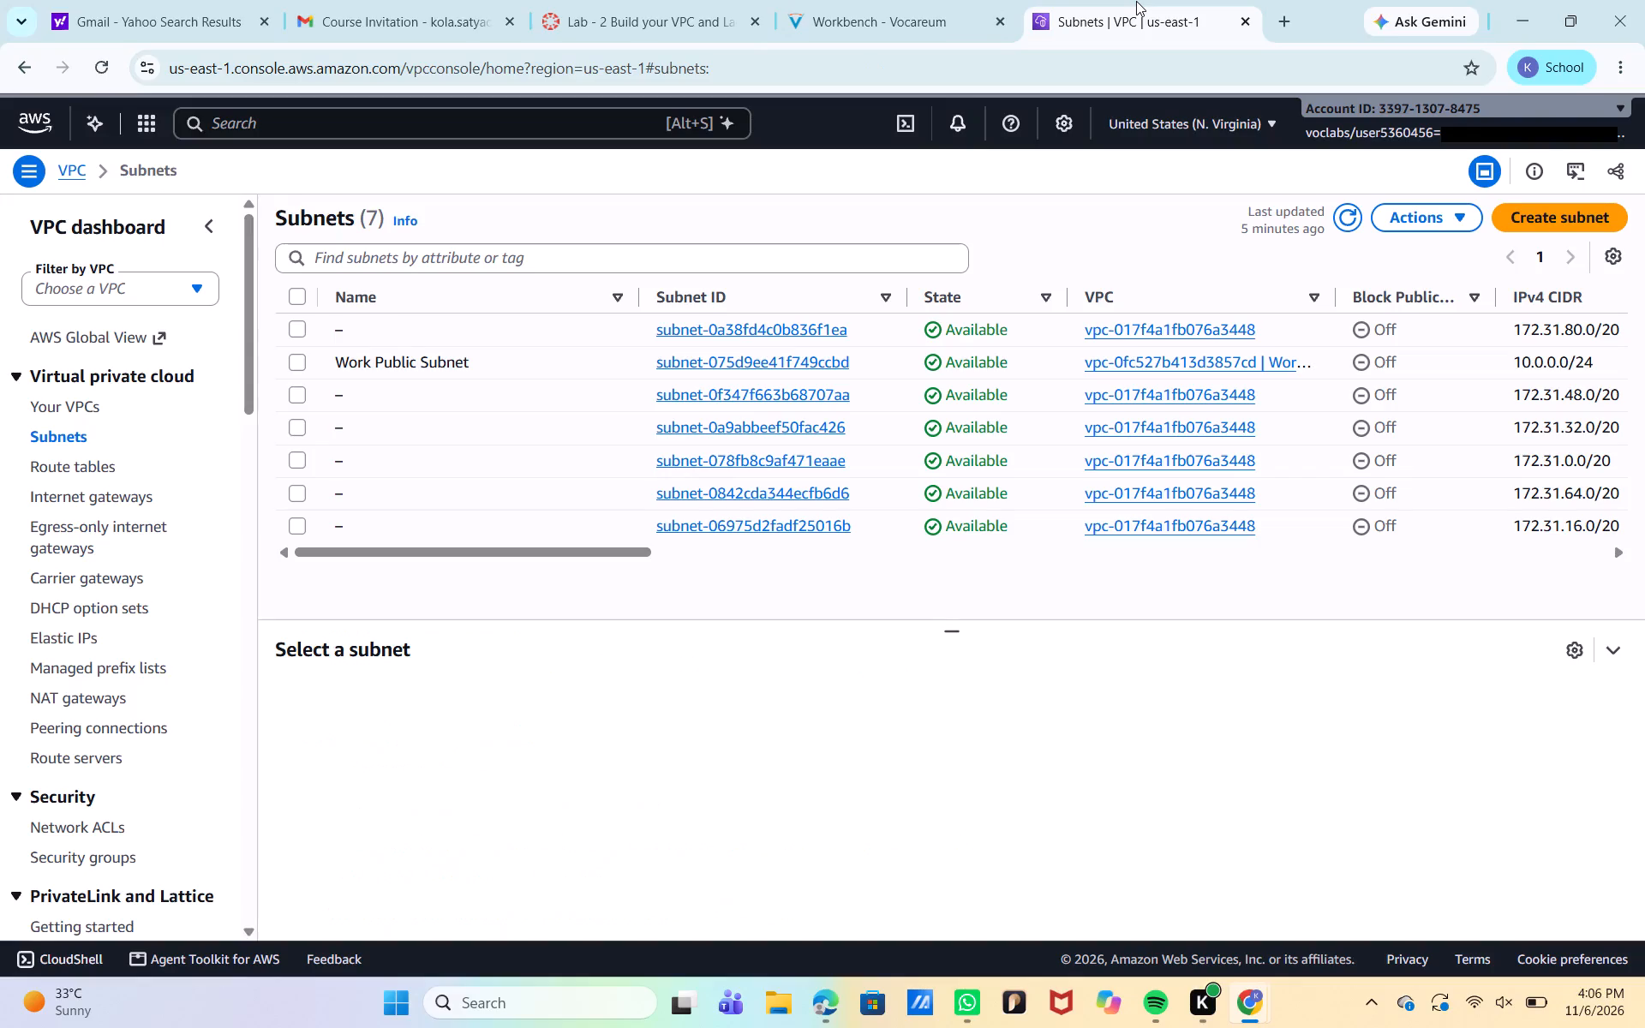
pyautogui.click(1589, 212)
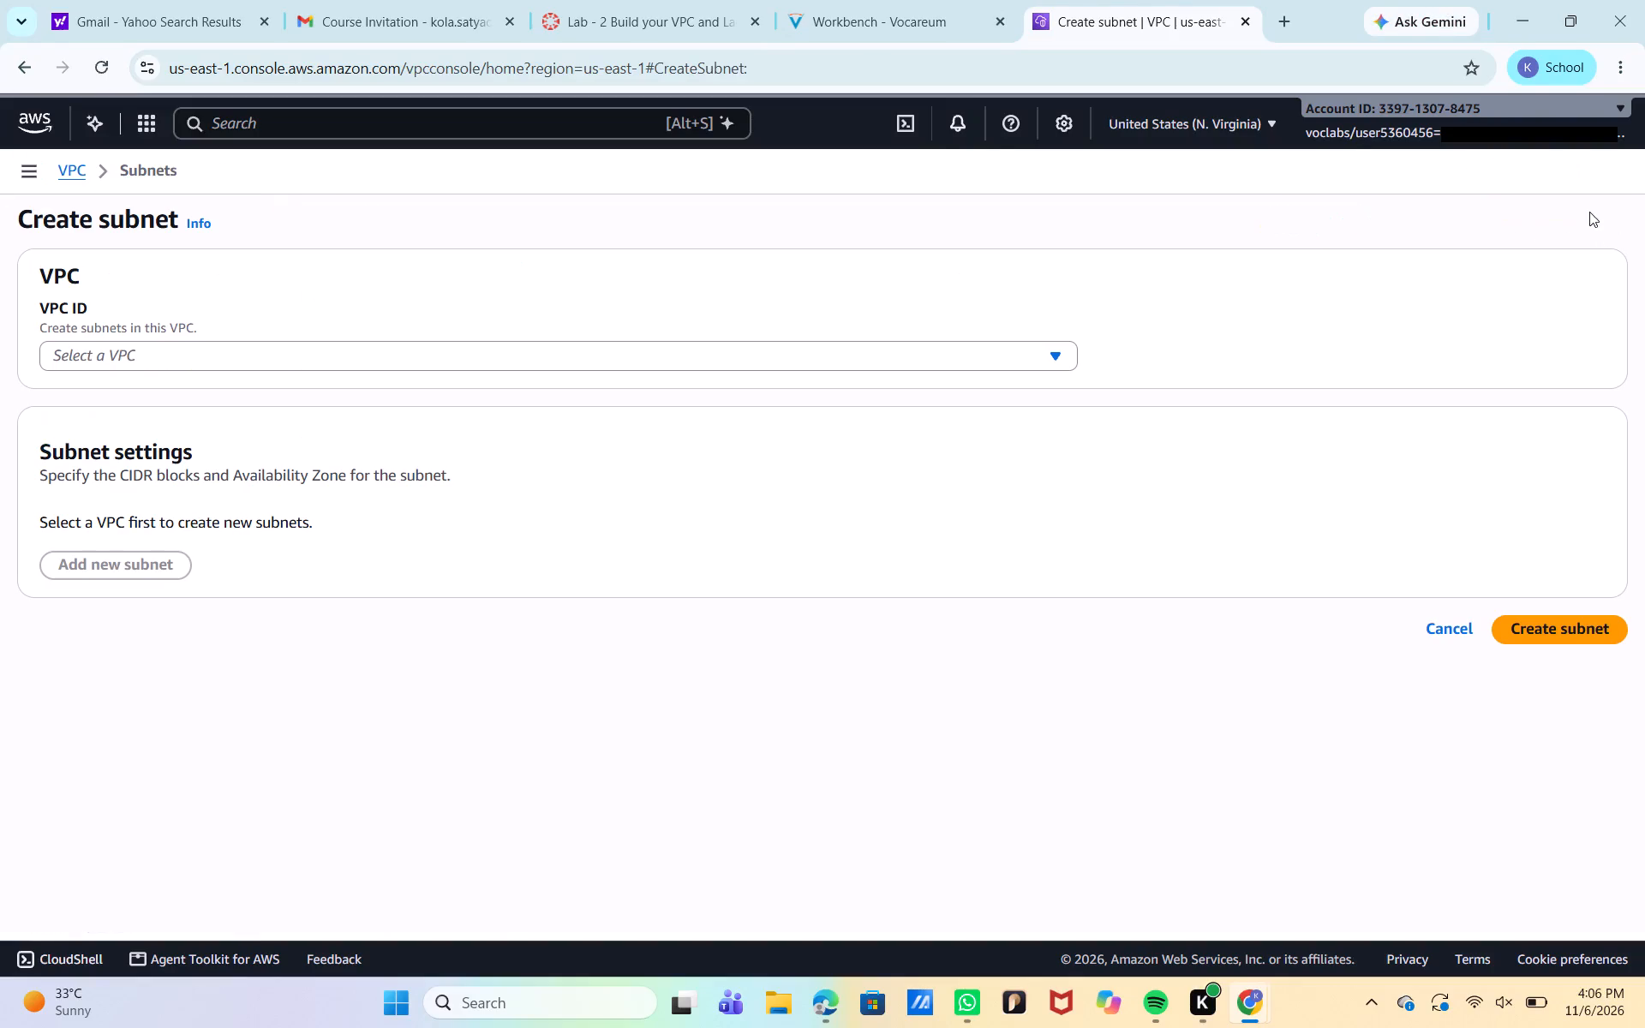
pyautogui.click(668, 357)
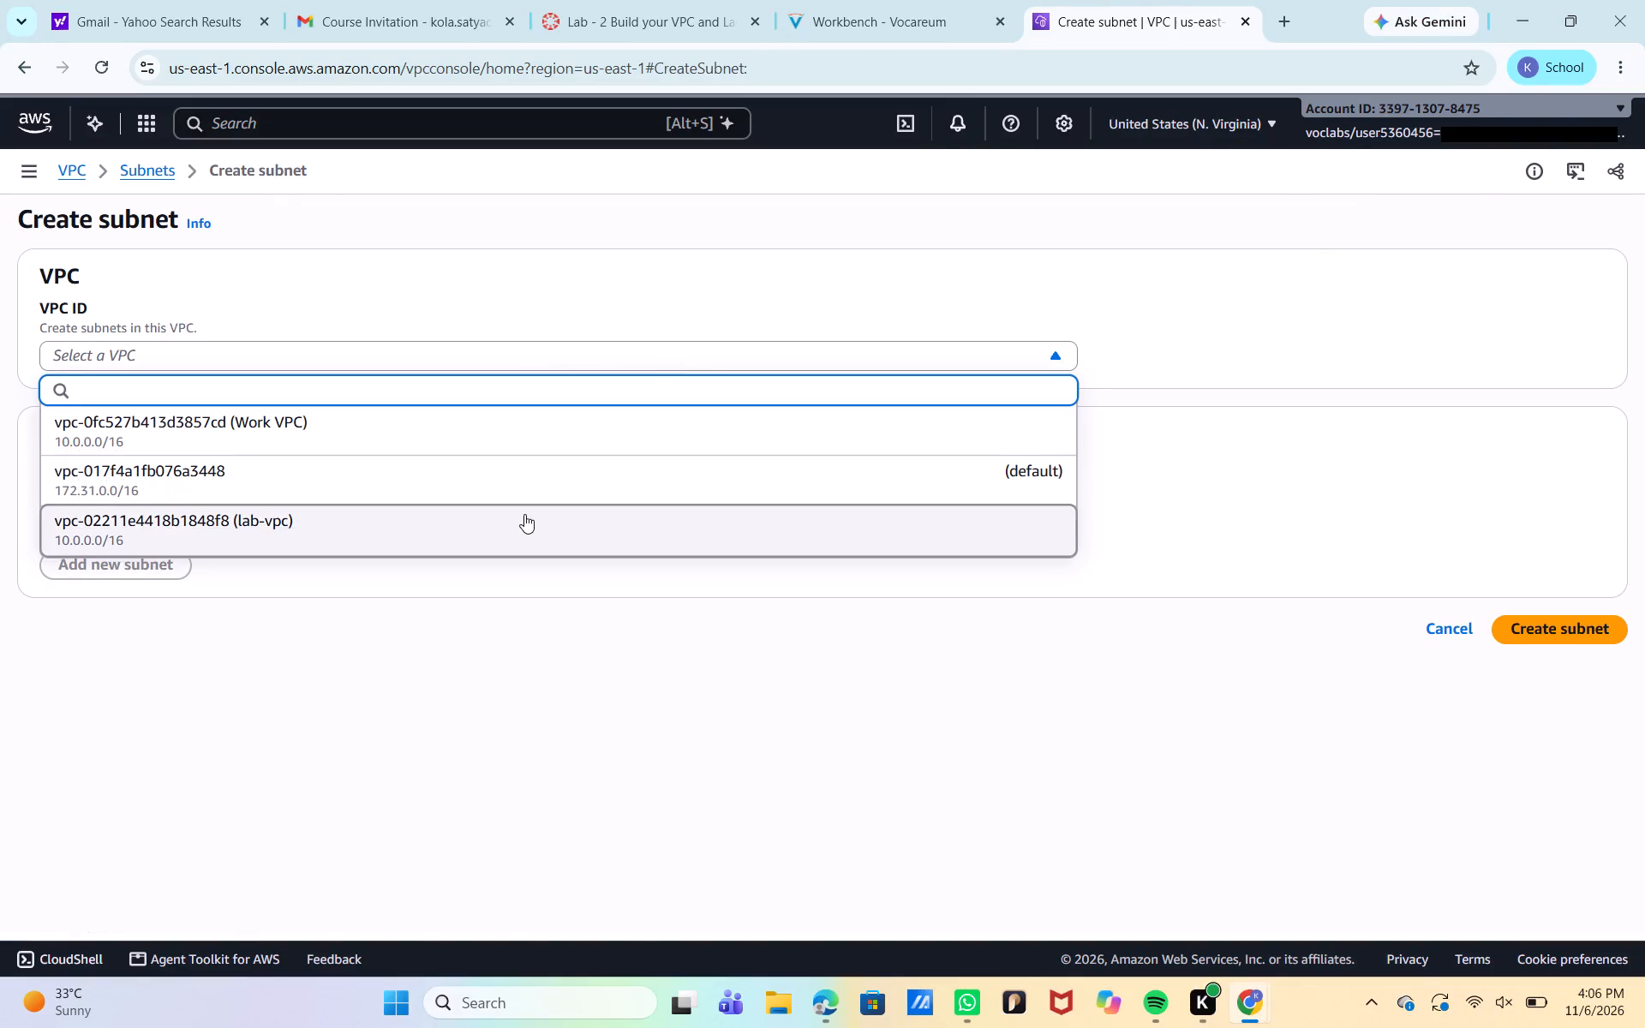
pyautogui.click(523, 527)
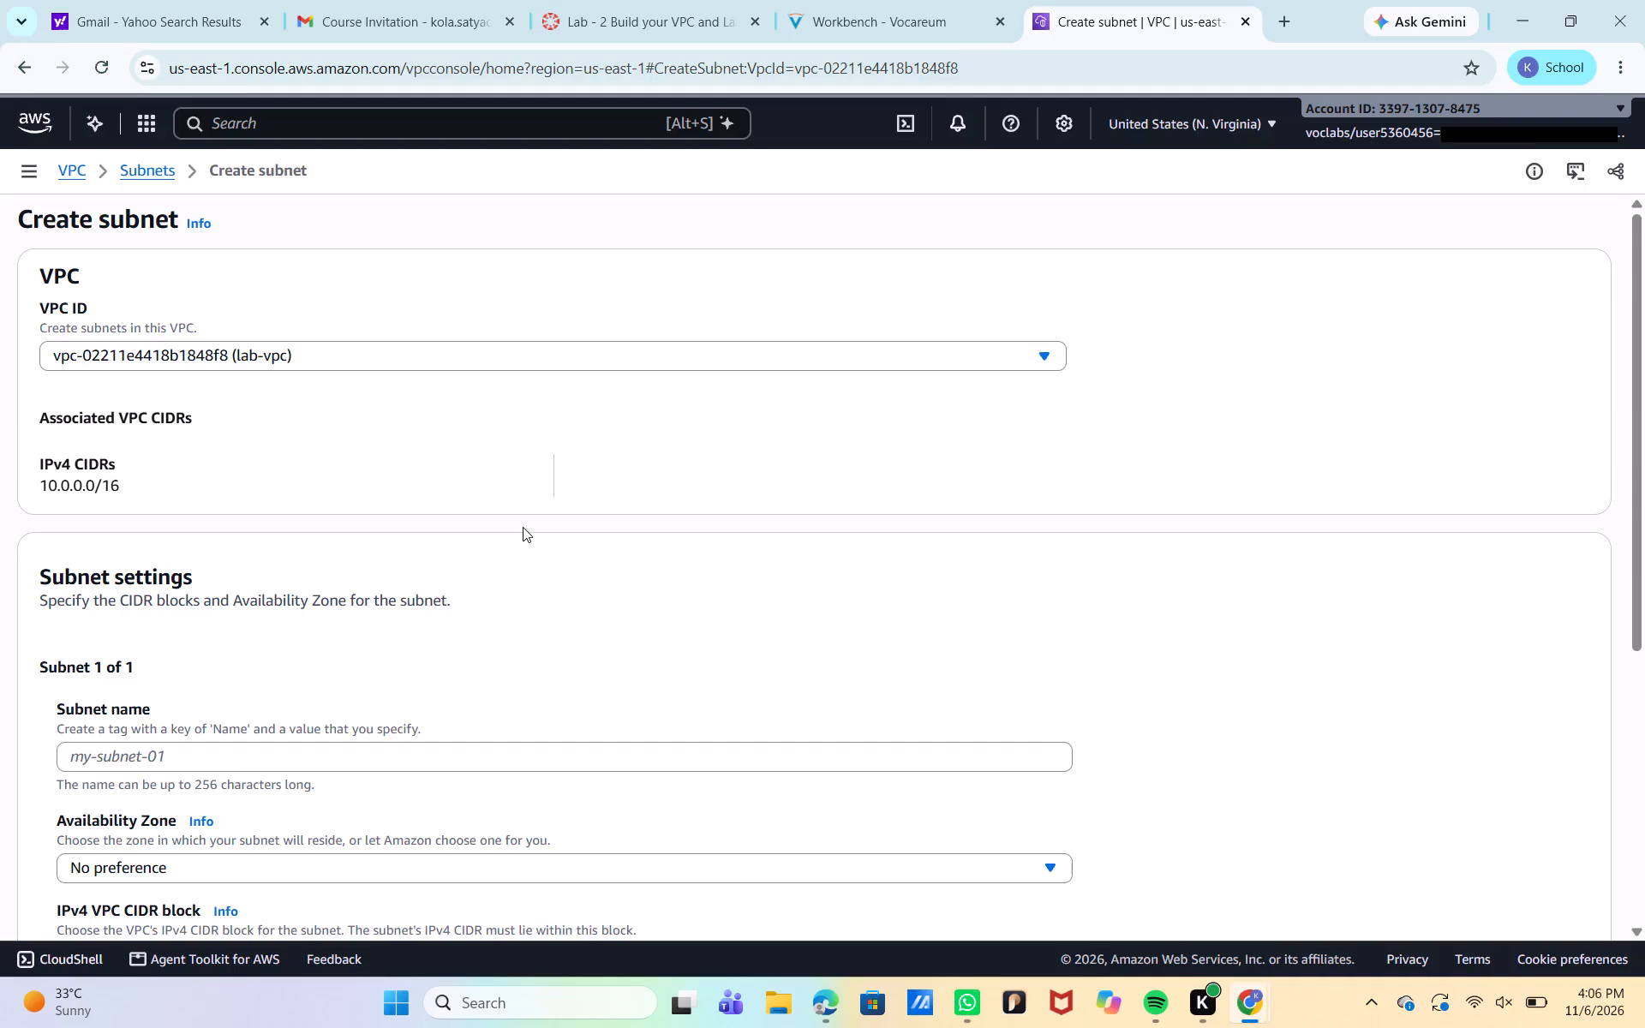
# Copy lab-subnet-public2 from step 11 of the lab instructions and enter it as the subnet name.
pyautogui.scroll(-3, 481, 678)
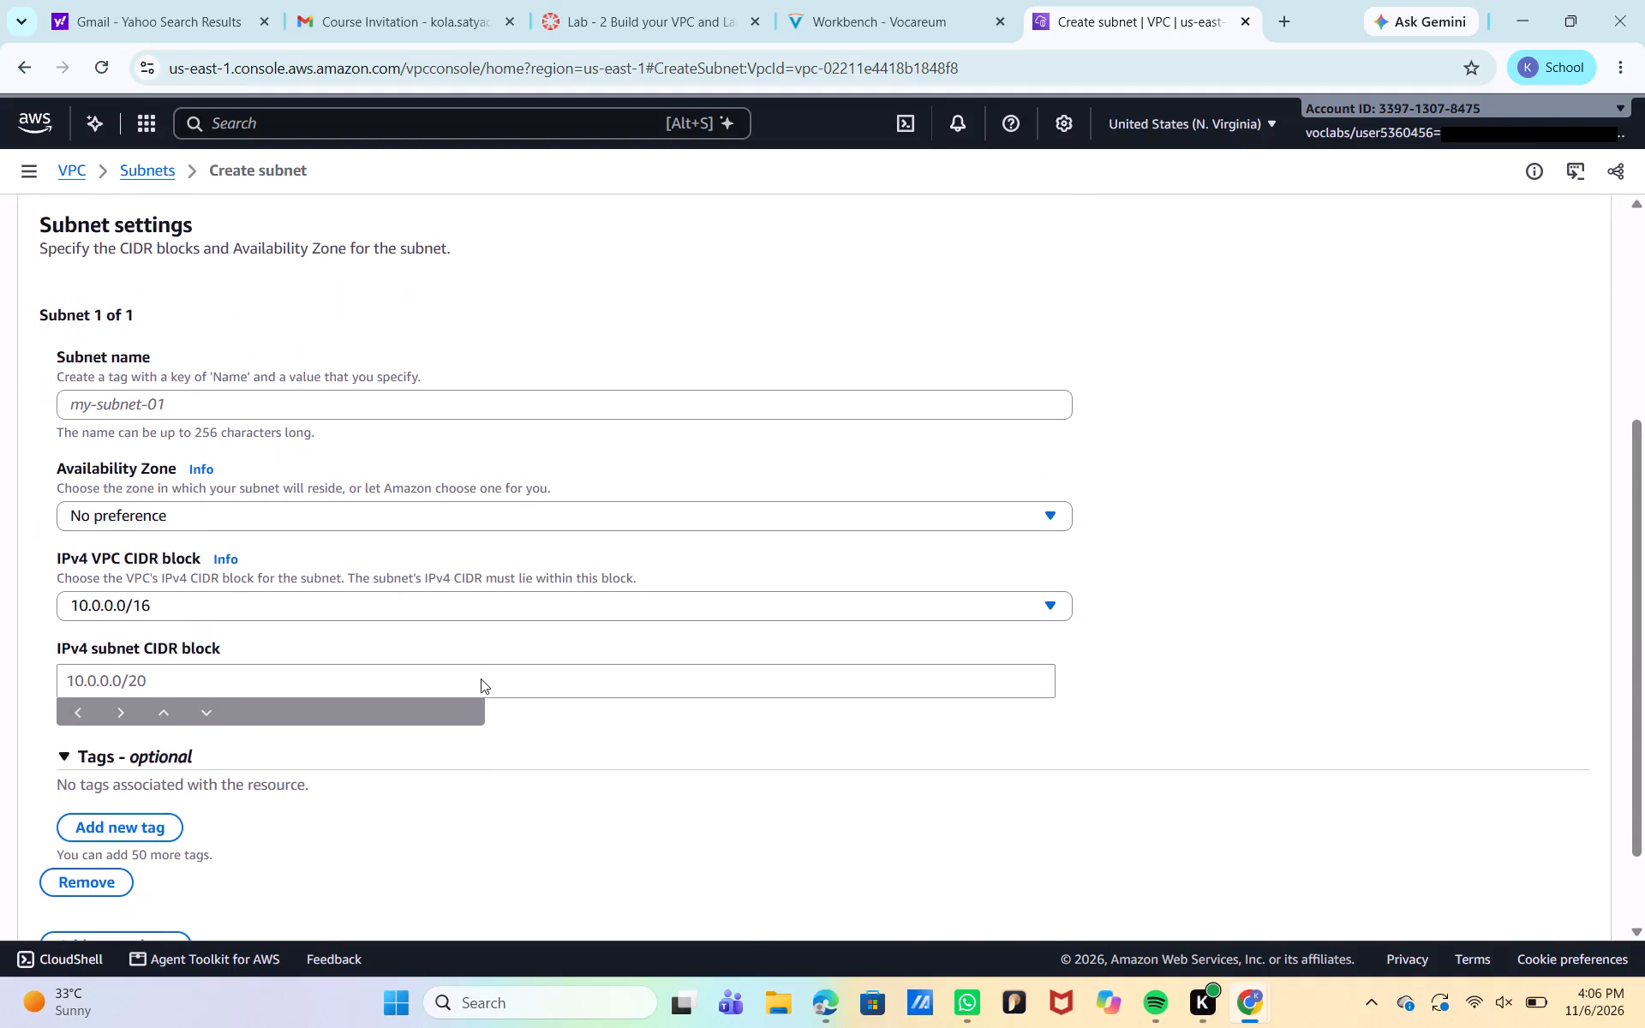
pyautogui.scroll(-1, 481, 678)
pyautogui.click(886, 0)
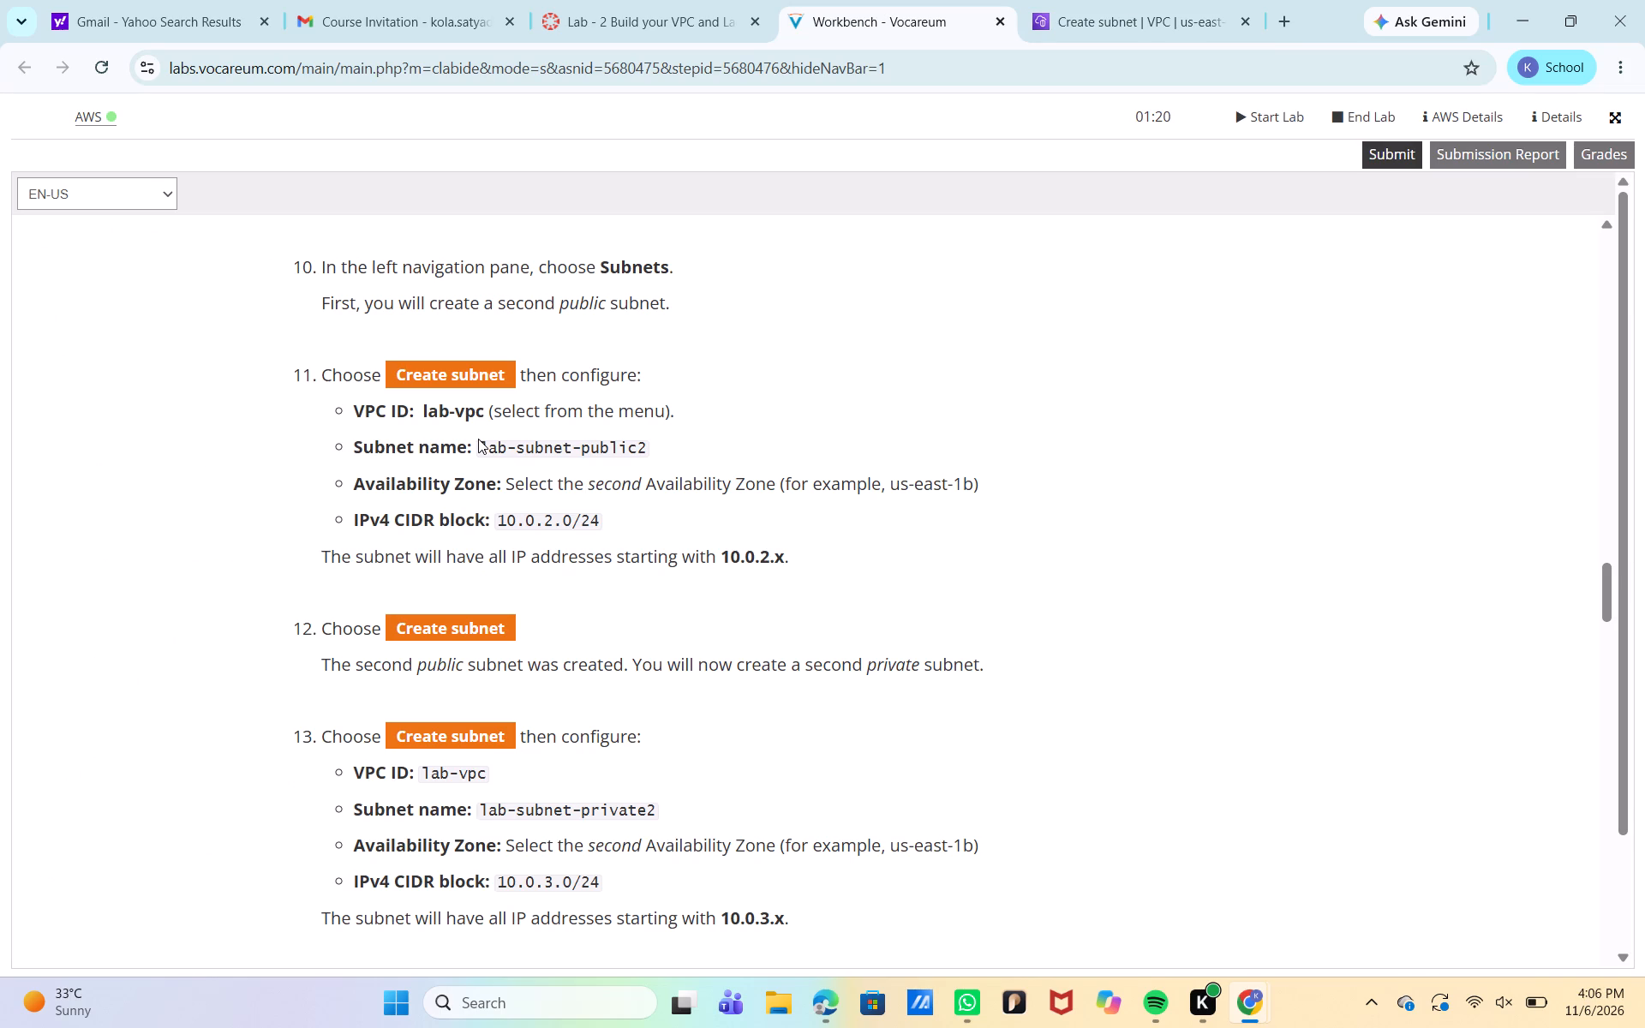
pyautogui.doubleClick(478, 439)
pyautogui.moveTo(478, 439); pyautogui.dragTo(548, 437)
pyautogui.moveTo(548, 437); pyautogui.dragTo(483, 449)
pyautogui.moveTo(483, 449); pyautogui.dragTo(703, 439)
pyautogui.moveTo(703, 439); pyautogui.dragTo(557, 443)
pyautogui.moveTo(557, 443); pyautogui.dragTo(491, 445)
pyautogui.moveTo(491, 445); pyautogui.dragTo(495, 430)
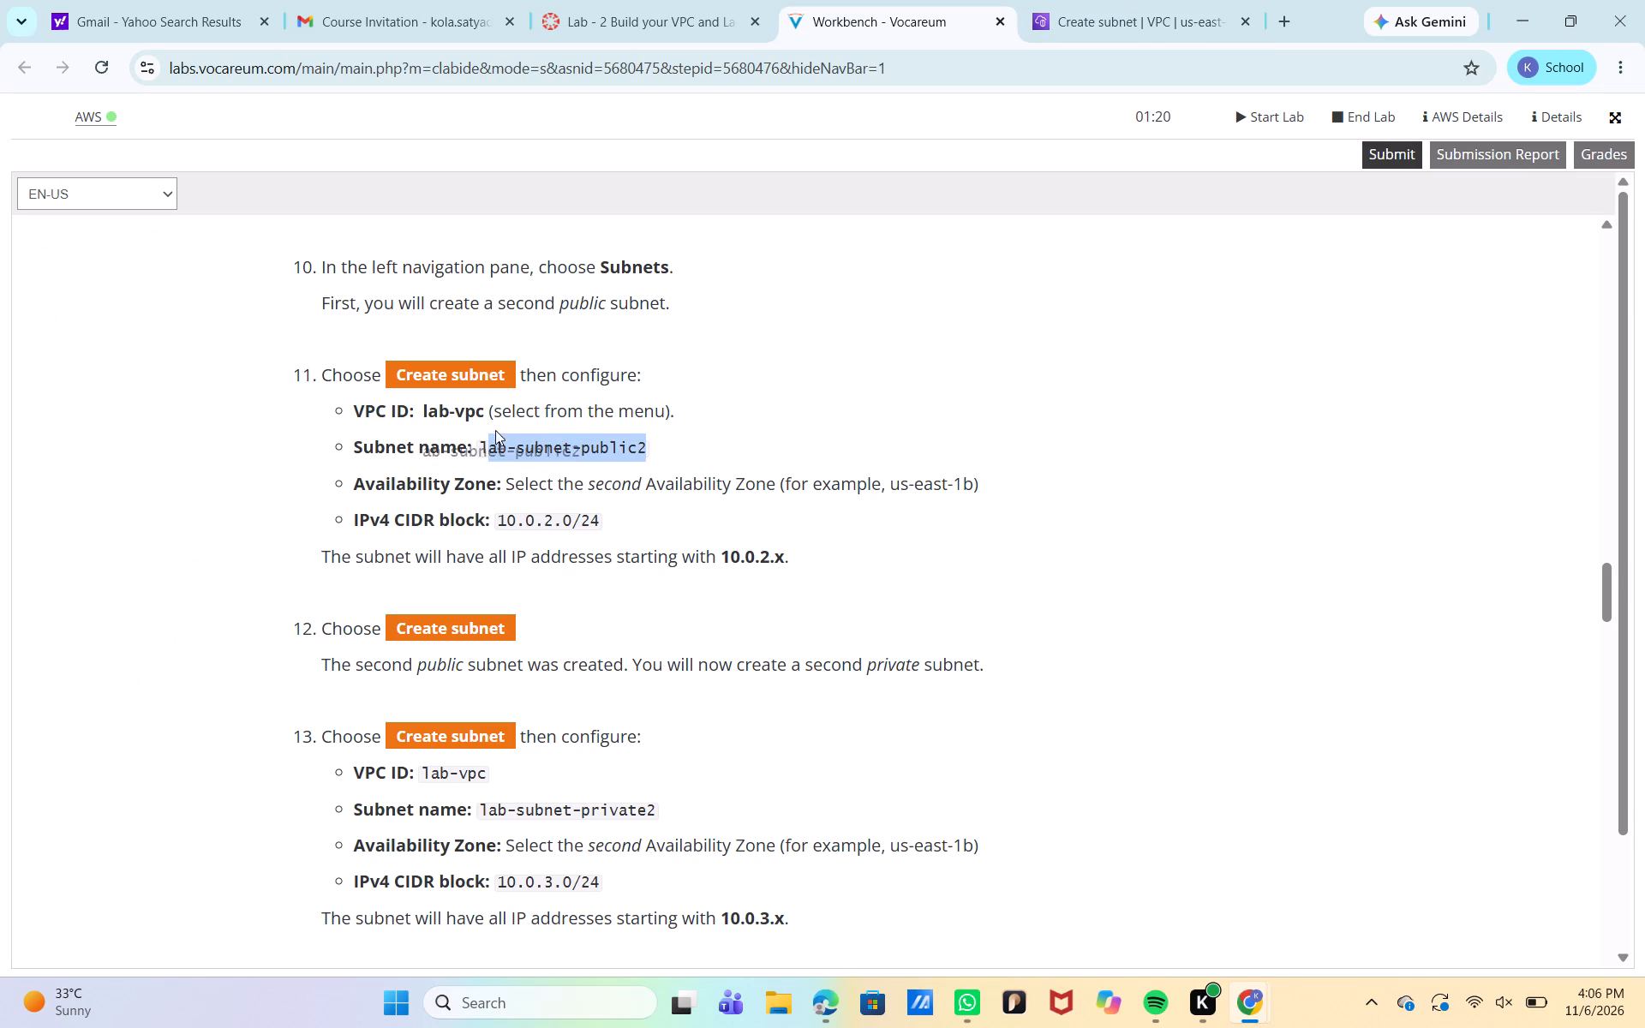
pyautogui.moveTo(495, 430); pyautogui.dragTo(511, 392)
pyautogui.moveTo(511, 392); pyautogui.dragTo(486, 448)
pyautogui.click(486, 448)
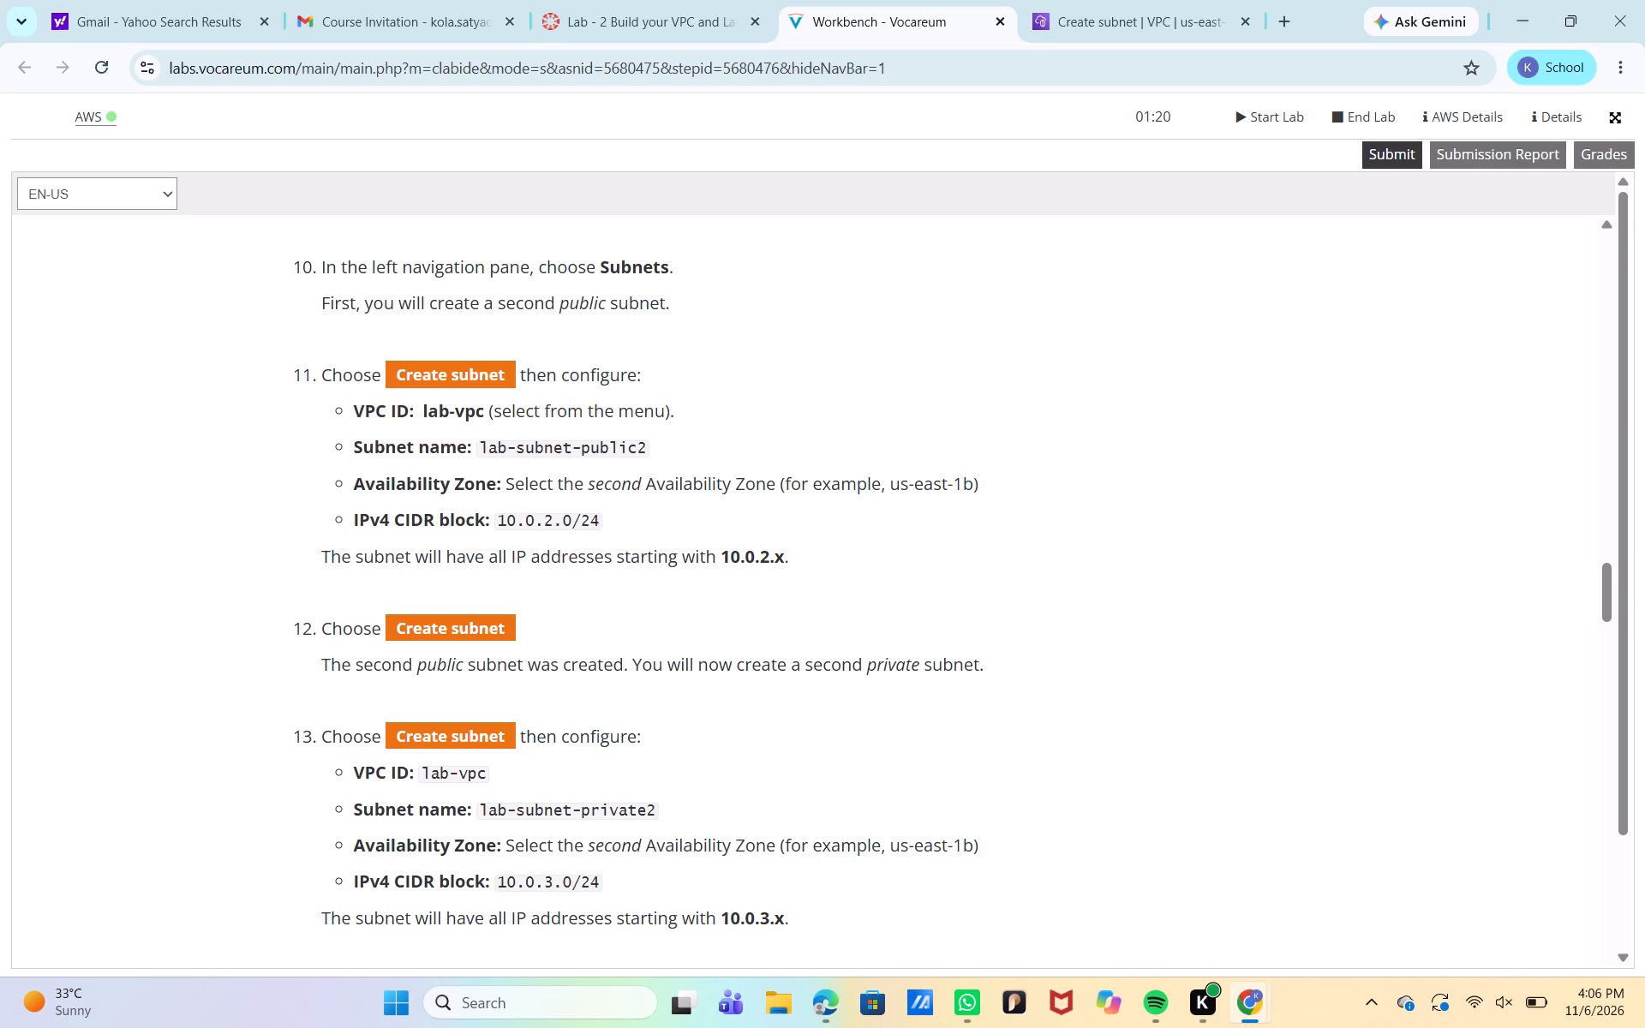
pyautogui.moveTo(481, 448); pyautogui.dragTo(662, 446)
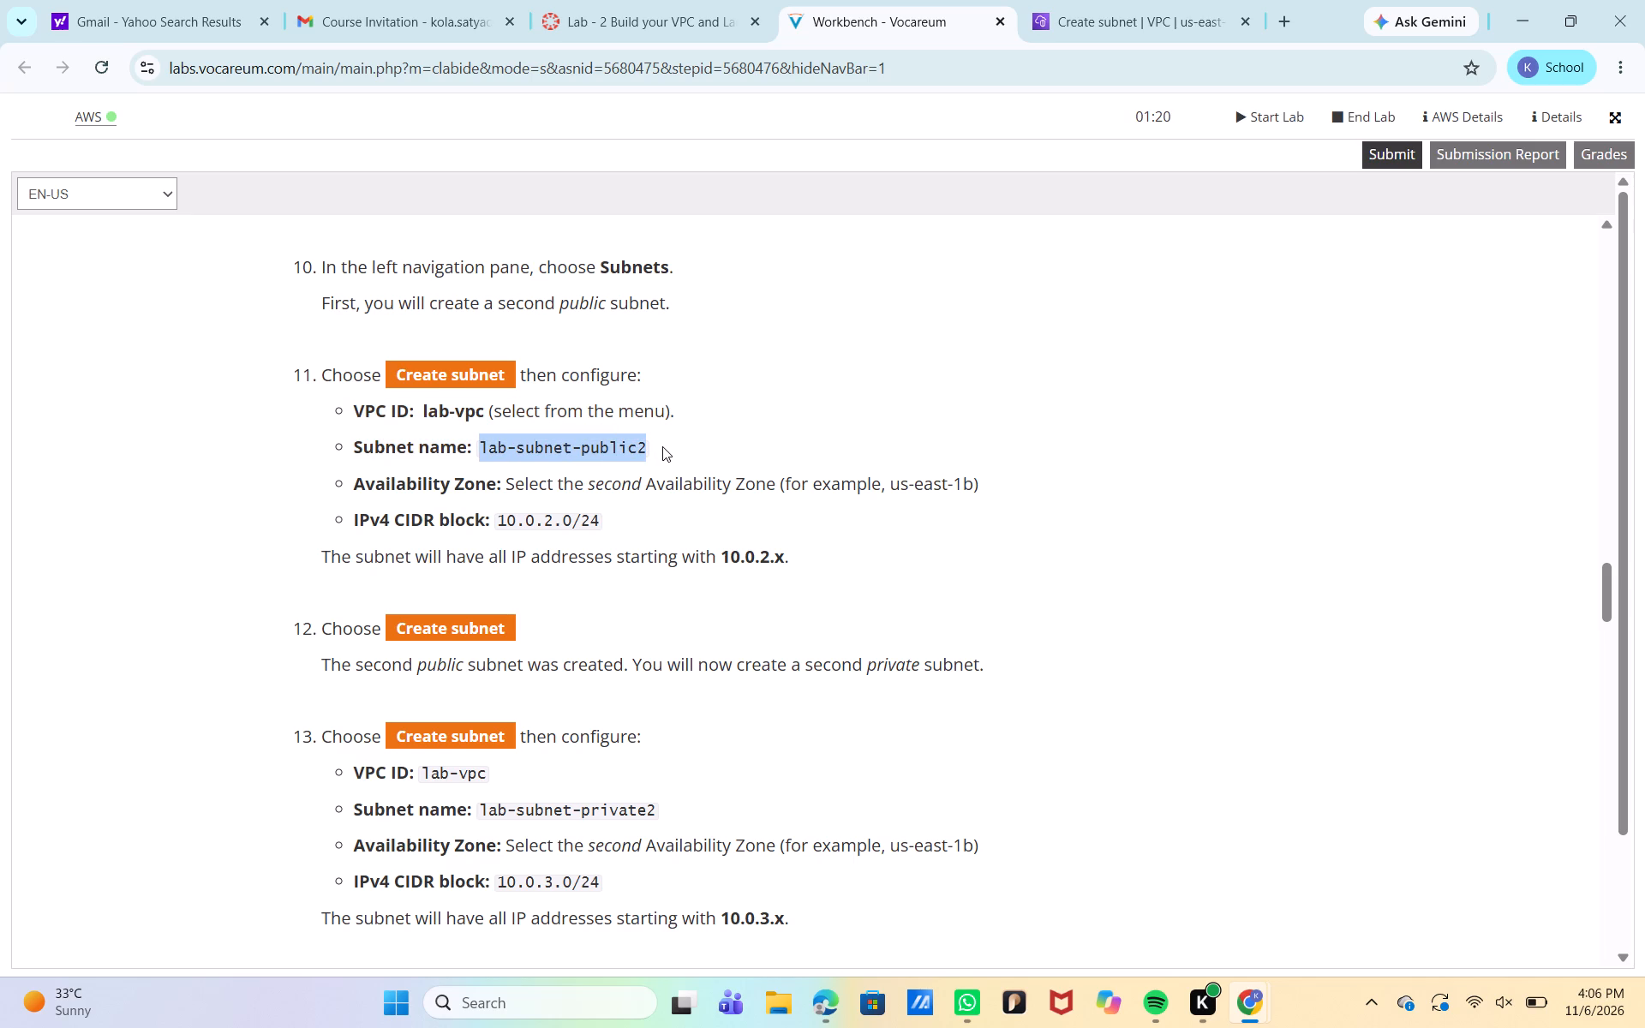
pyautogui.hotkey('ctrl', 'c')
pyautogui.click(1146, 0)
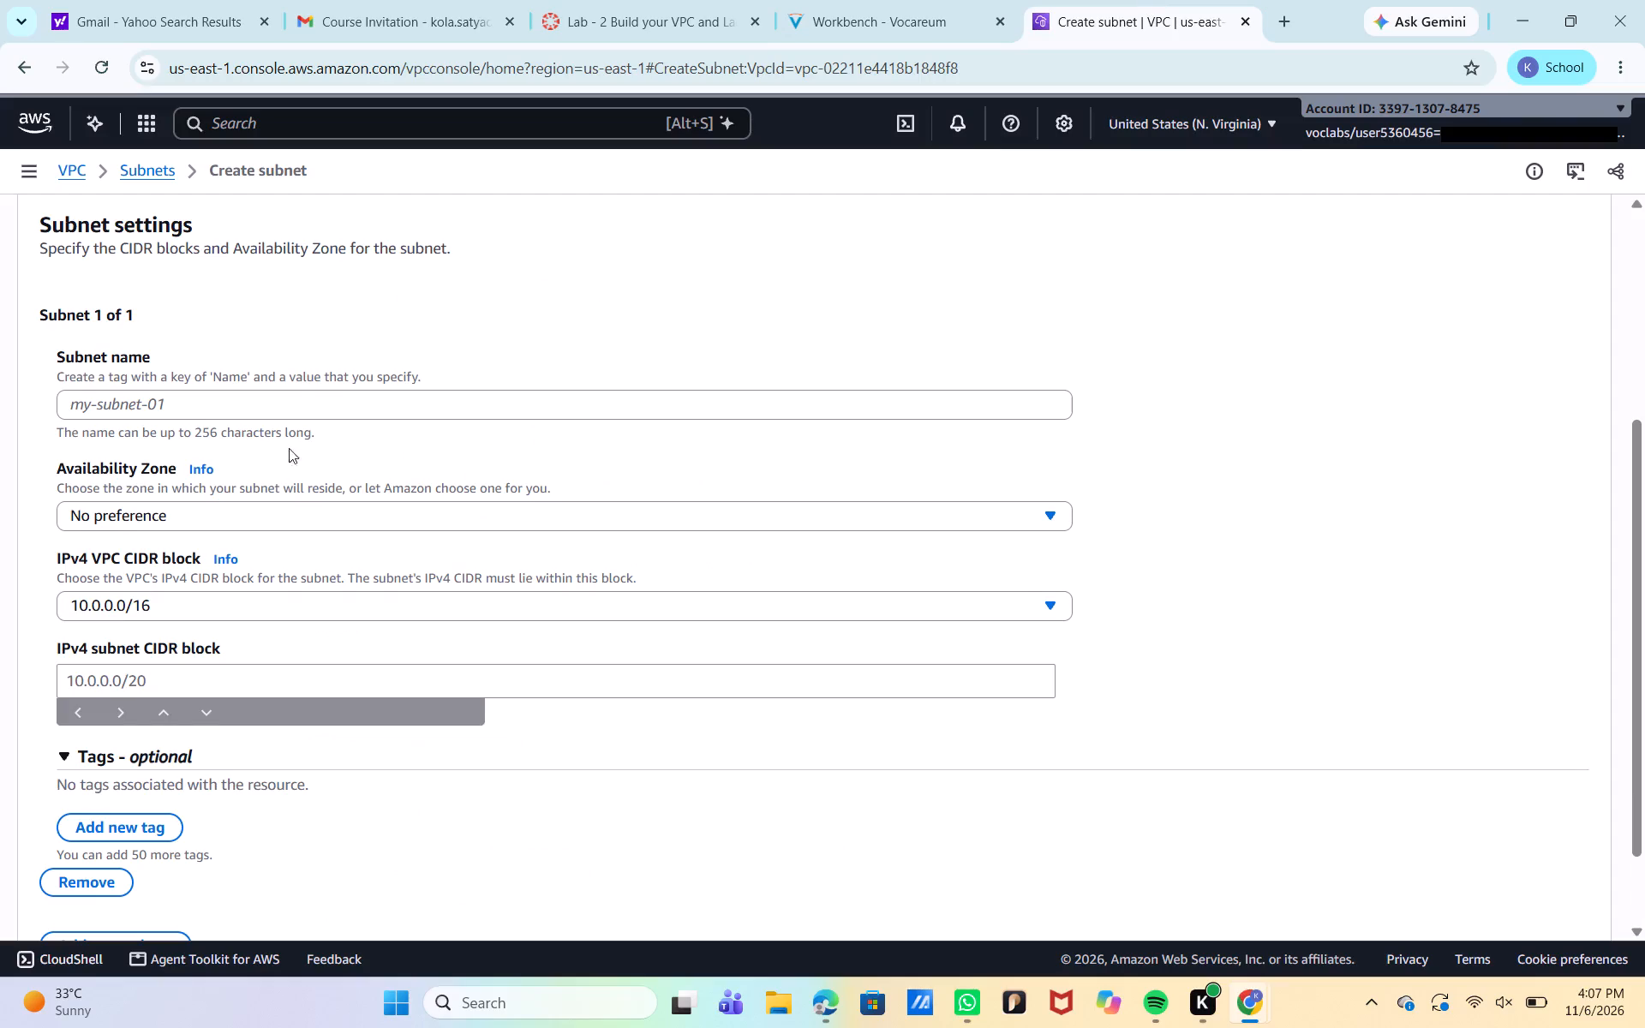
pyautogui.click(341, 406)
pyautogui.hotkey('ctrl', 'v')
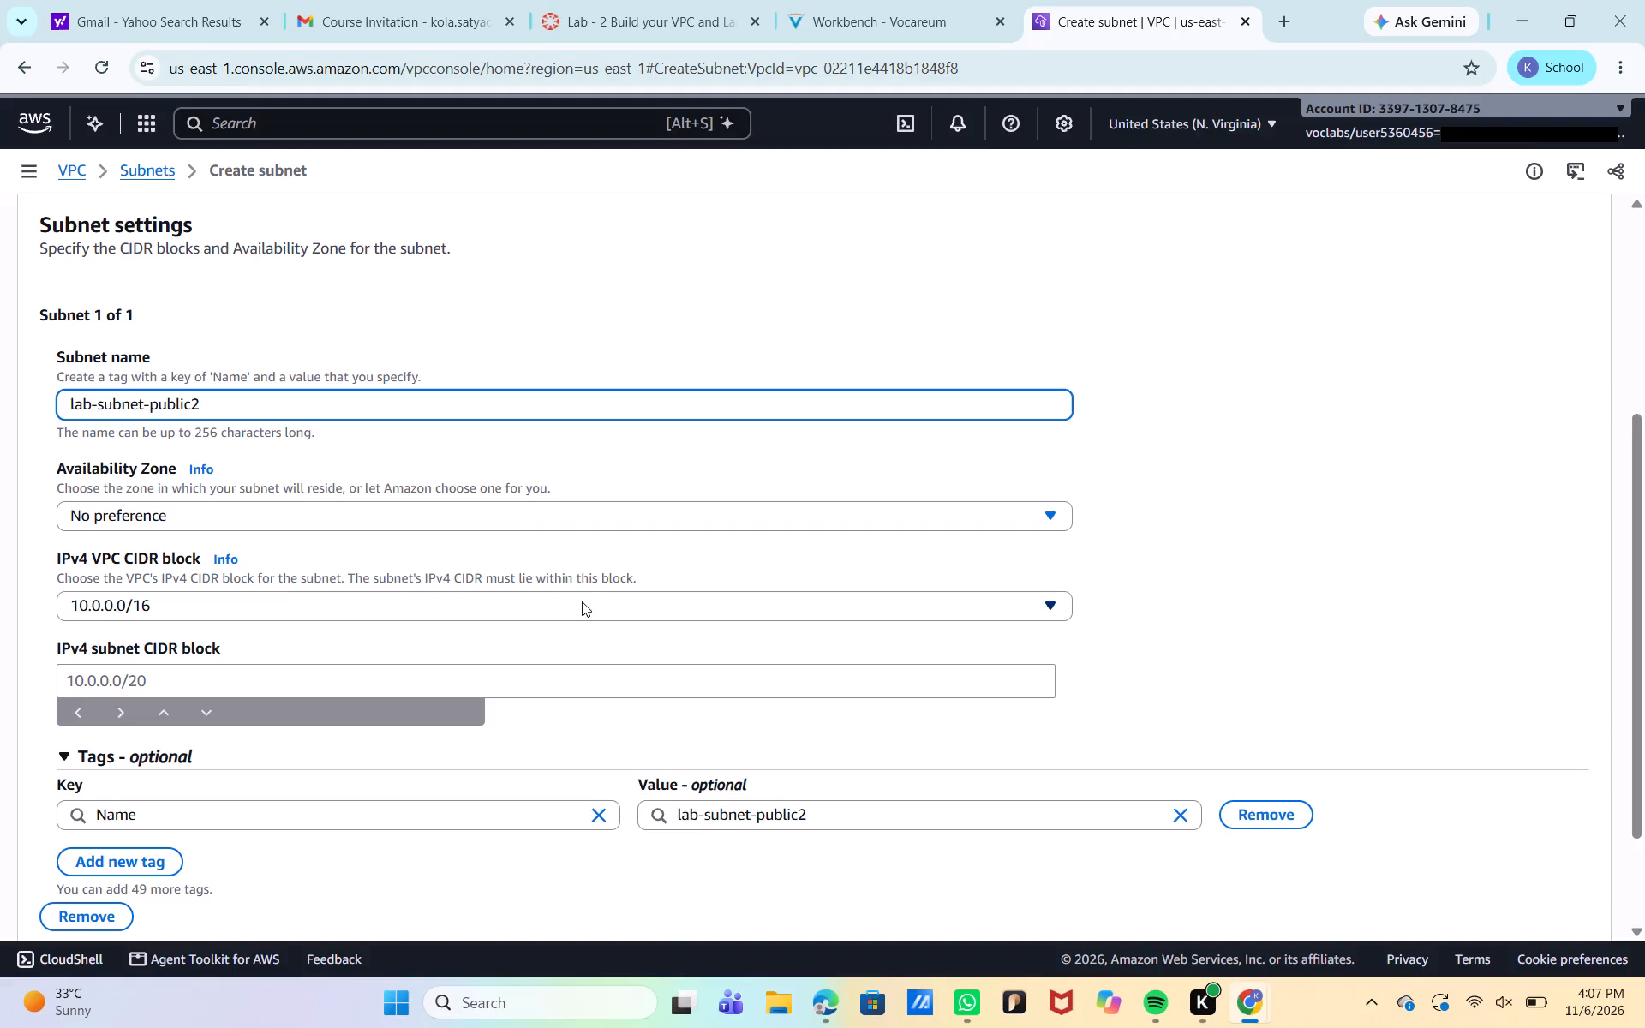
# Copy the CIDR block 10.0.2.0/24 from step 11 of the lab instructions and set the subnet's Availability Zone to us-east-1b.
pyautogui.click(830, 3)
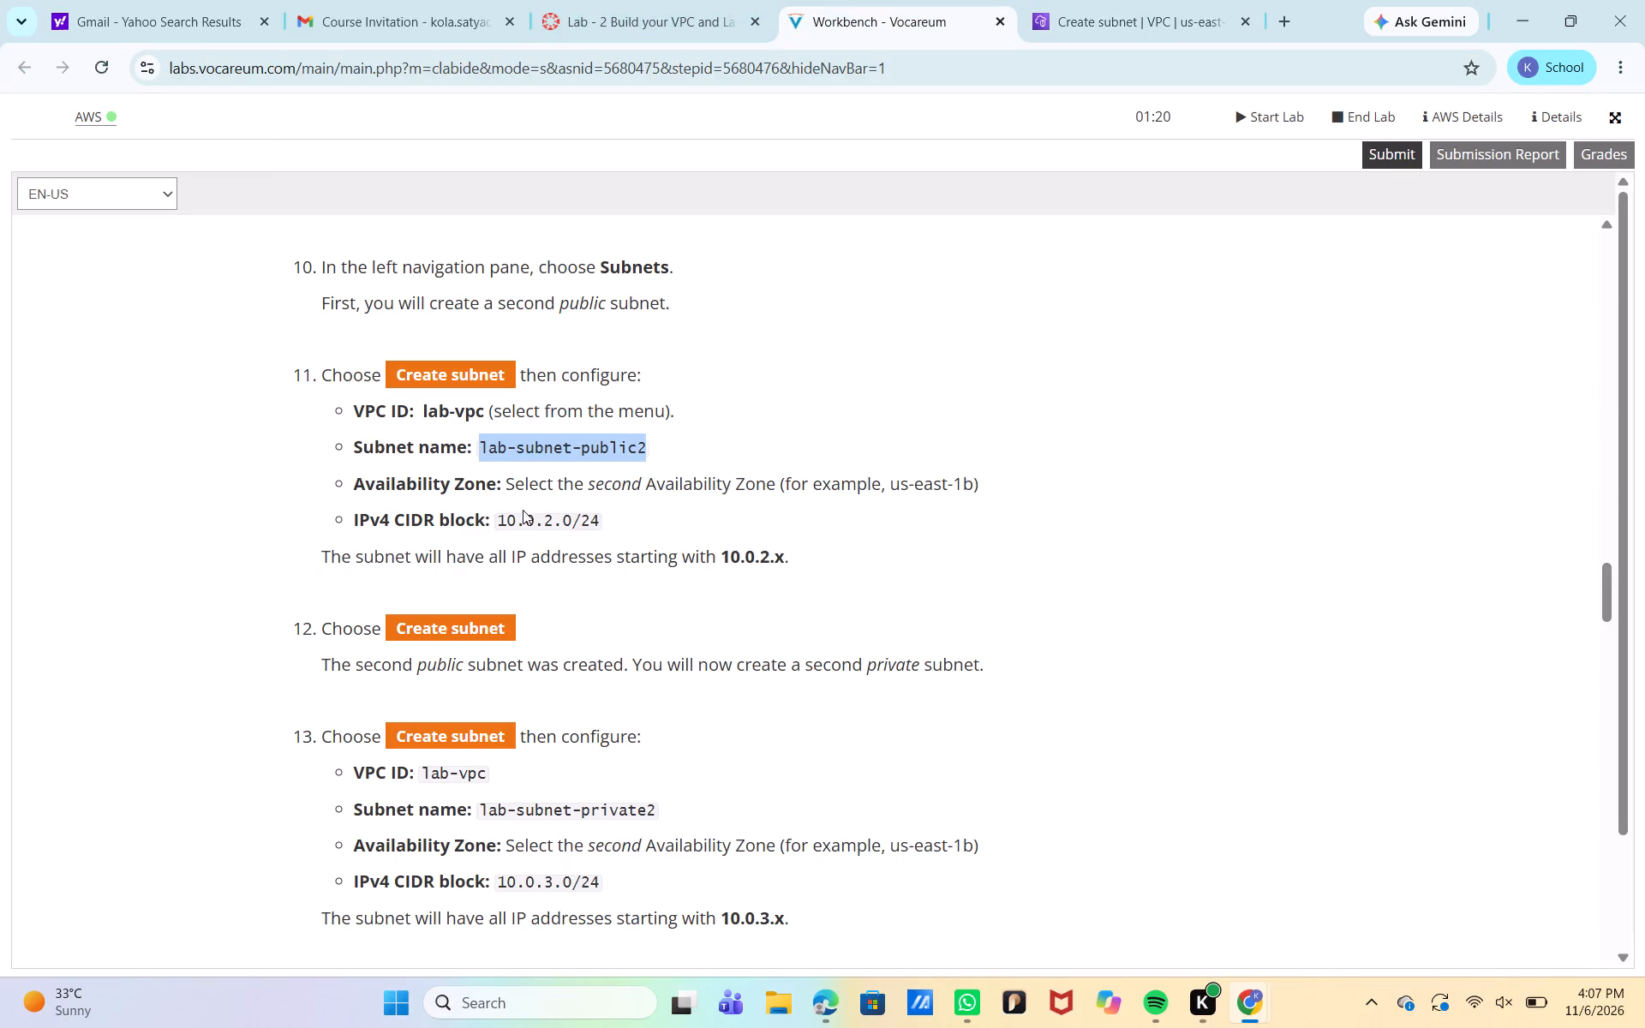
pyautogui.moveTo(500, 521); pyautogui.dragTo(625, 519)
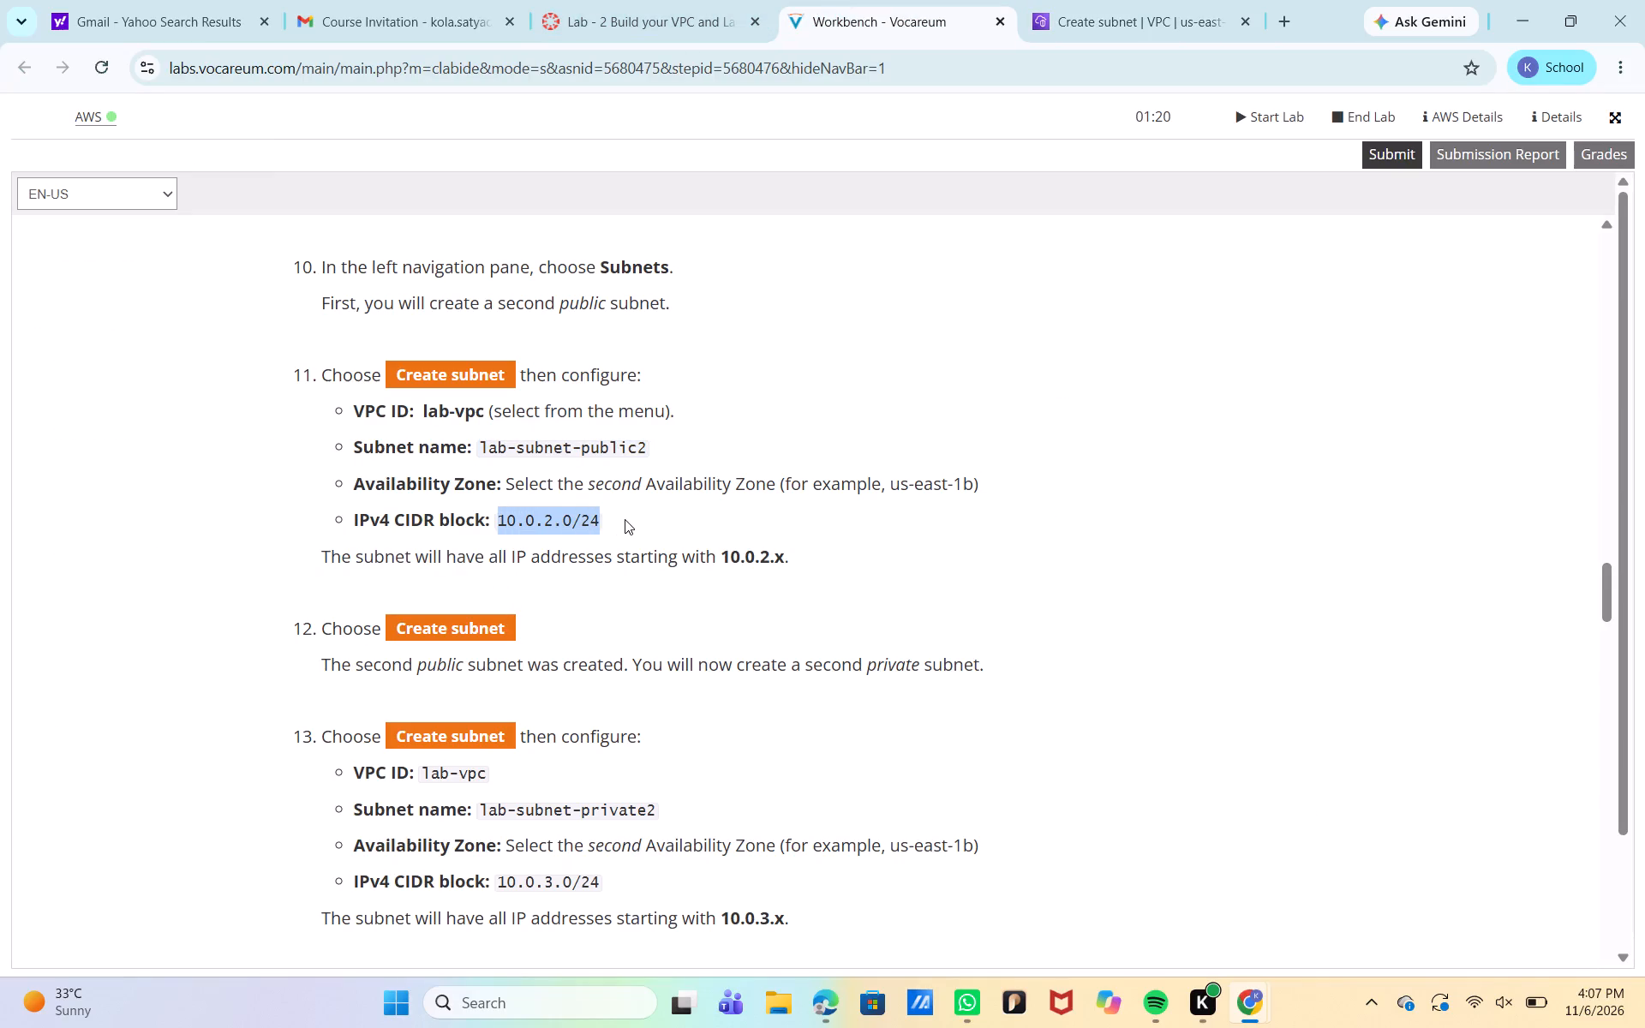
pyautogui.hotkey('ctrl', 'c')
pyautogui.click(1162, 9)
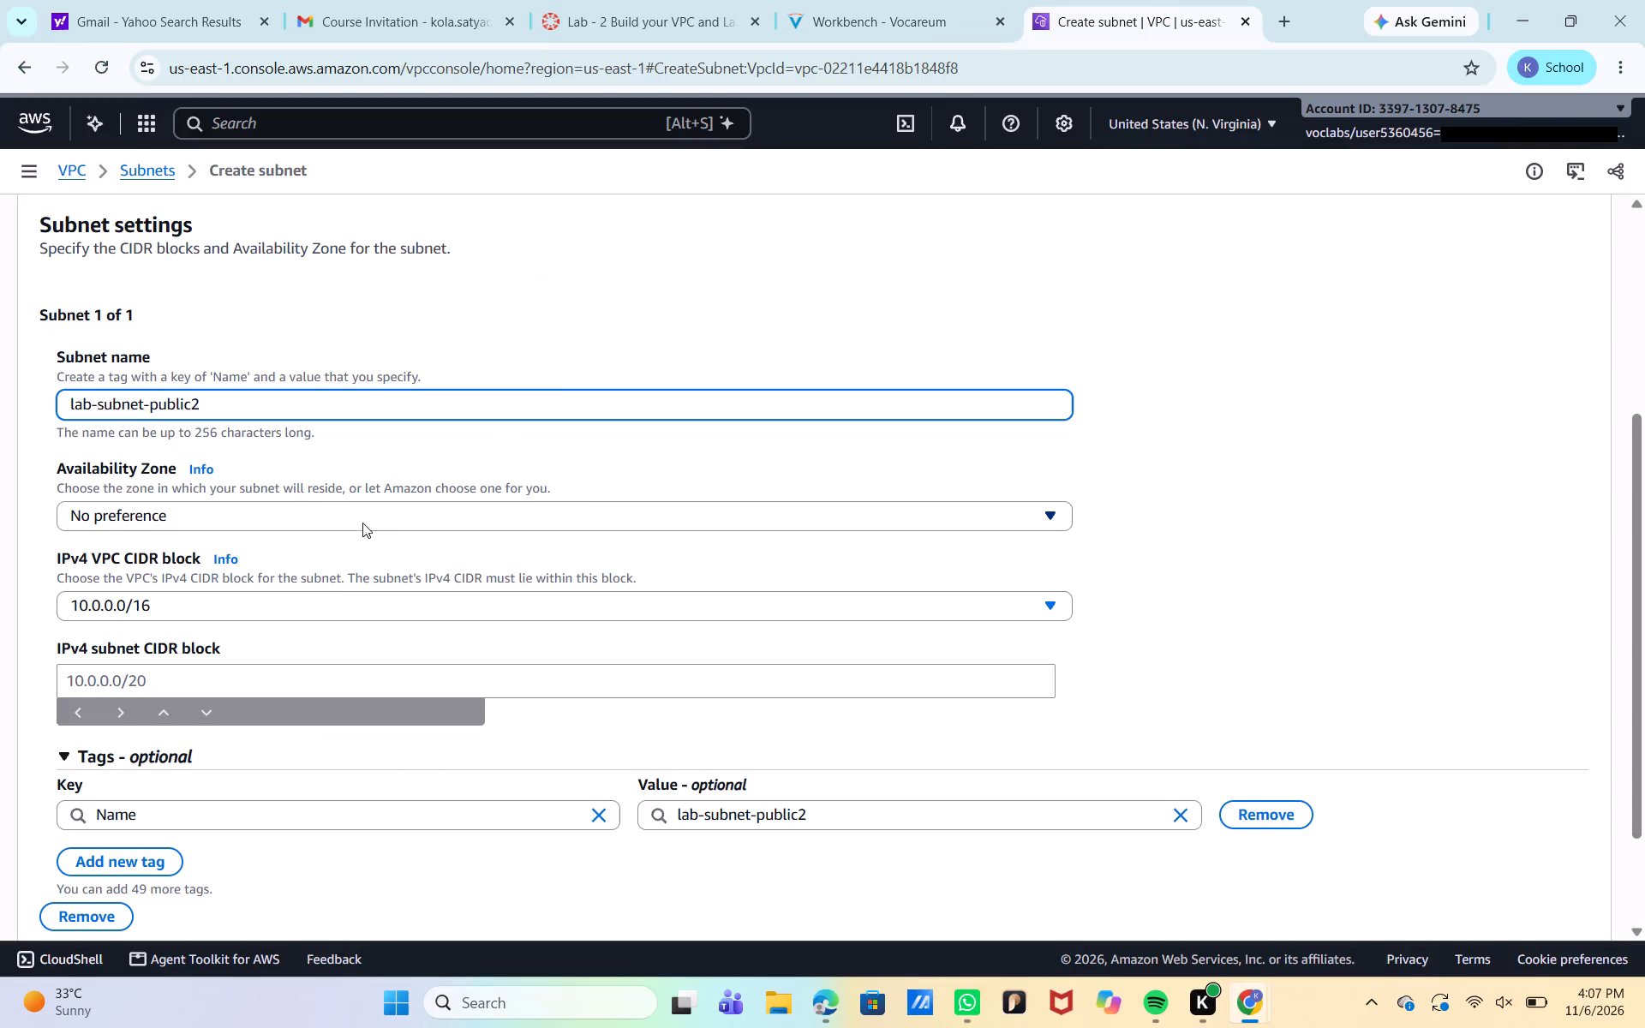
pyautogui.click(362, 516)
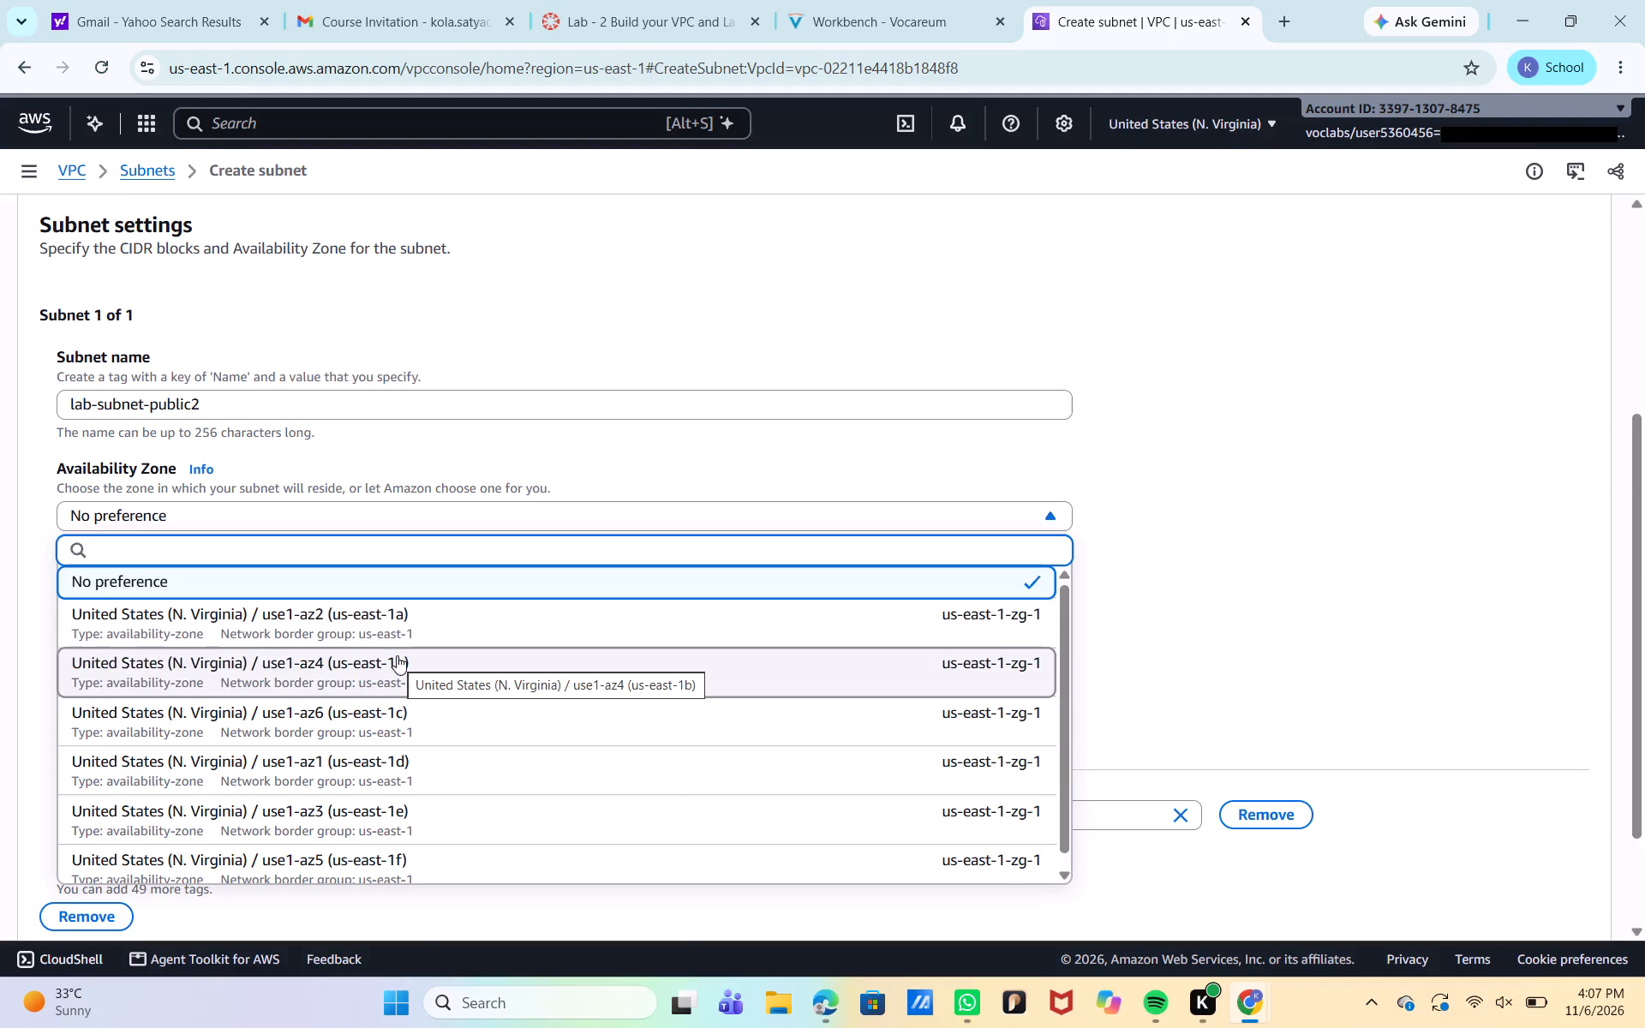
pyautogui.click(397, 655)
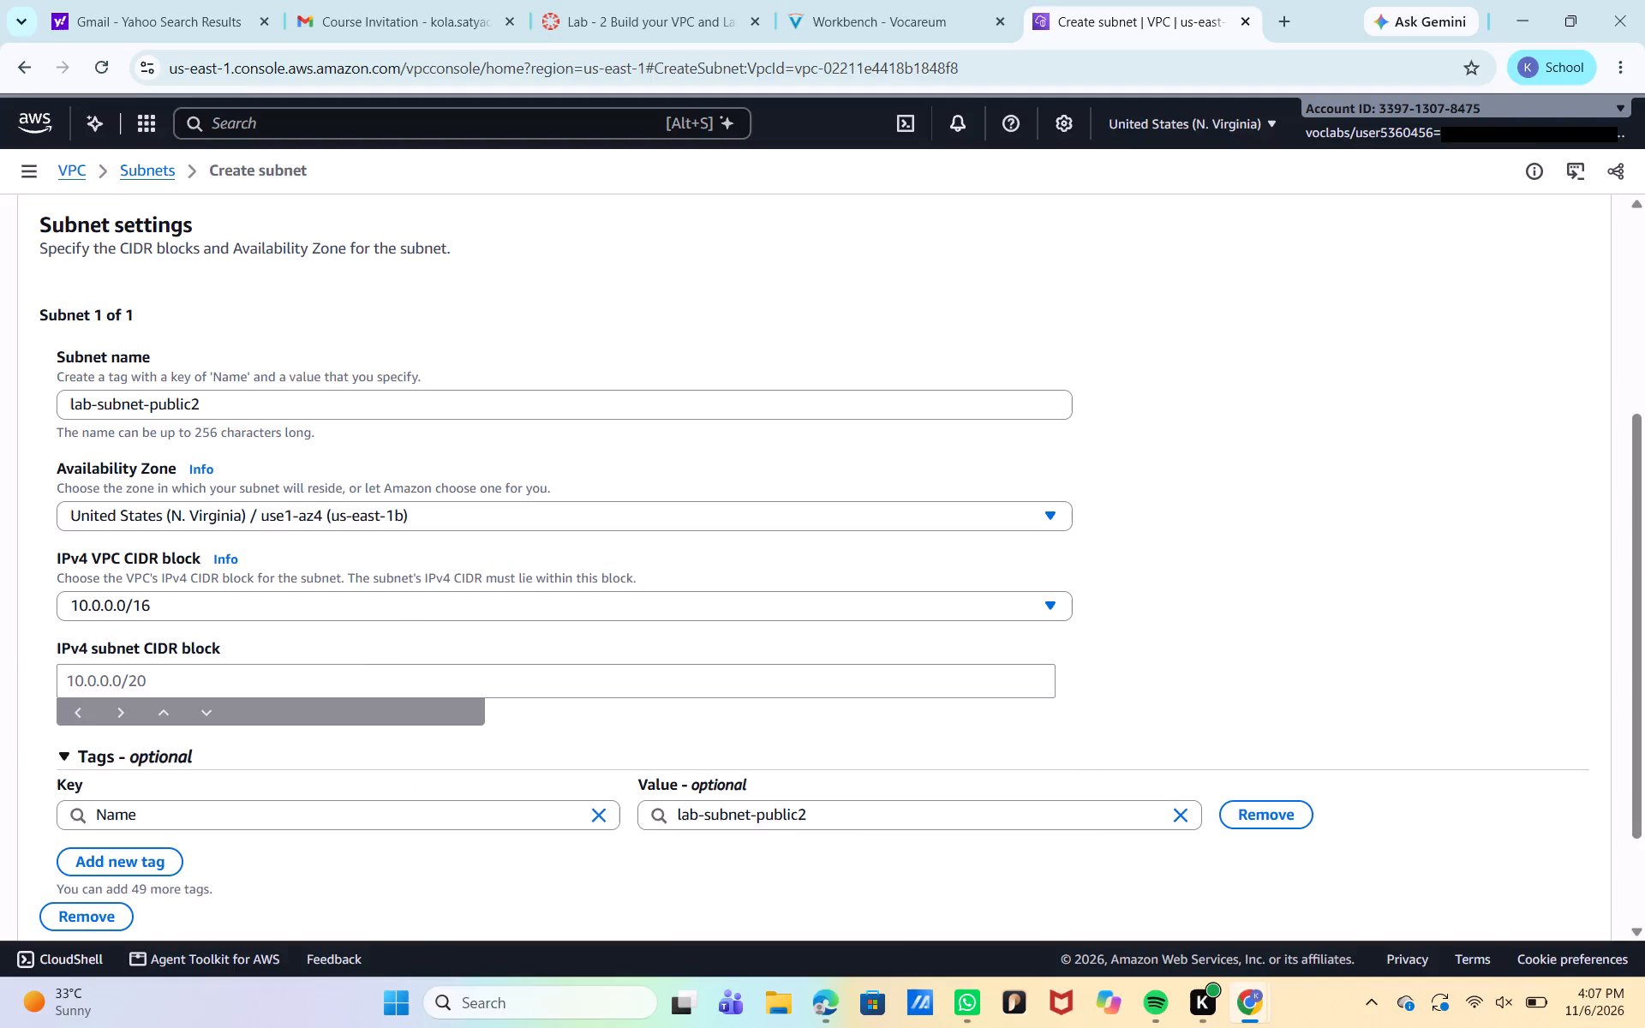
# Enter the copied 10.0.2.0/24 as the IPv4 subnet CIDR block and create the subnet.
pyautogui.tripleClick(333, 606)
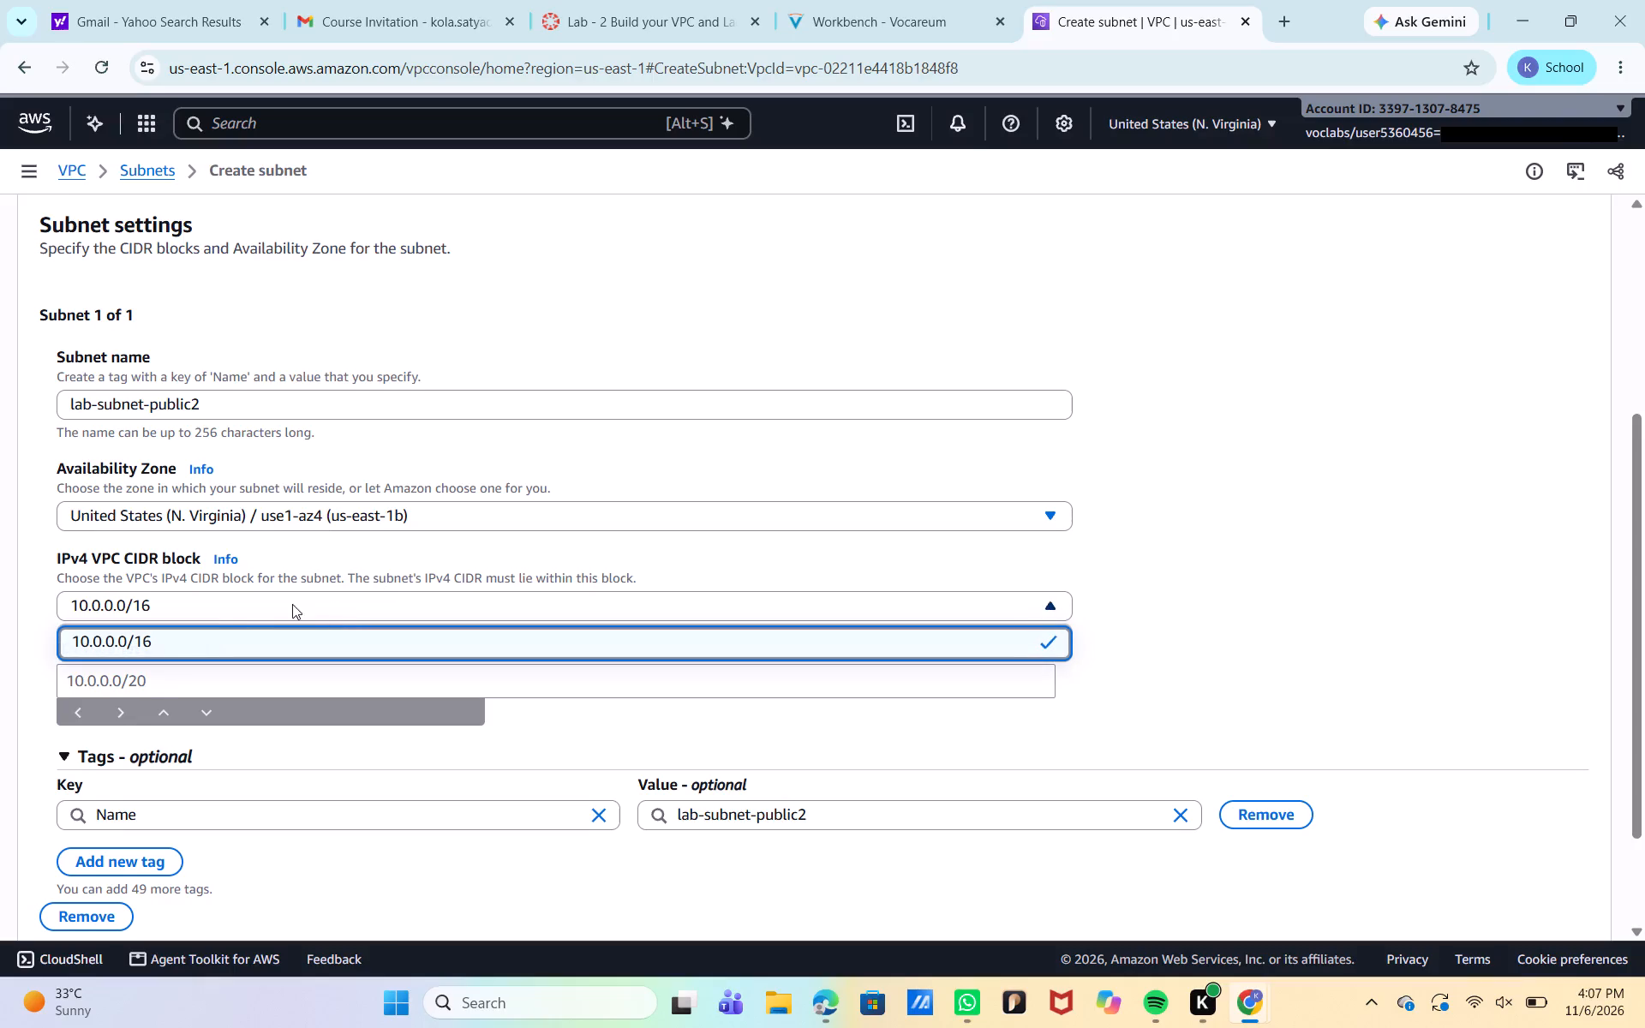
pyautogui.tripleClick(146, 599)
pyautogui.click(127, 598)
pyautogui.click(229, 687)
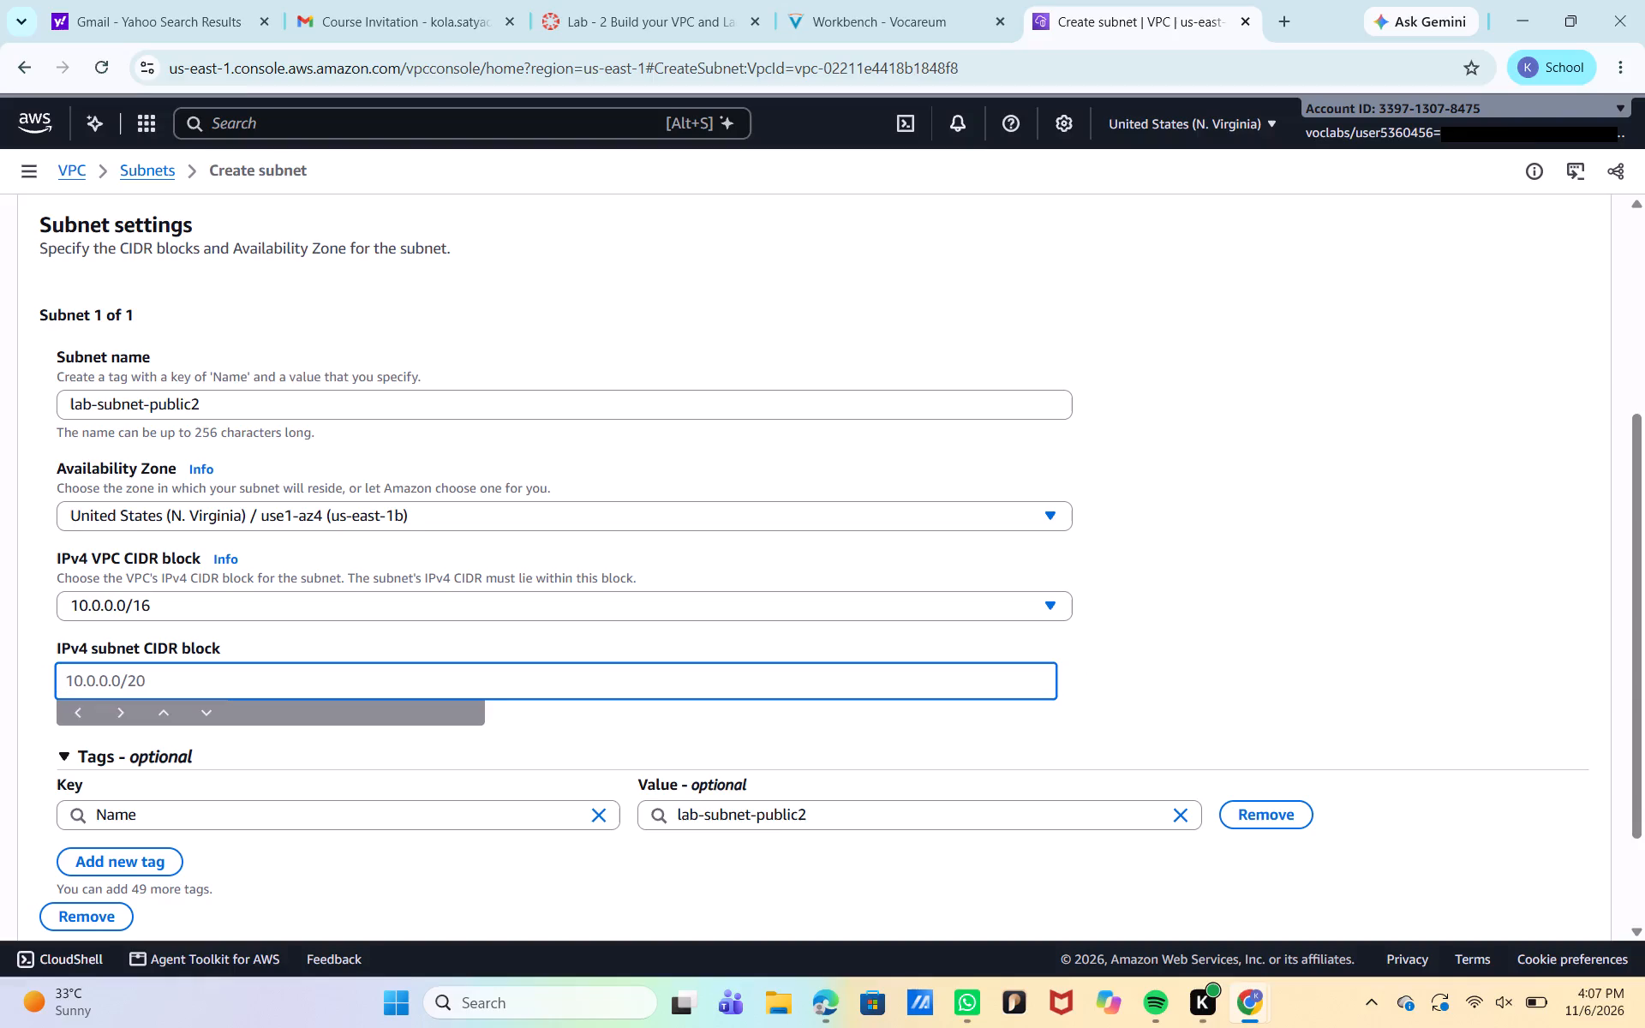
pyautogui.hotkey('ctrl', 'v')
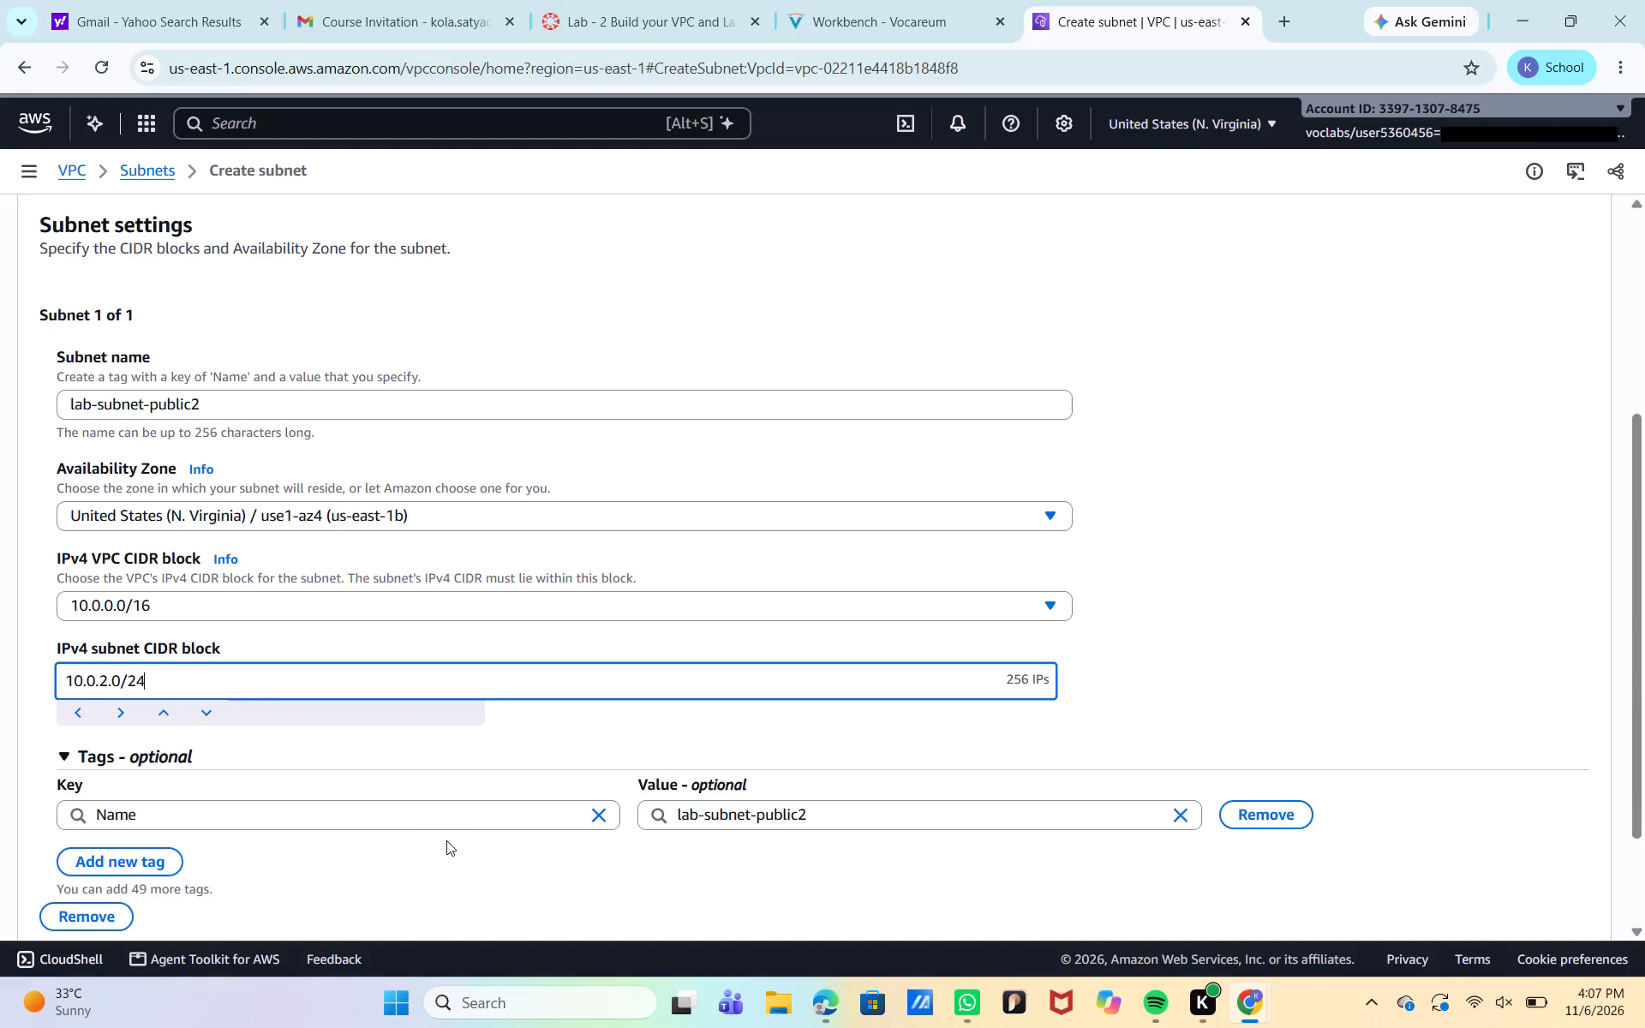
pyautogui.scroll(-2, 446, 840)
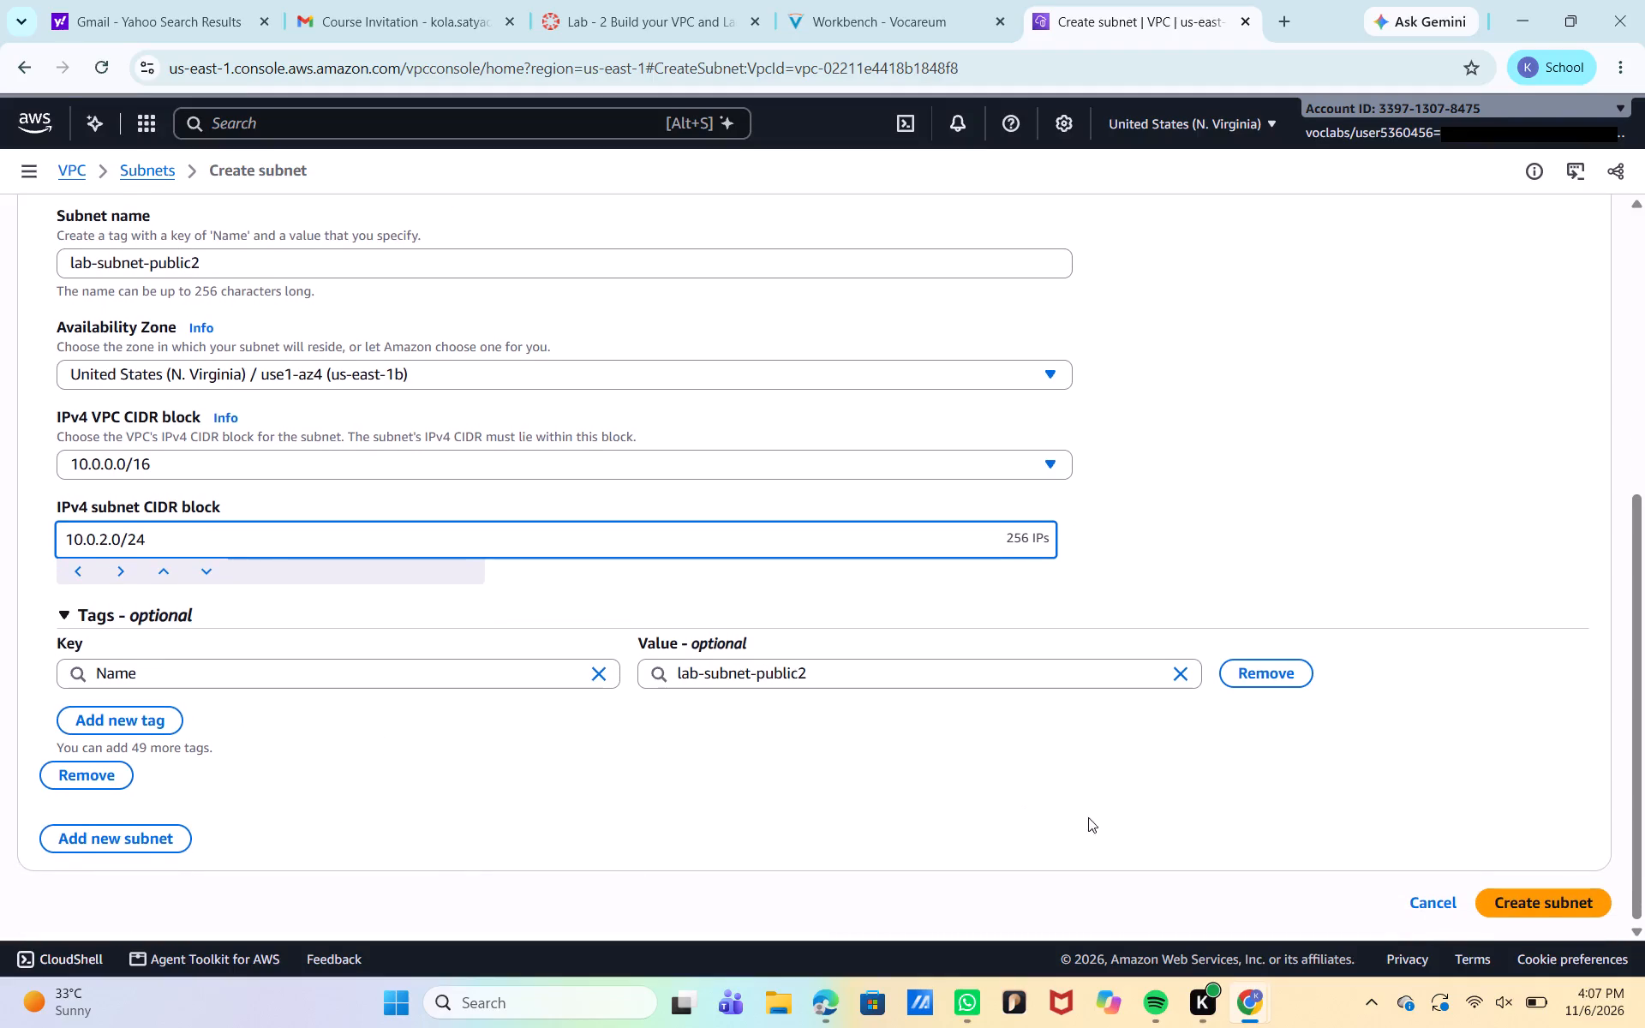
pyautogui.click(1572, 905)
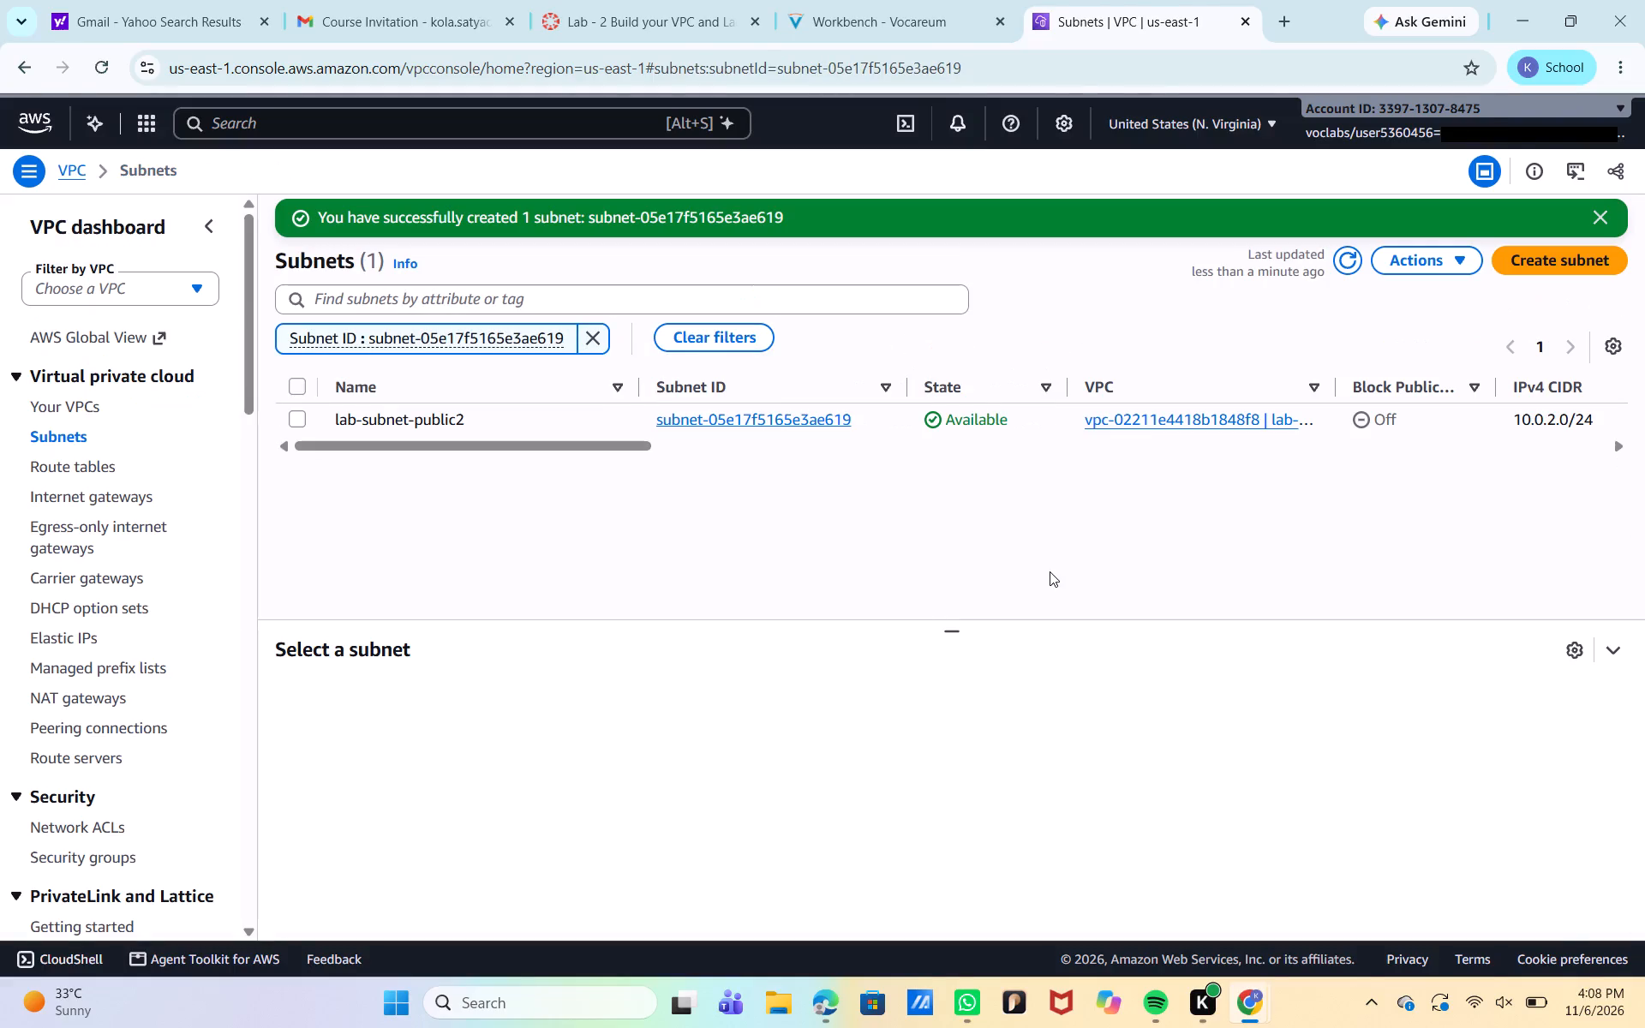
# Start another new subnet and choose lab-vpc as its VPC.
pyautogui.click(1567, 260)
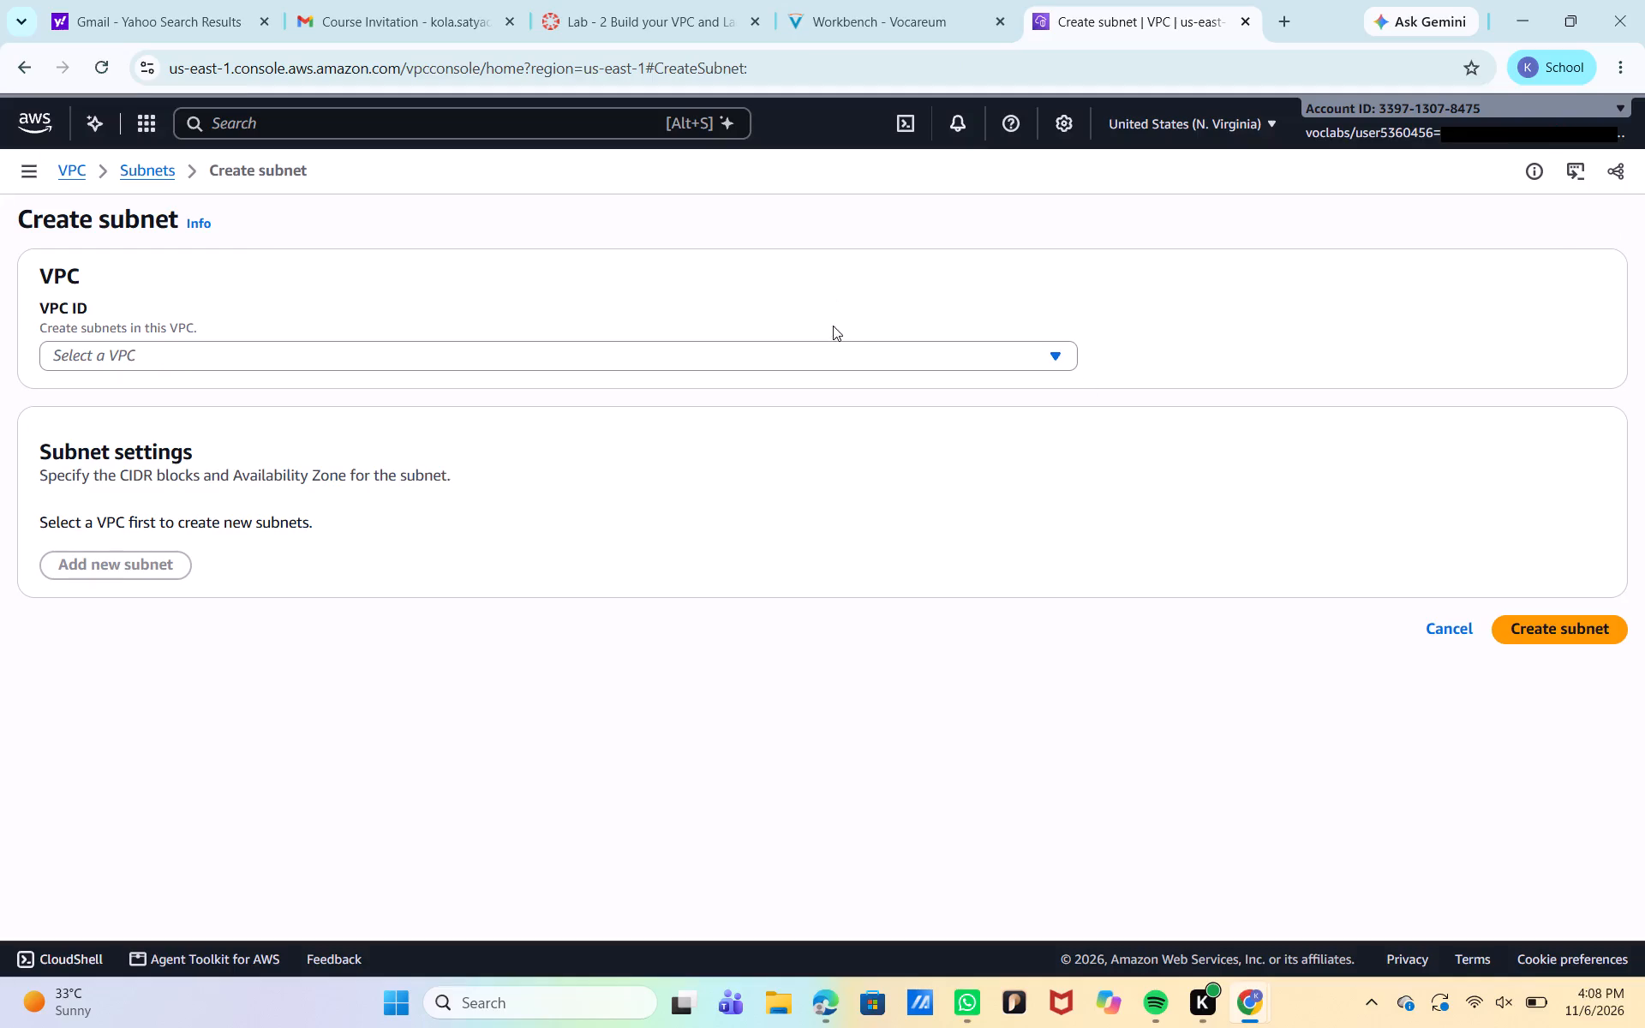
pyautogui.click(847, 354)
pyautogui.click(781, 541)
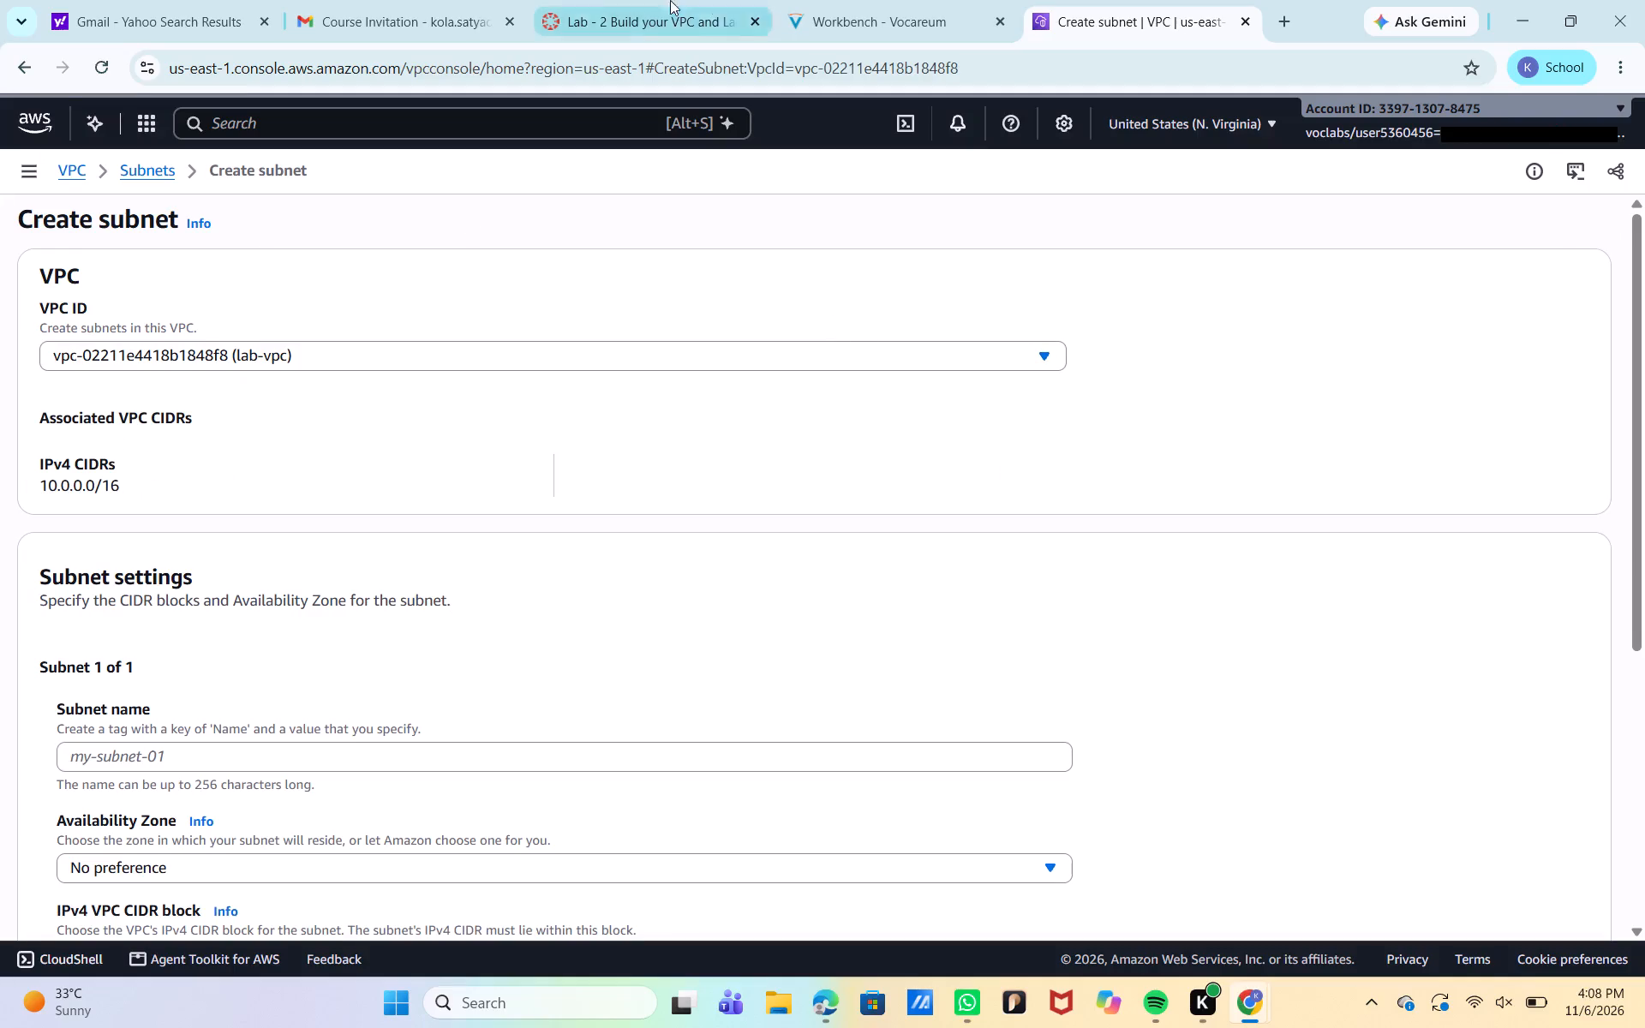
# Copy lab-subnet-private2 from step 13 of the lab instructions and enter it as the subnet name.
pyautogui.doubleClick(816, 0)
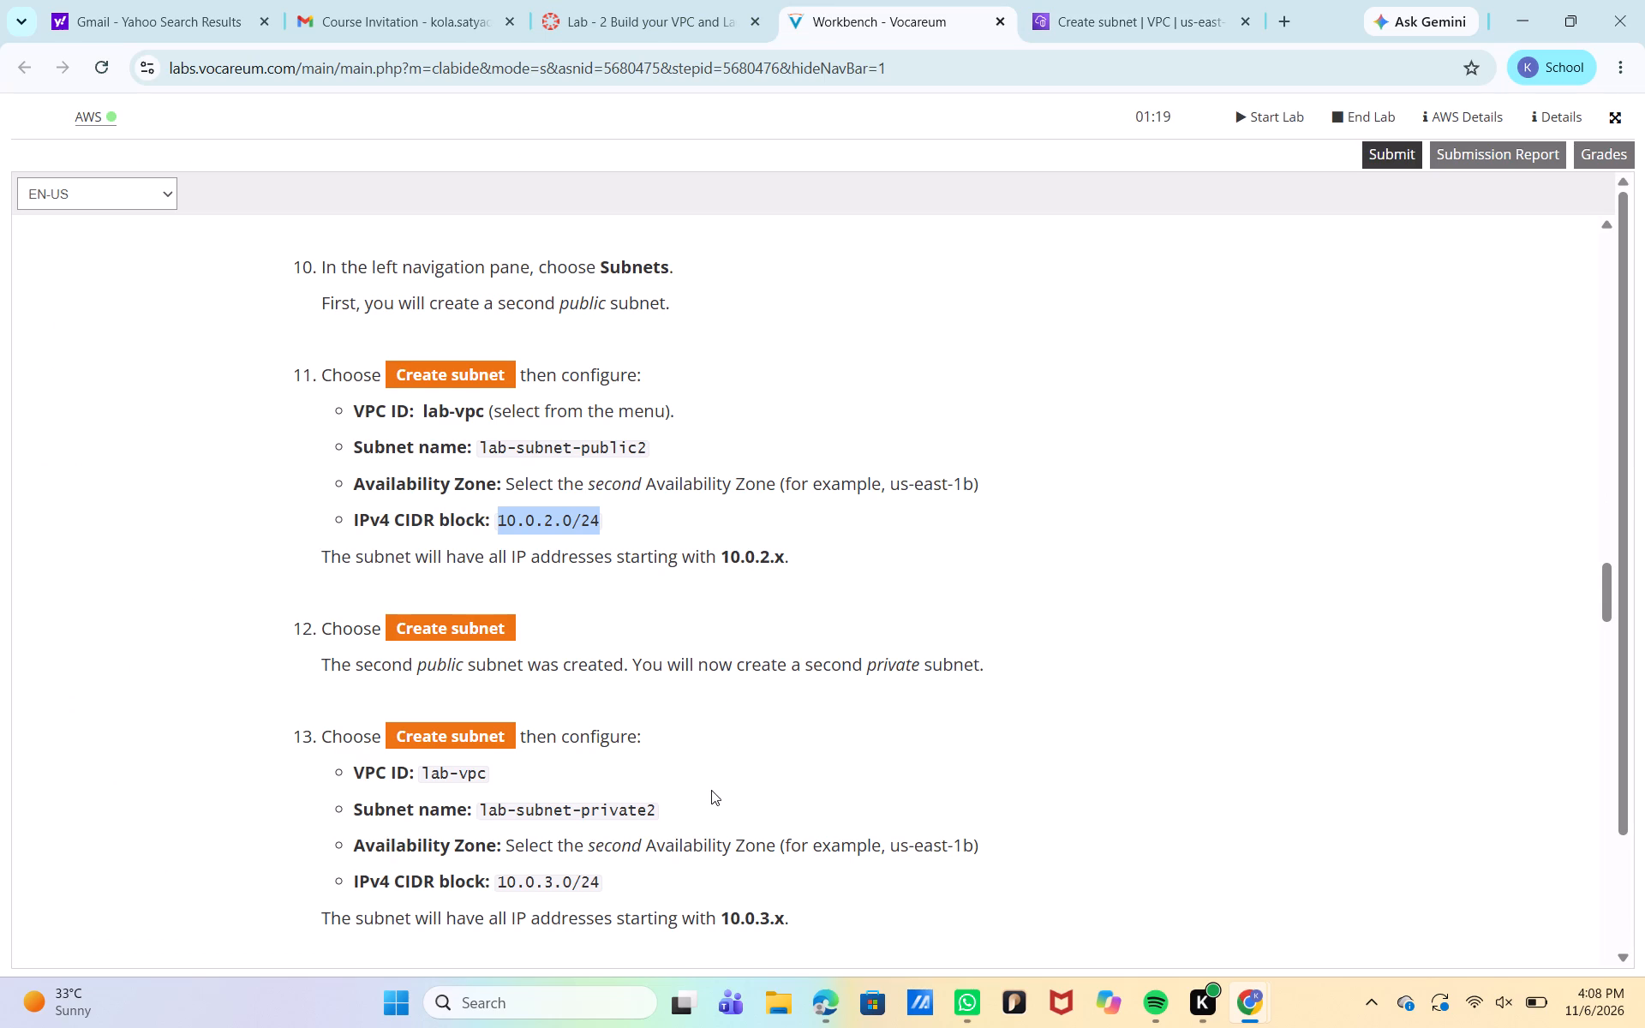
pyautogui.scroll(-1, 711, 790)
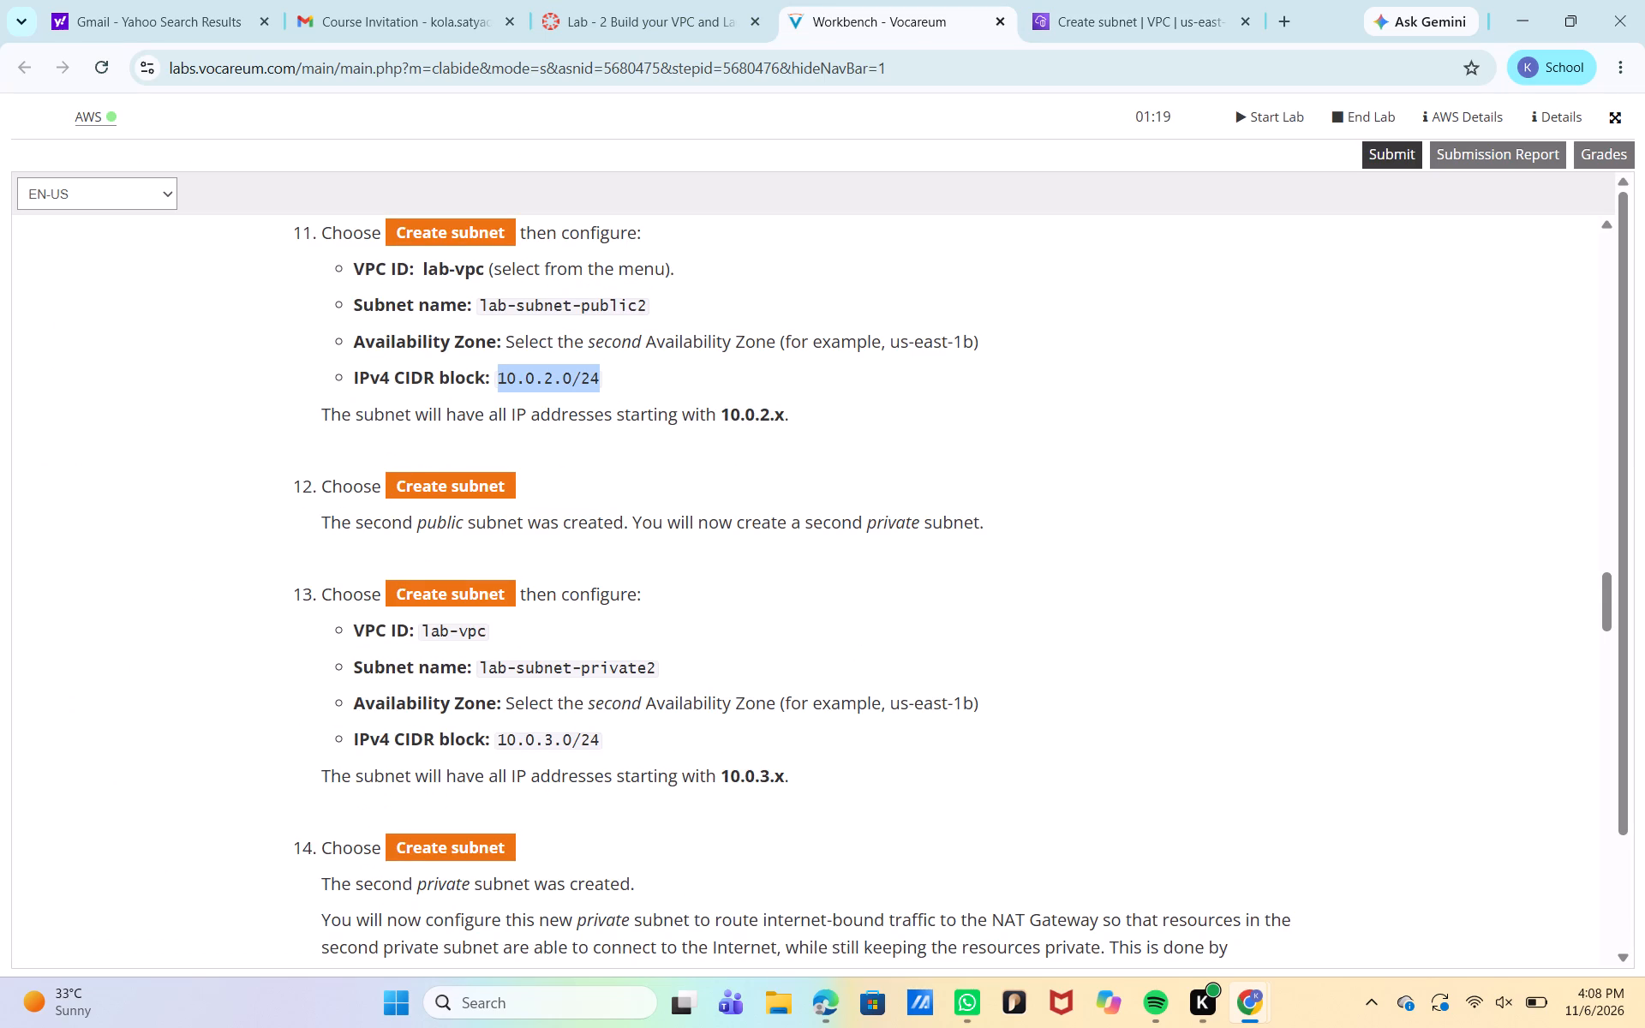
pyautogui.moveTo(479, 666); pyautogui.dragTo(680, 690)
pyautogui.click(662, 667)
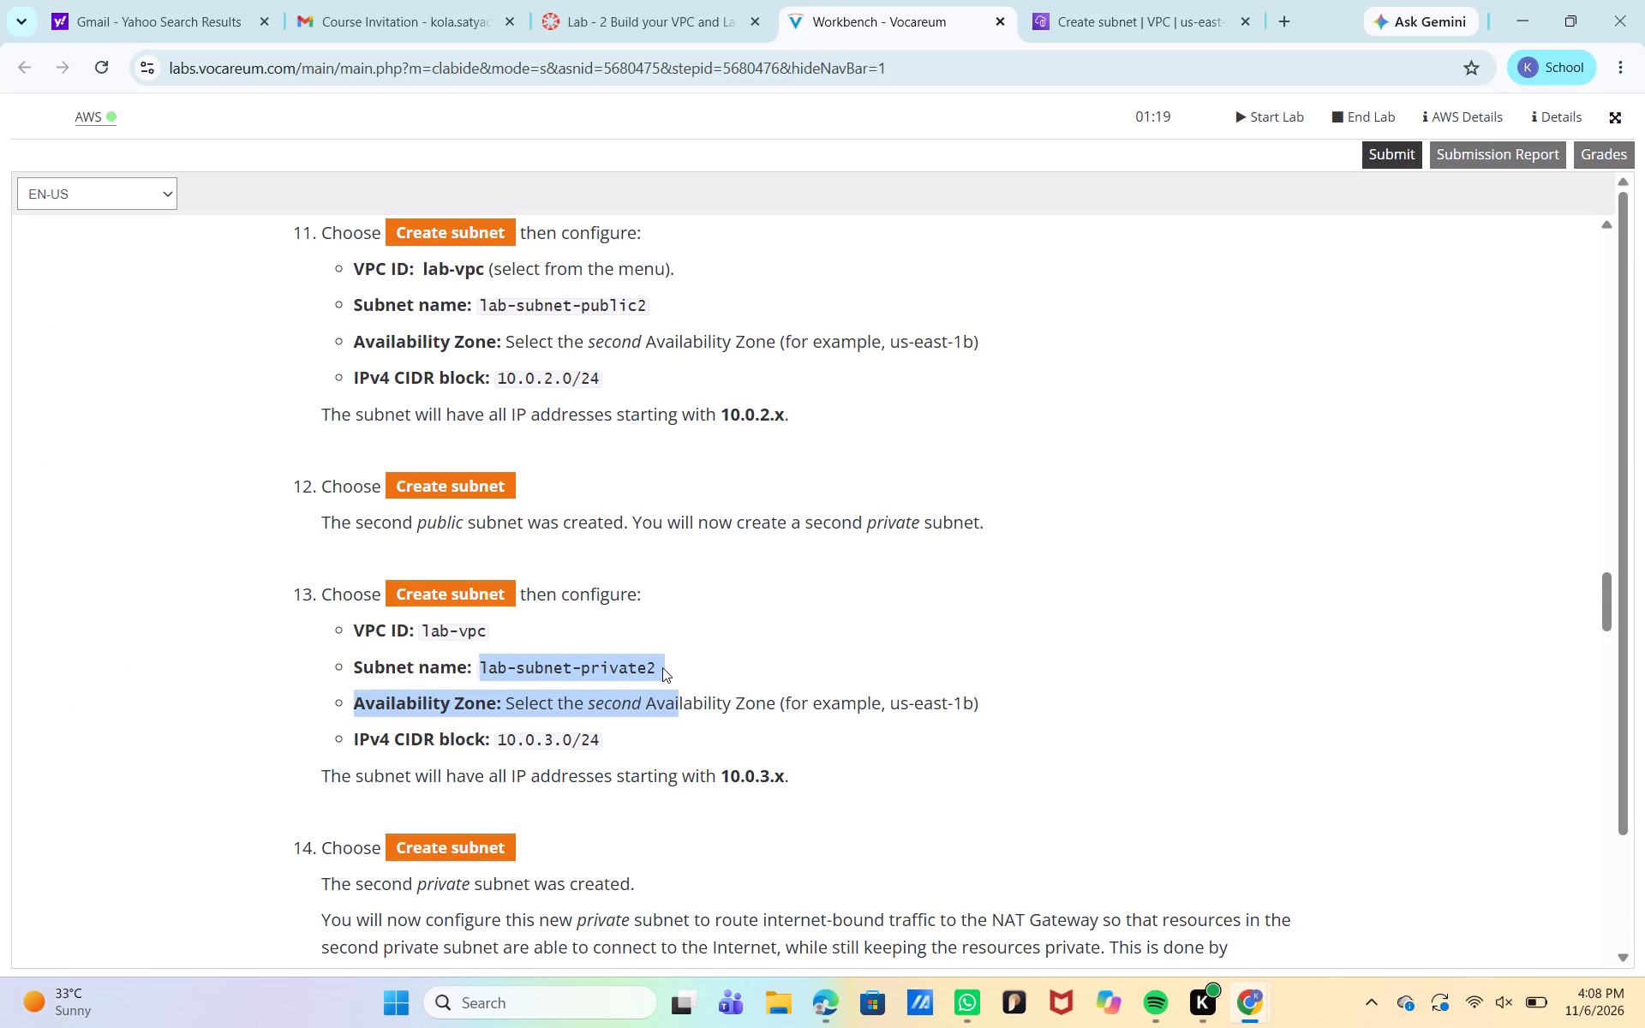
pyautogui.moveTo(480, 666); pyautogui.dragTo(643, 672)
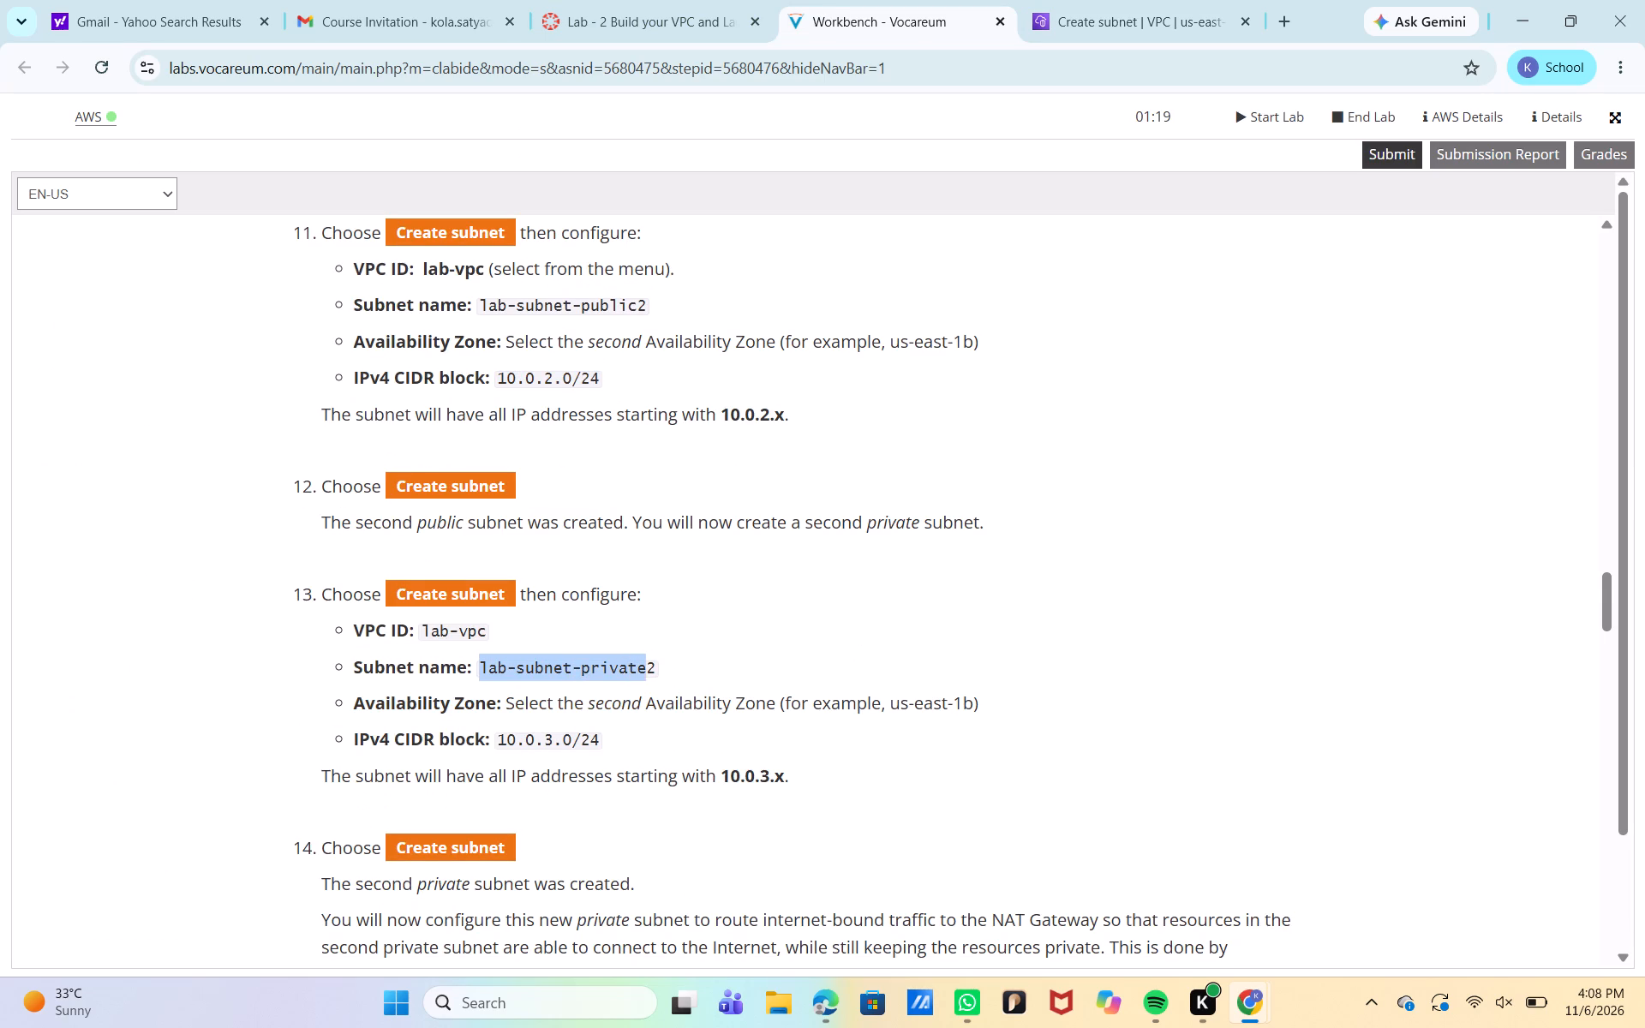
pyautogui.moveTo(643, 672); pyautogui.dragTo(667, 672)
pyautogui.hotkey('ctrl', 'c')
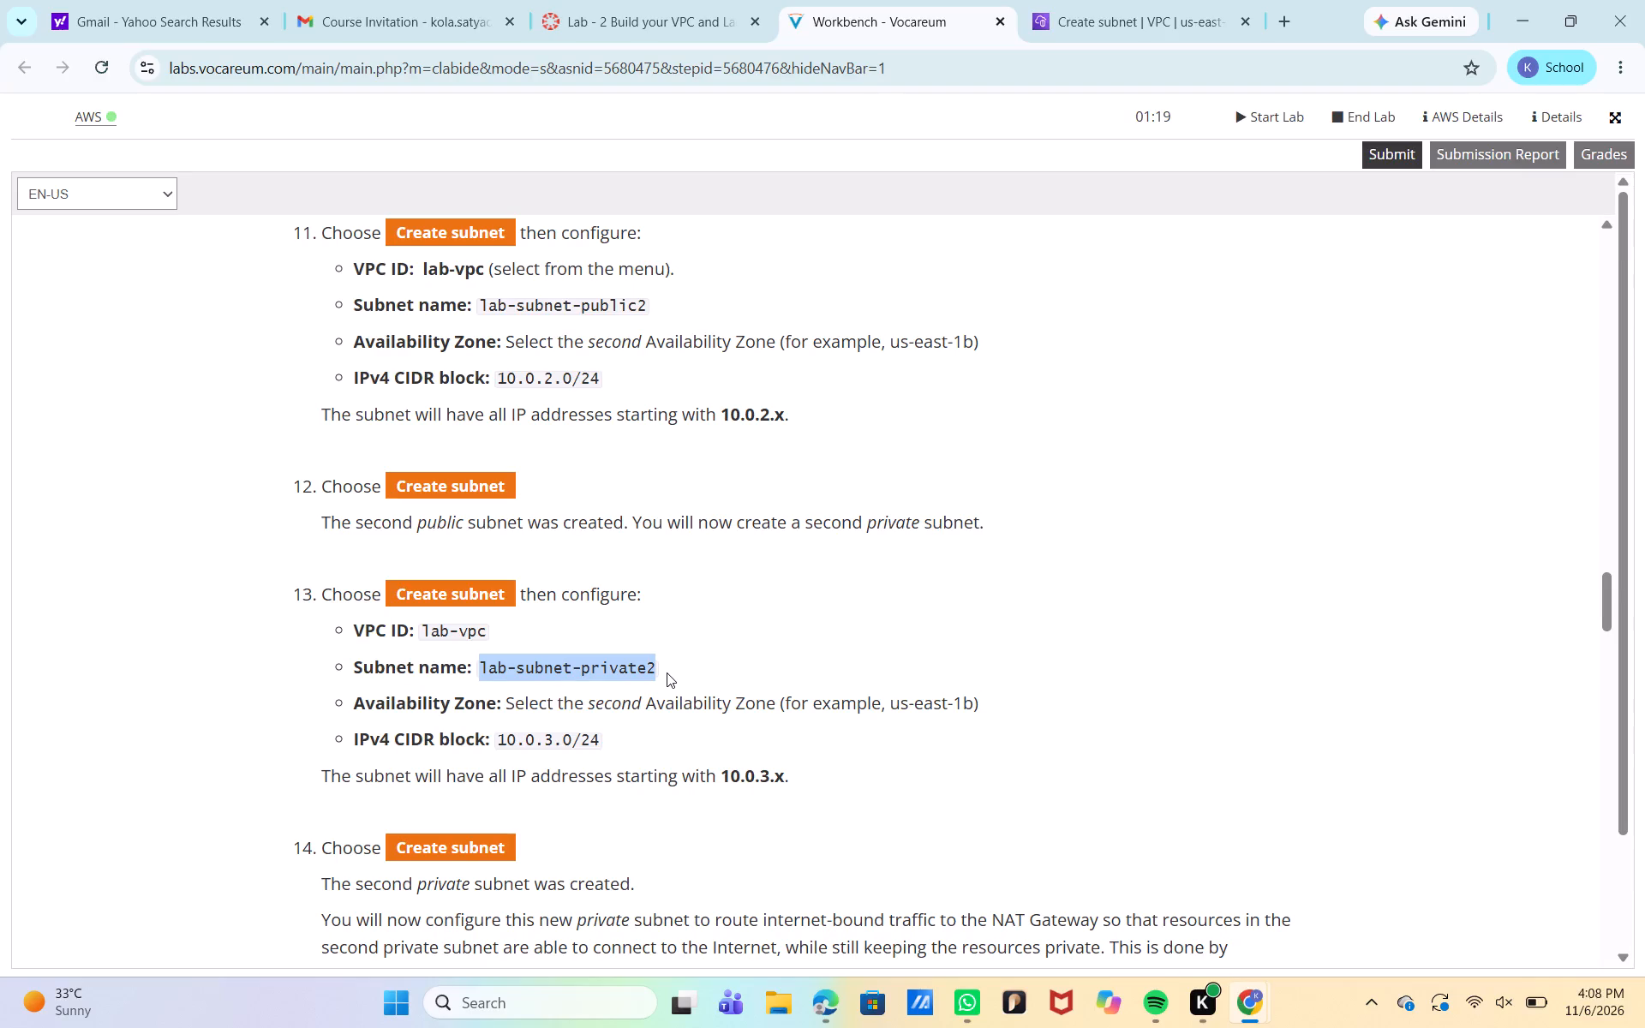
pyautogui.click(1134, 0)
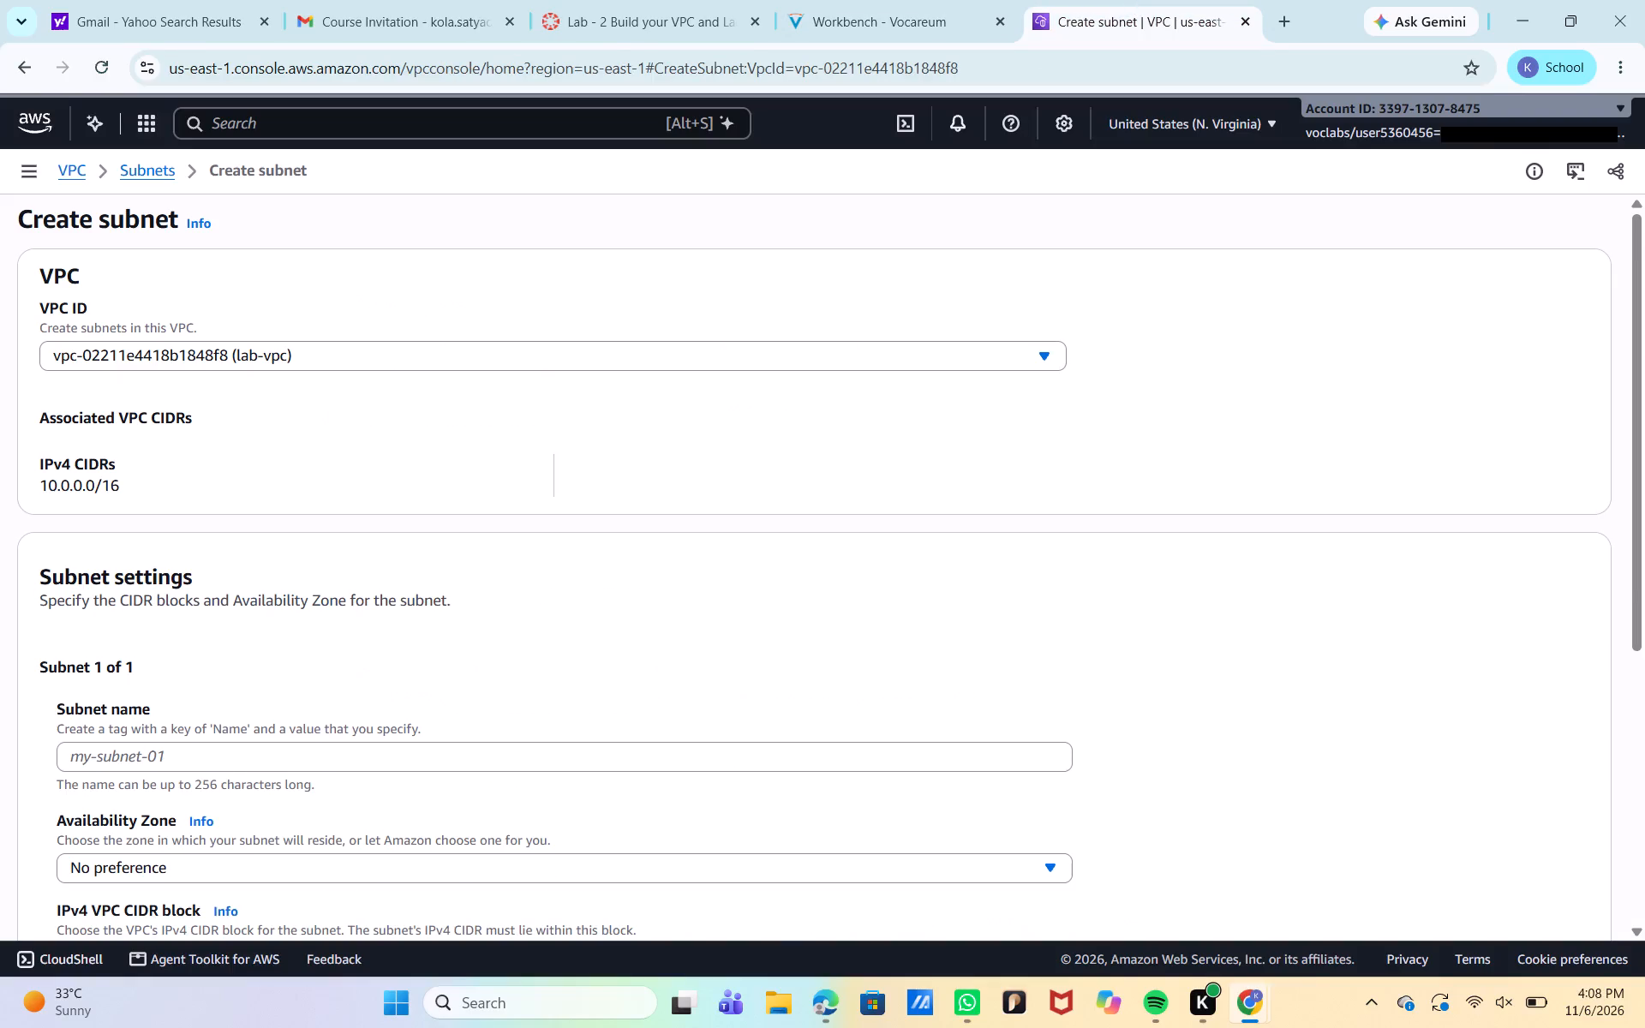
pyautogui.click(248, 762)
pyautogui.hotkey('ctrl', 'v')
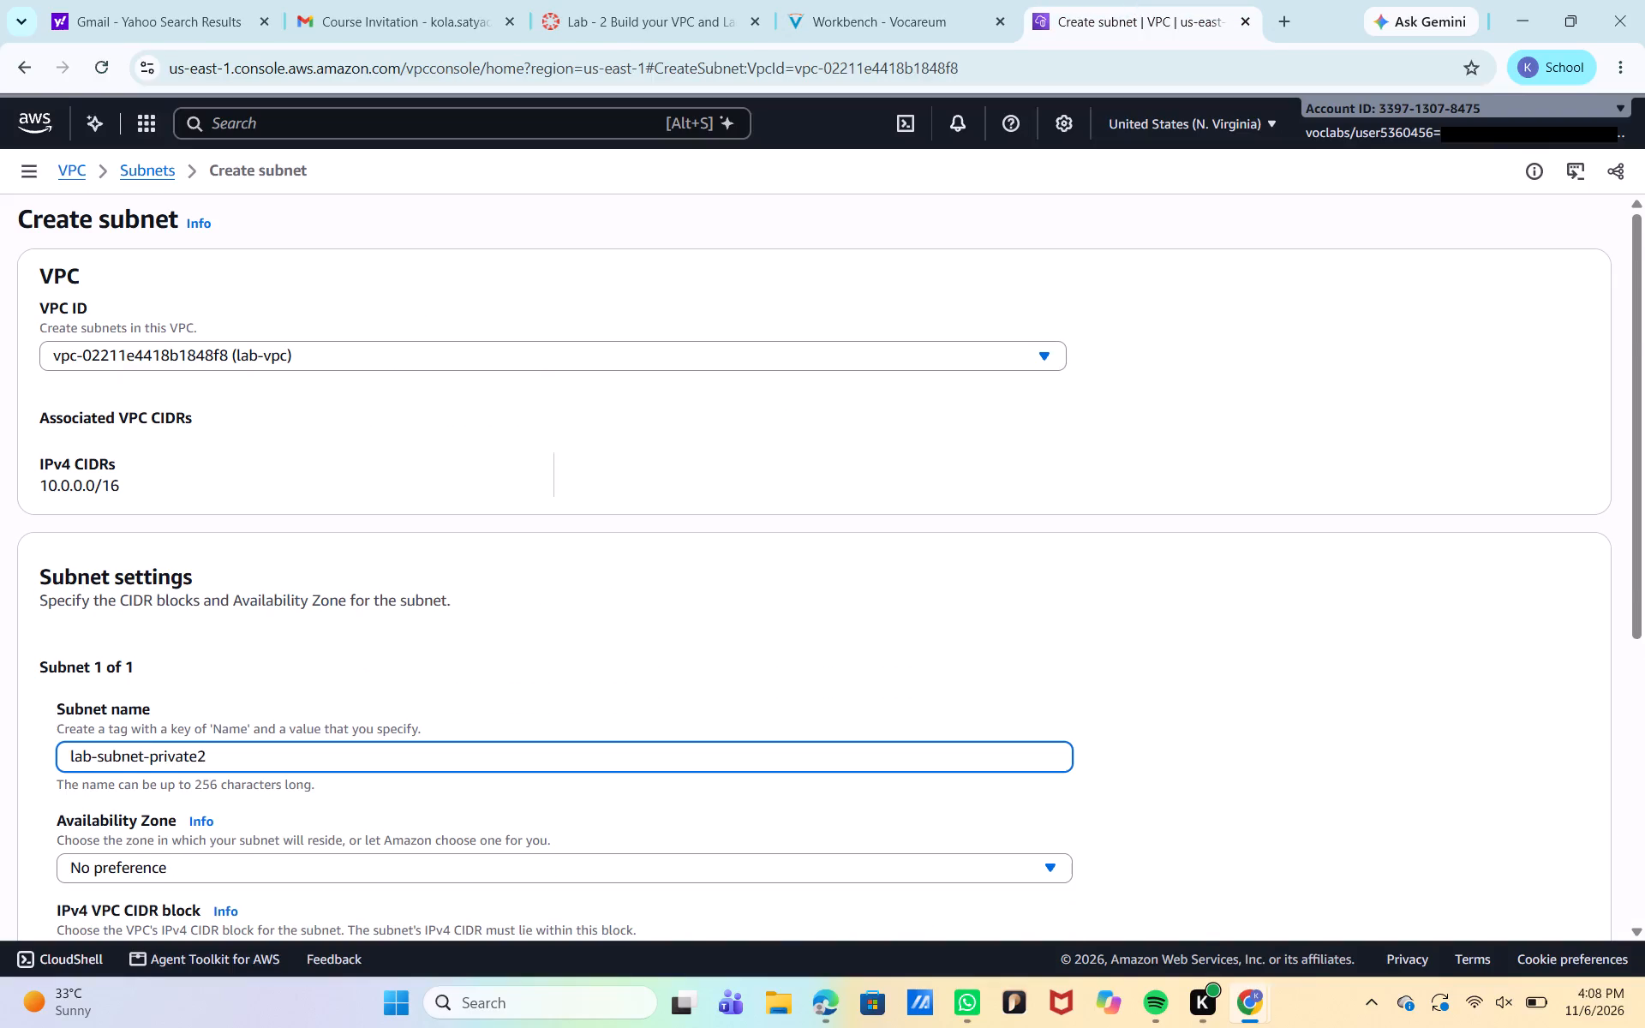
# Set the Availability Zone of lab-subnet-private2 to us-east-1b.
pyautogui.scroll(-2, 248, 762)
pyautogui.click(321, 637)
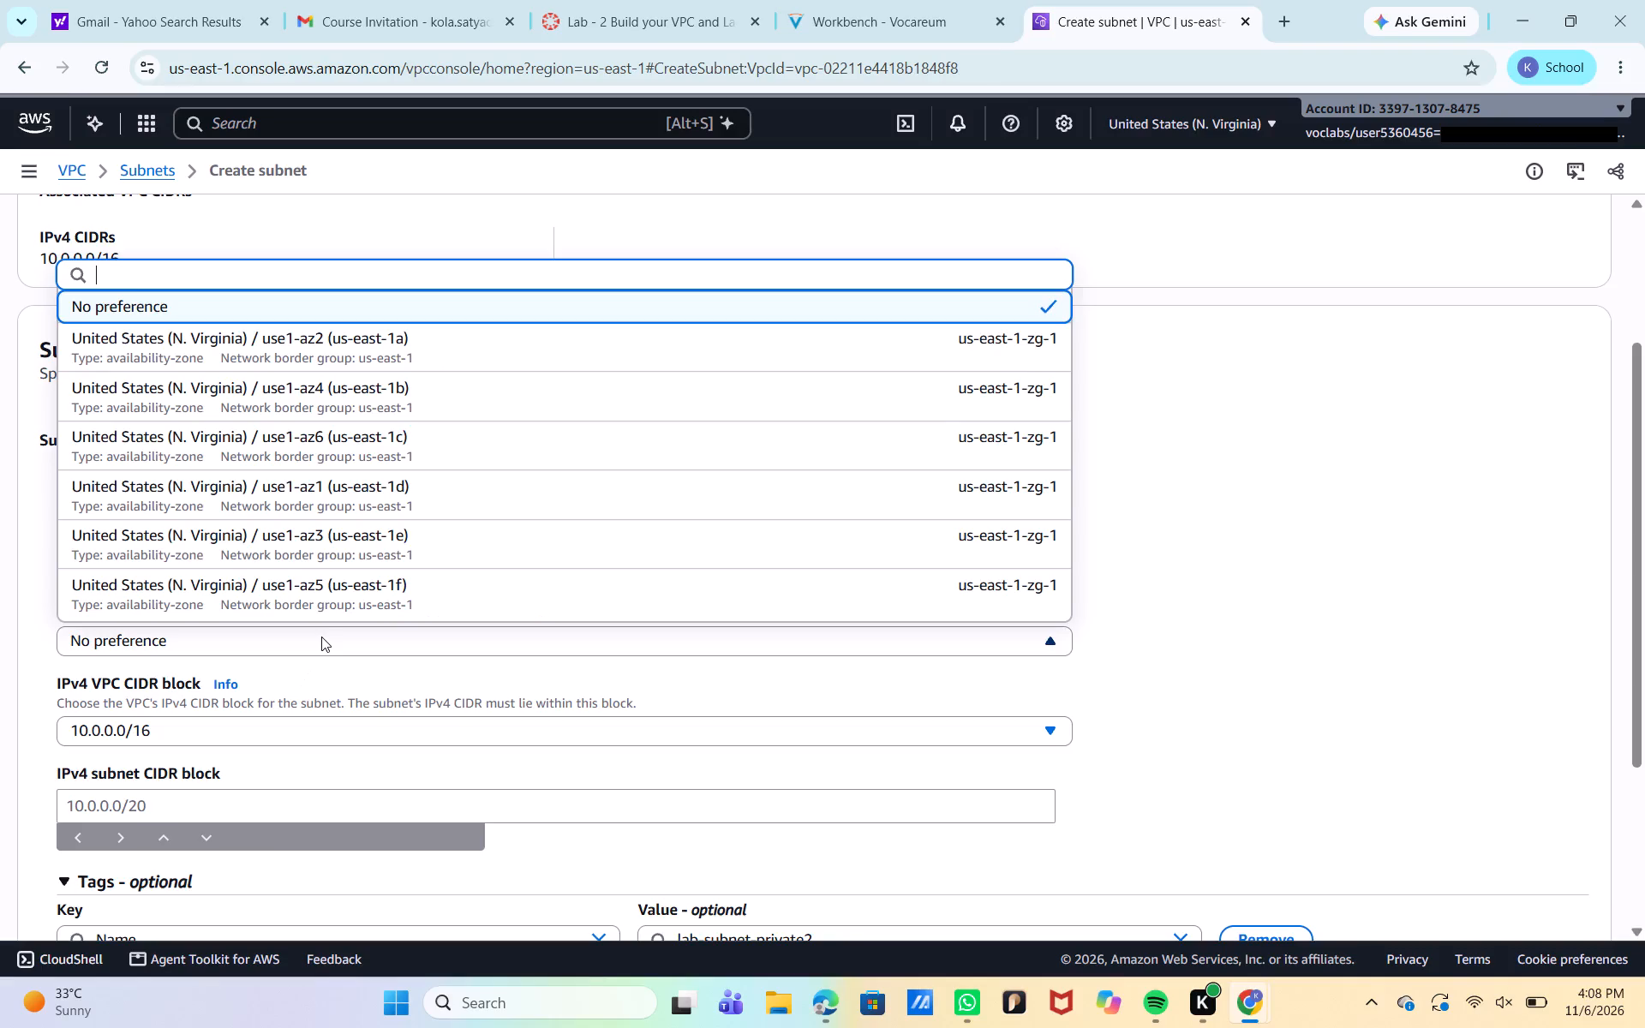
pyautogui.click(402, 391)
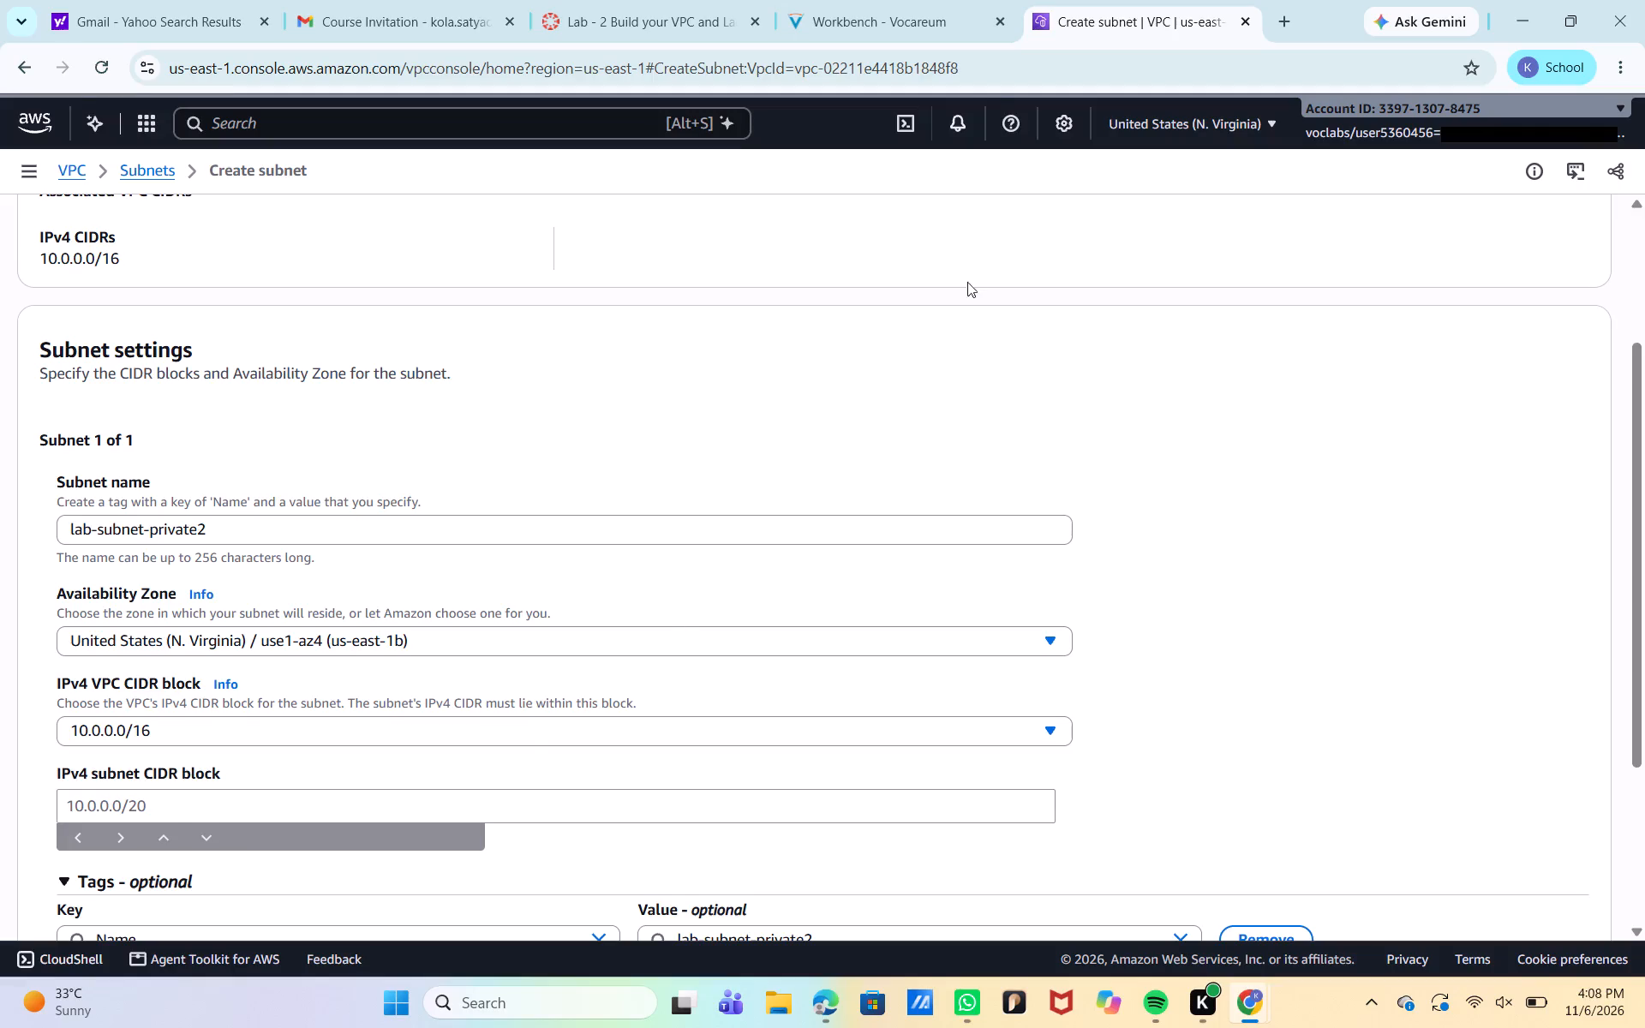
# Copy 10.0.3.0/24 from step 13 of the lab instructions, enter it as the IPv4 subnet CIDR block and create the subnet.
pyautogui.click(933, 0)
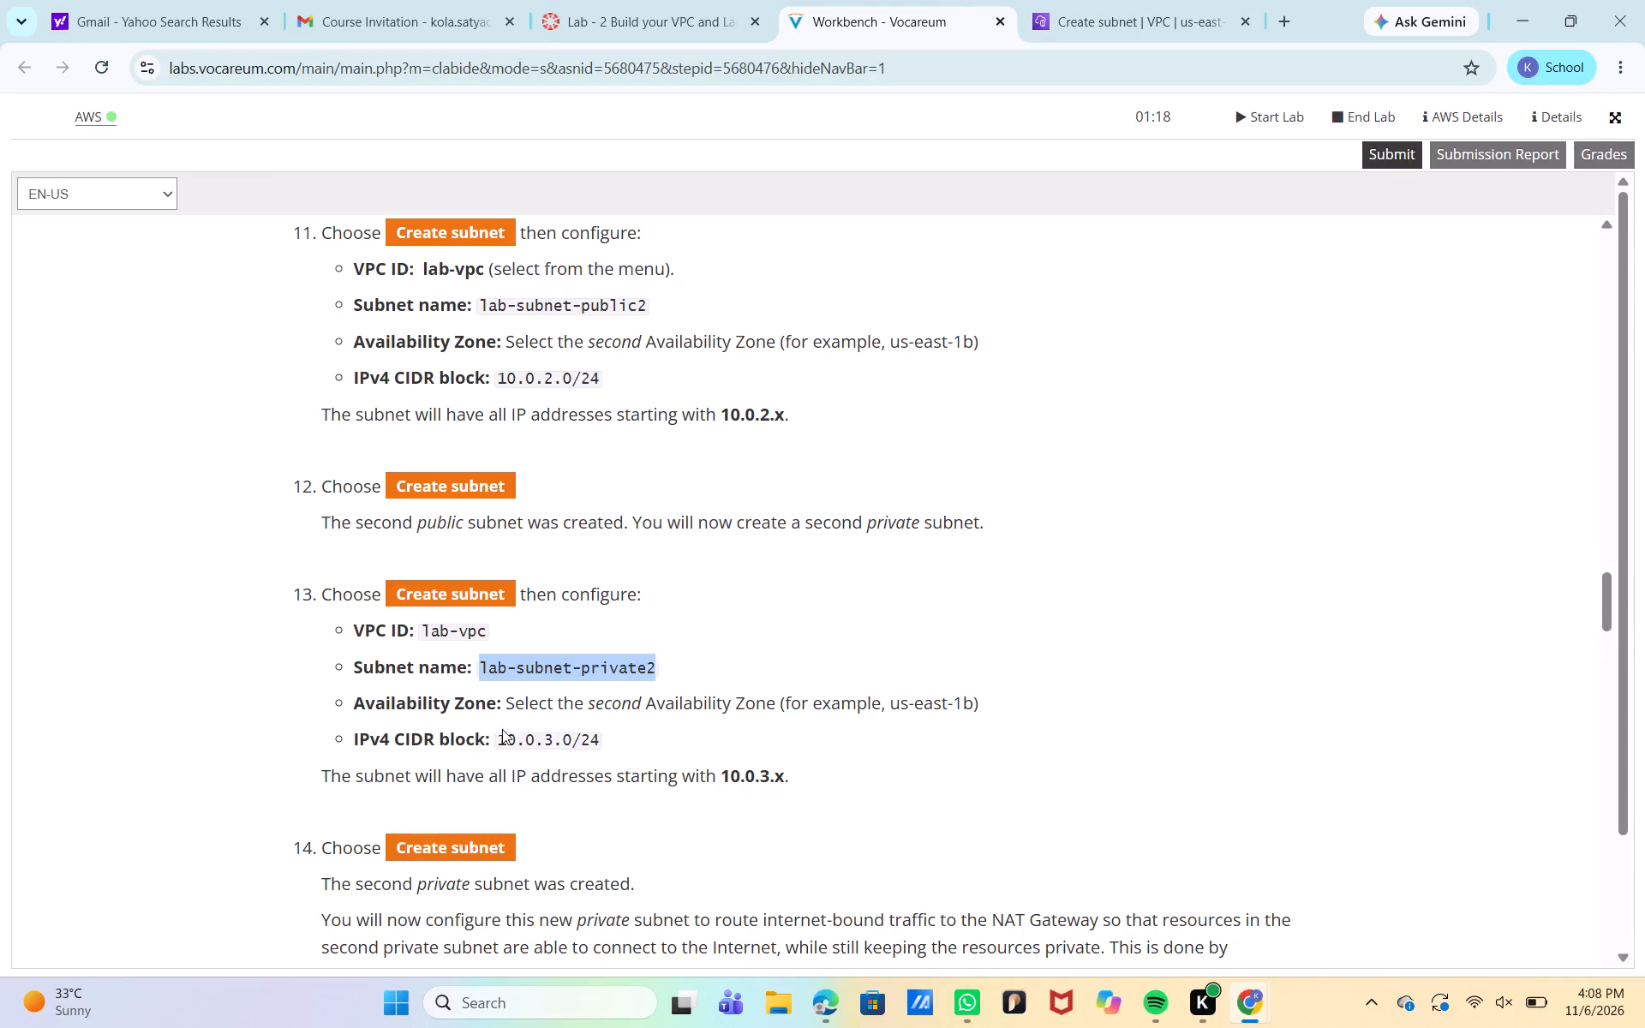
pyautogui.moveTo(499, 739); pyautogui.dragTo(643, 730)
pyautogui.hotkey('ctrl', 'c')
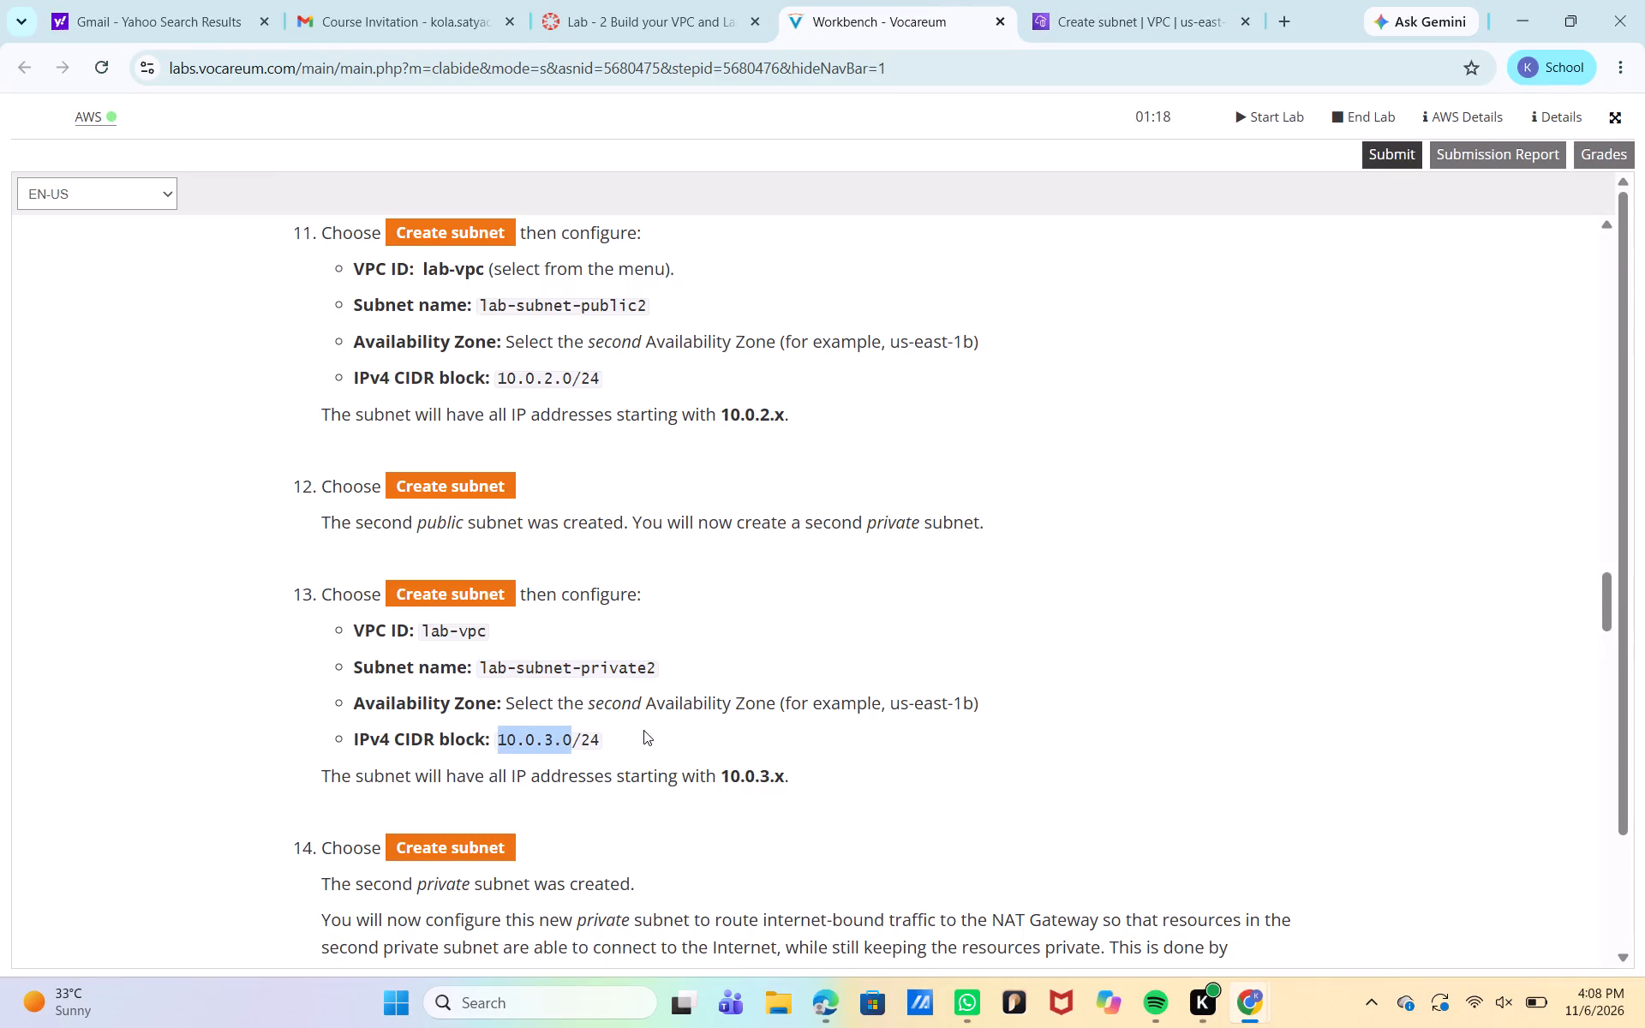
pyautogui.click(1182, 4)
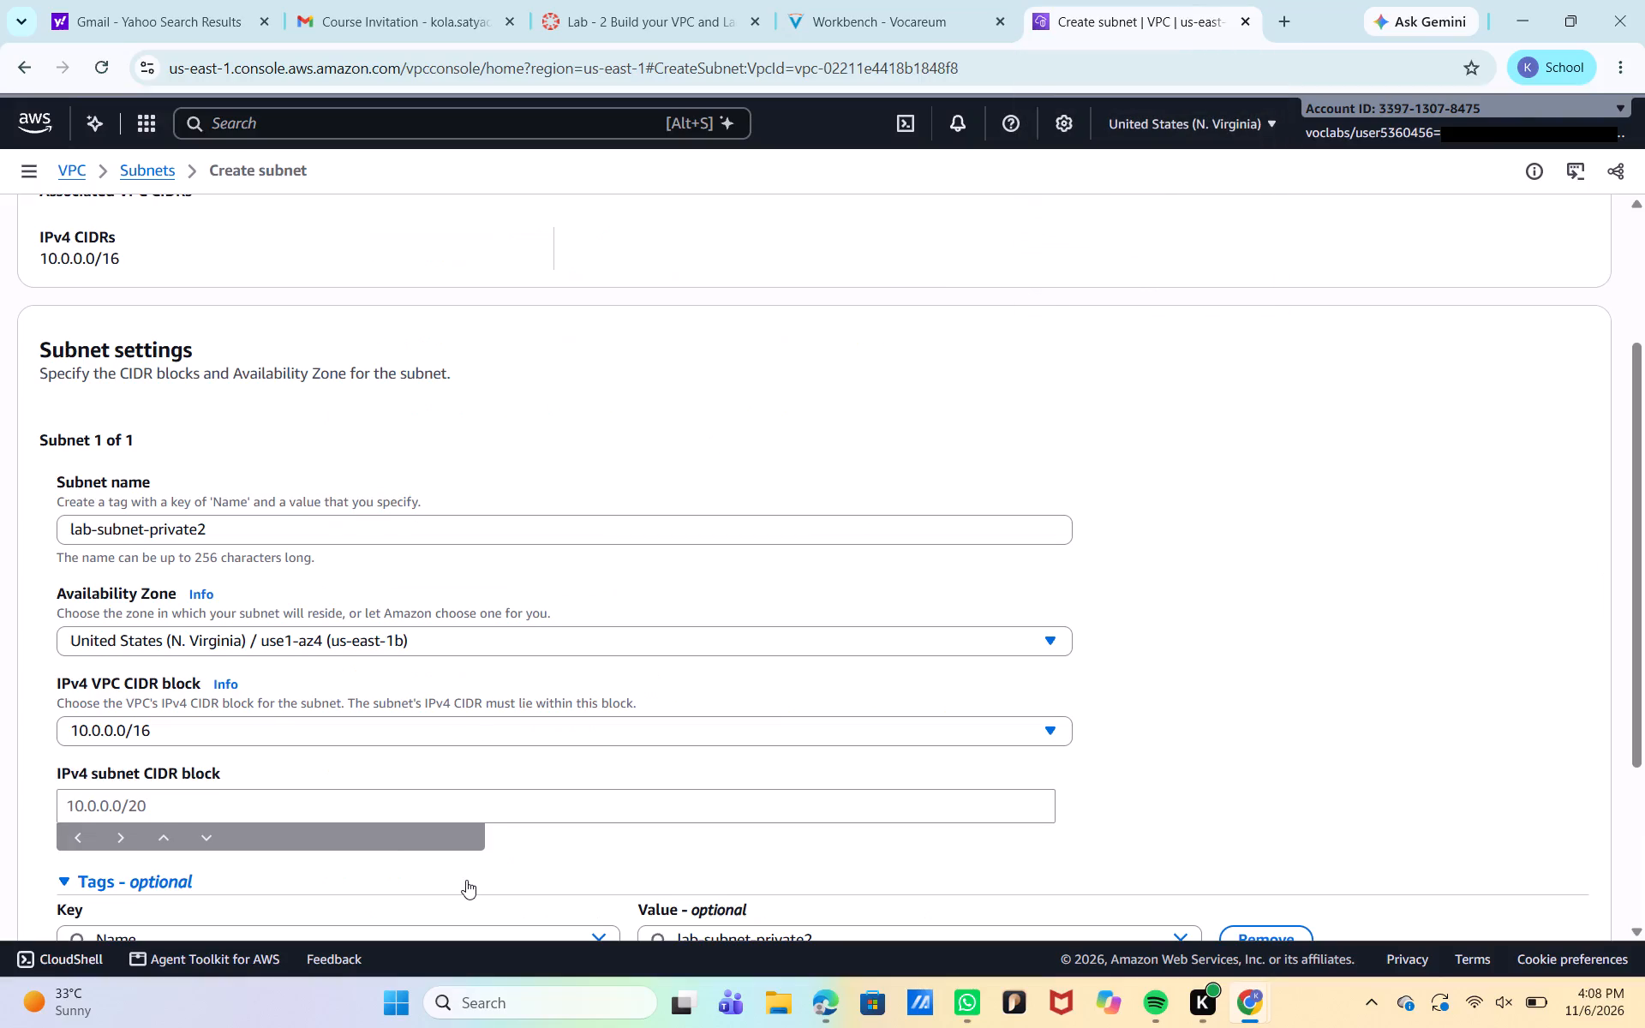
pyautogui.click(521, 805)
pyautogui.hotkey('ctrl', 'v')
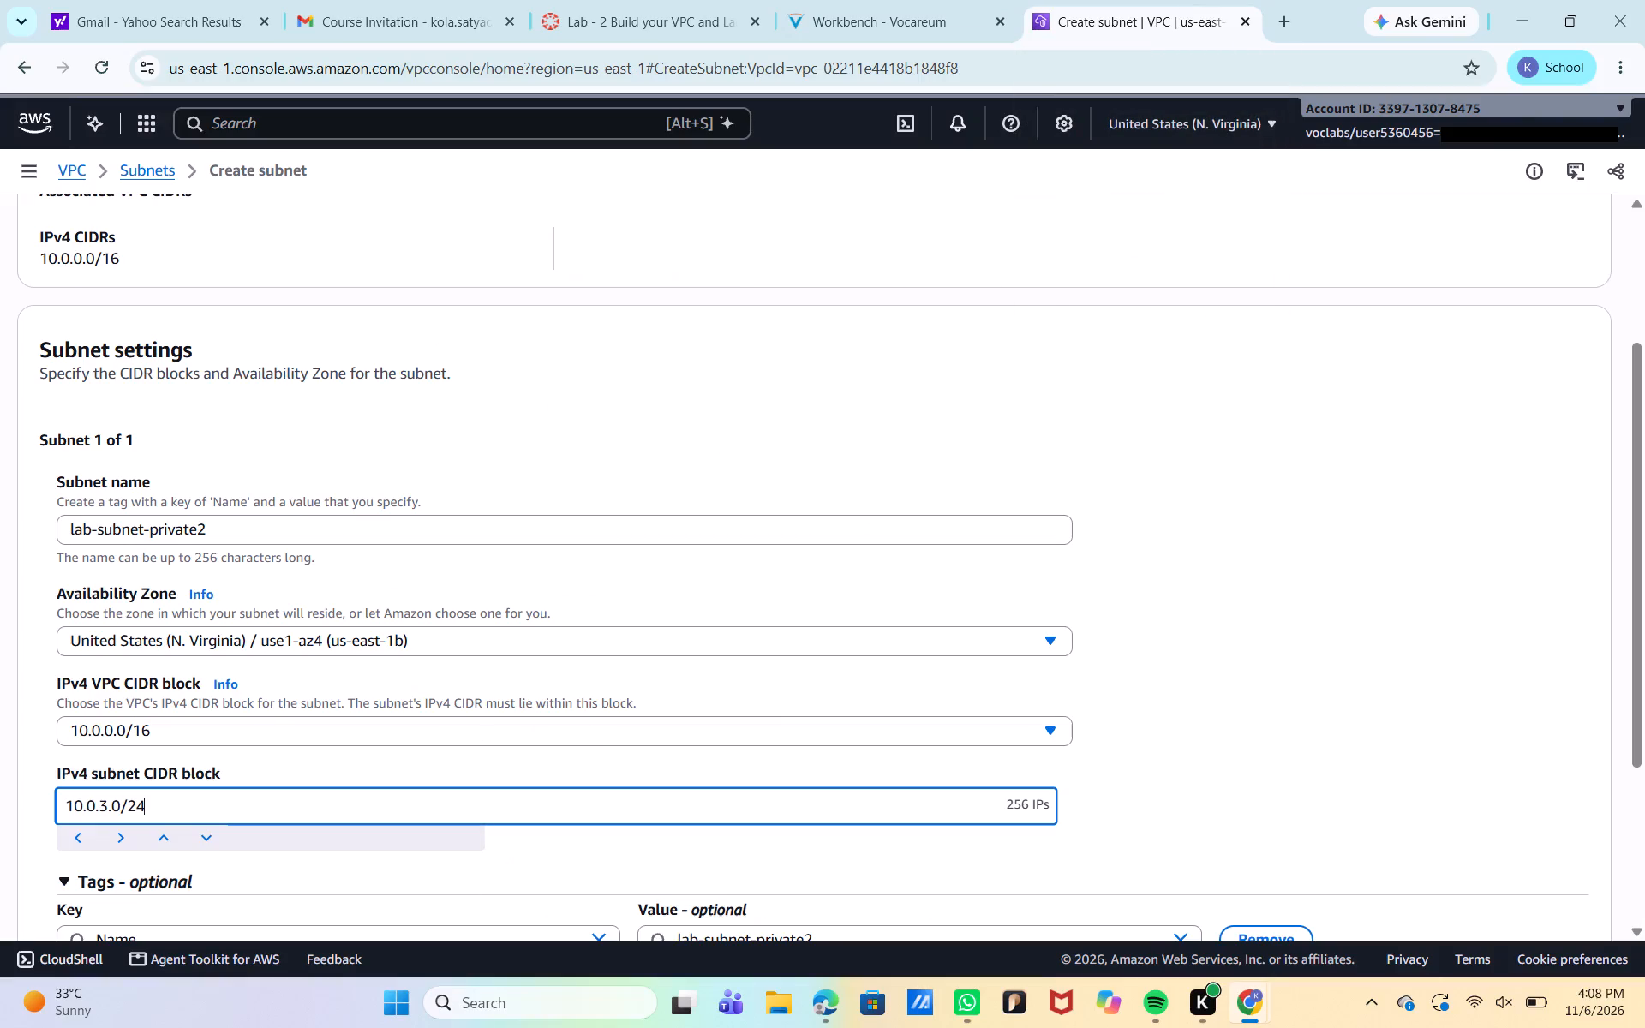
pyautogui.scroll(-6, 521, 805)
pyautogui.scroll(-4, 815, 695)
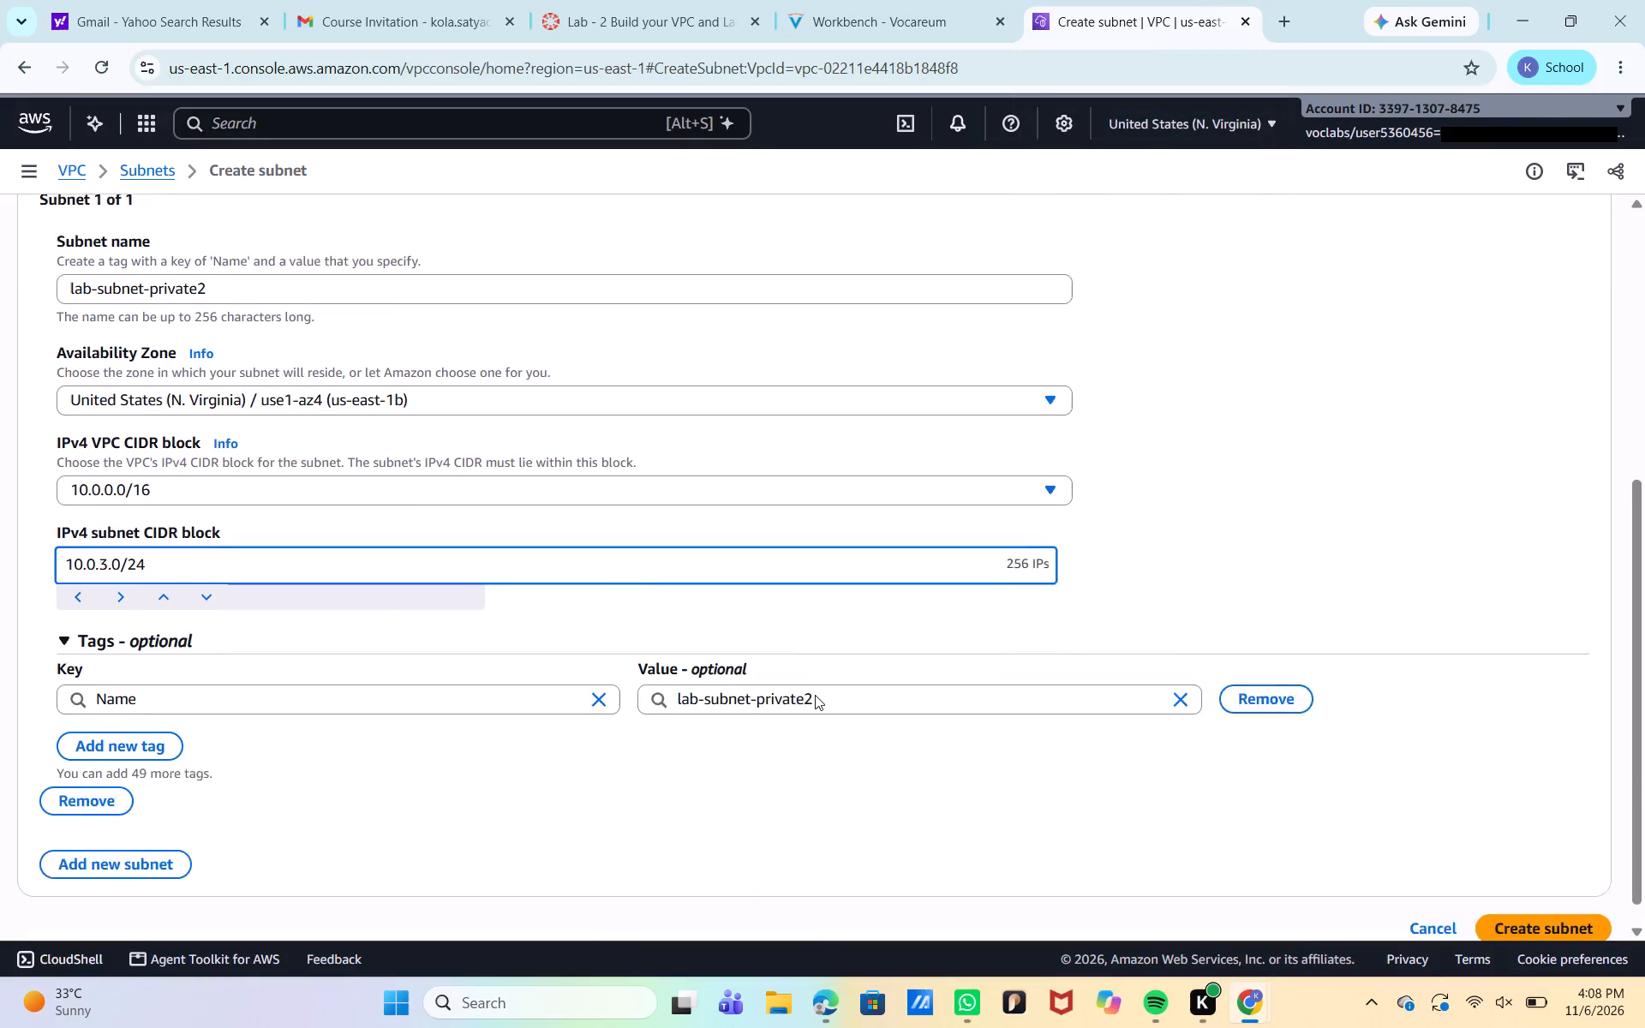
pyautogui.scroll(-1, 815, 695)
pyautogui.click(1574, 894)
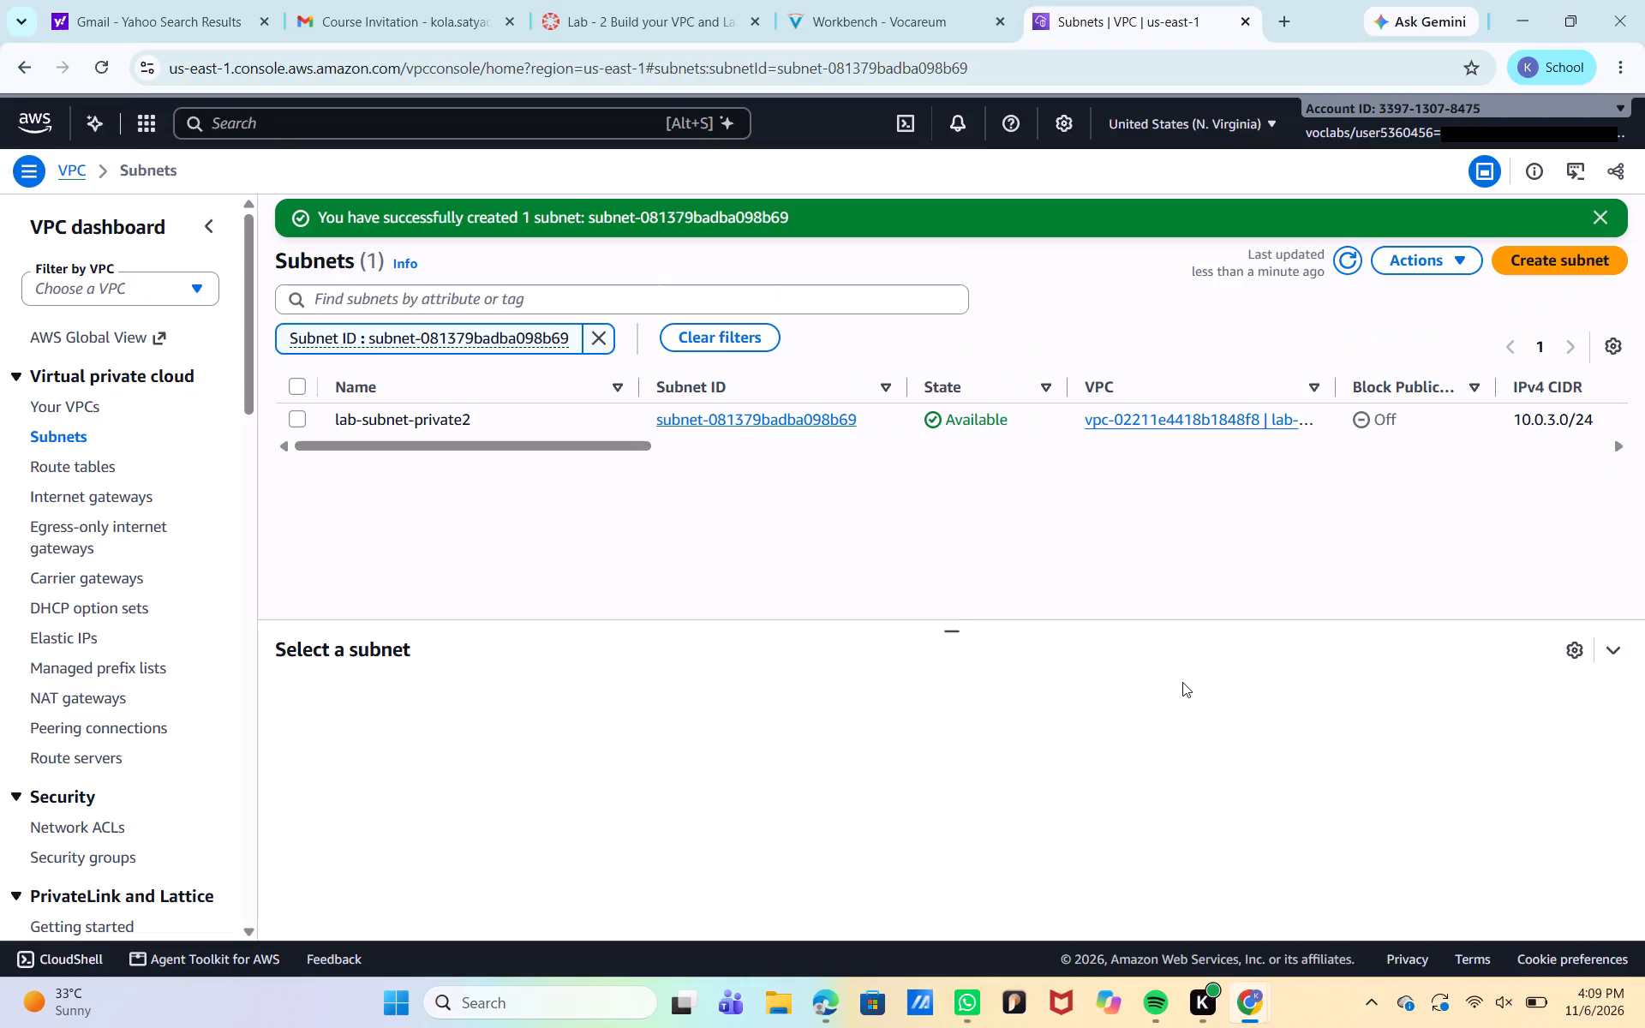
# In the reloaded route tables list, add lab-subnet-private2 to the subnet associations of lab-rtb-private1-us-east-1a and save them.
pyautogui.click(97, 463)
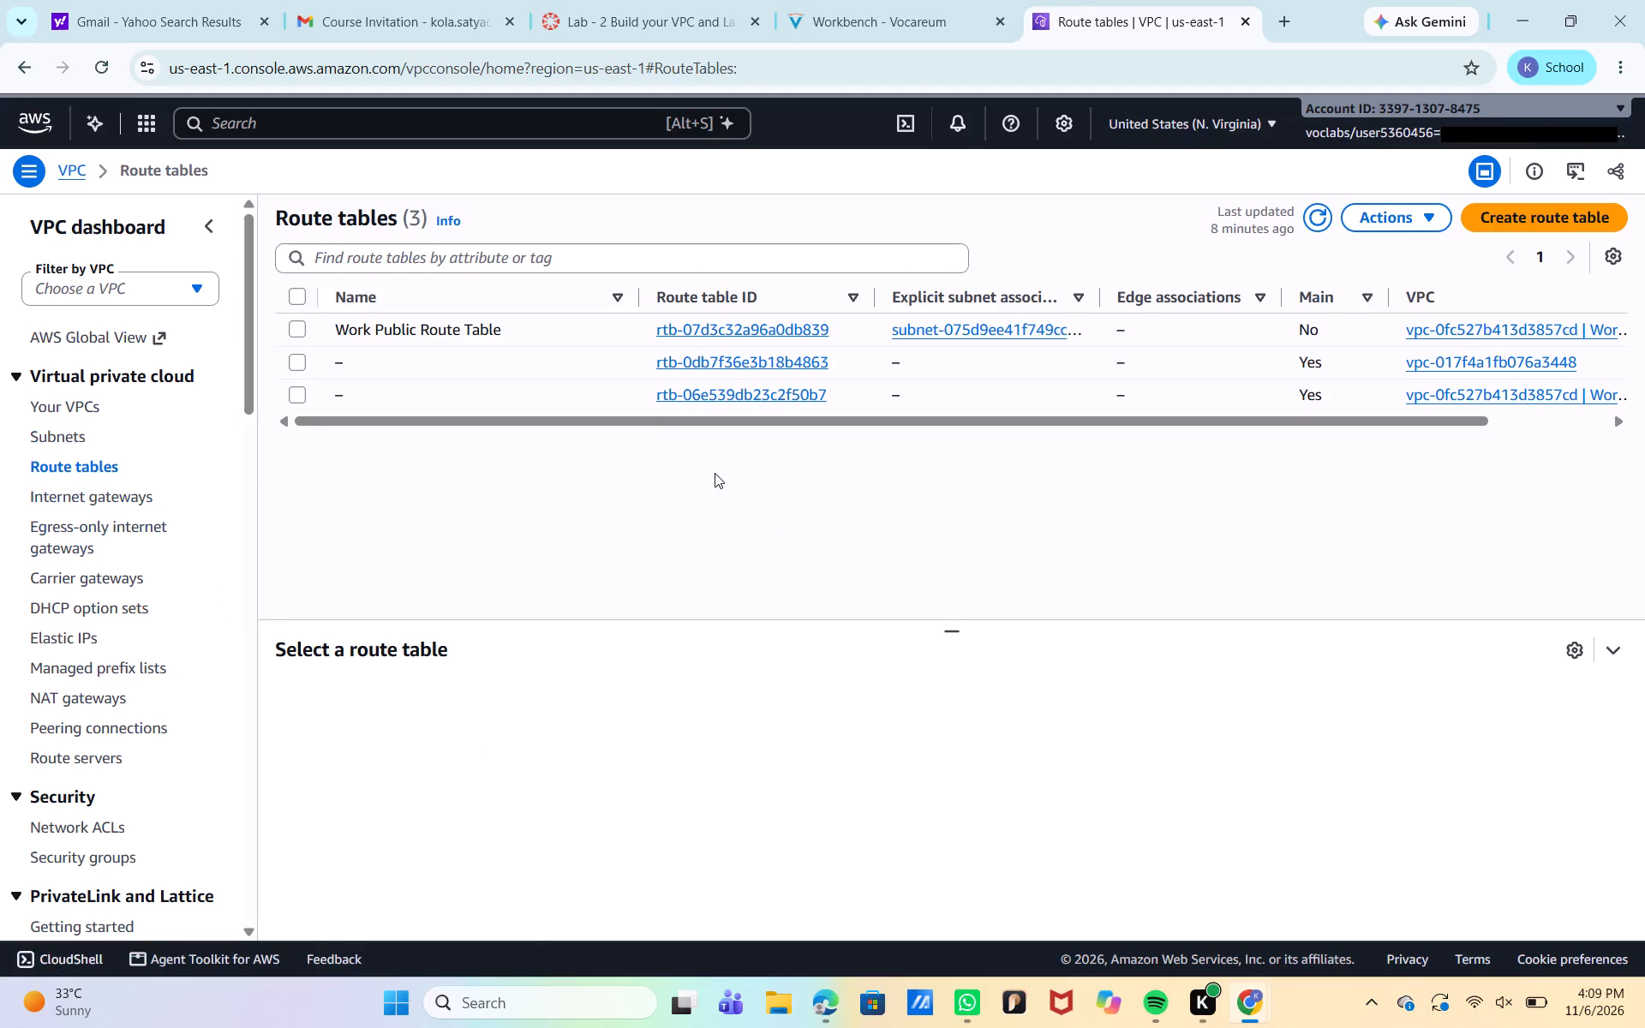
pyautogui.scroll(8, 715, 473)
pyautogui.click(100, 63)
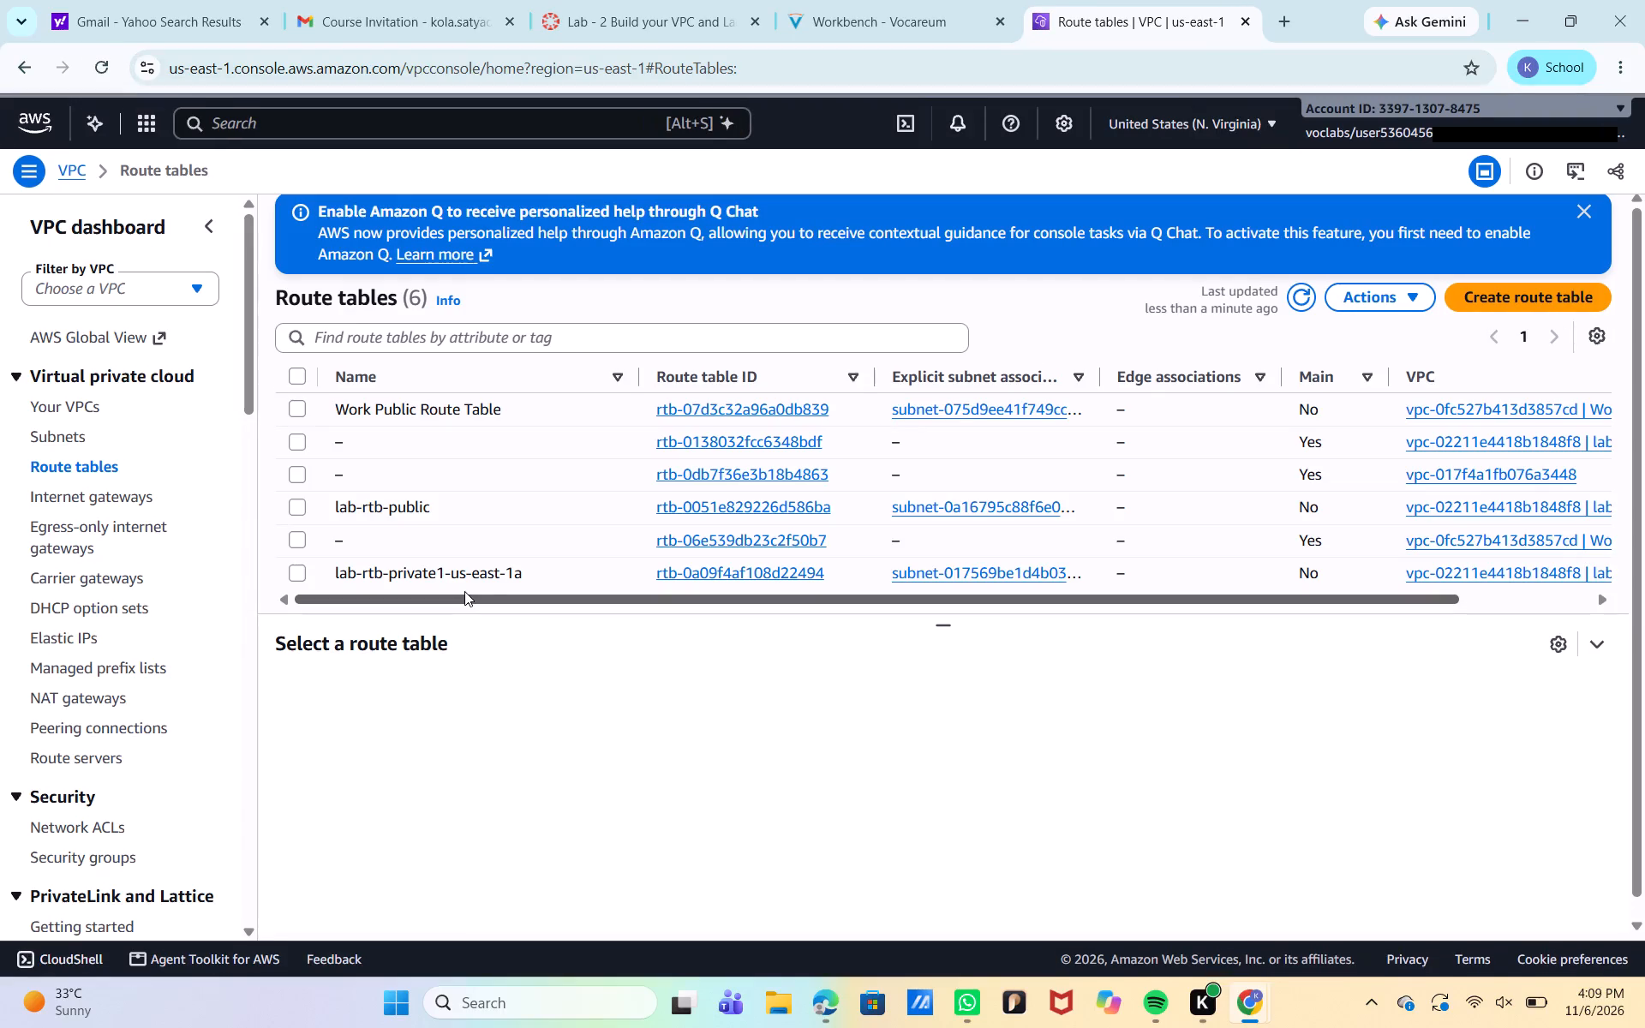
pyautogui.click(442, 580)
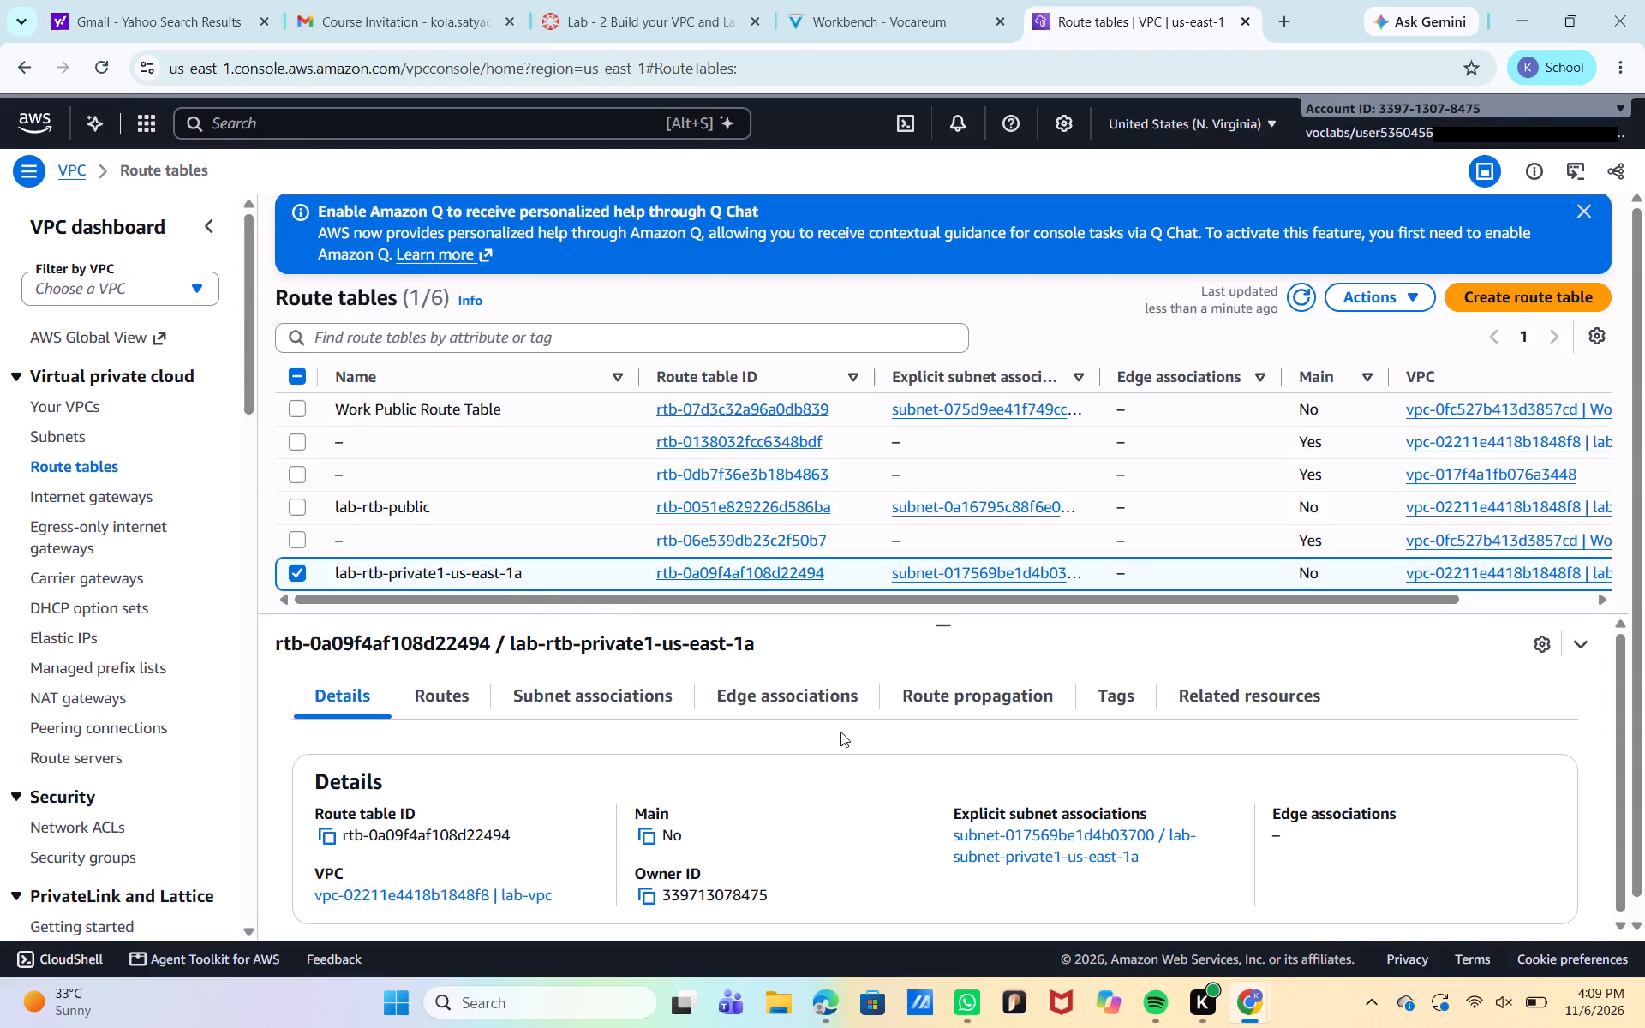
pyautogui.click(624, 697)
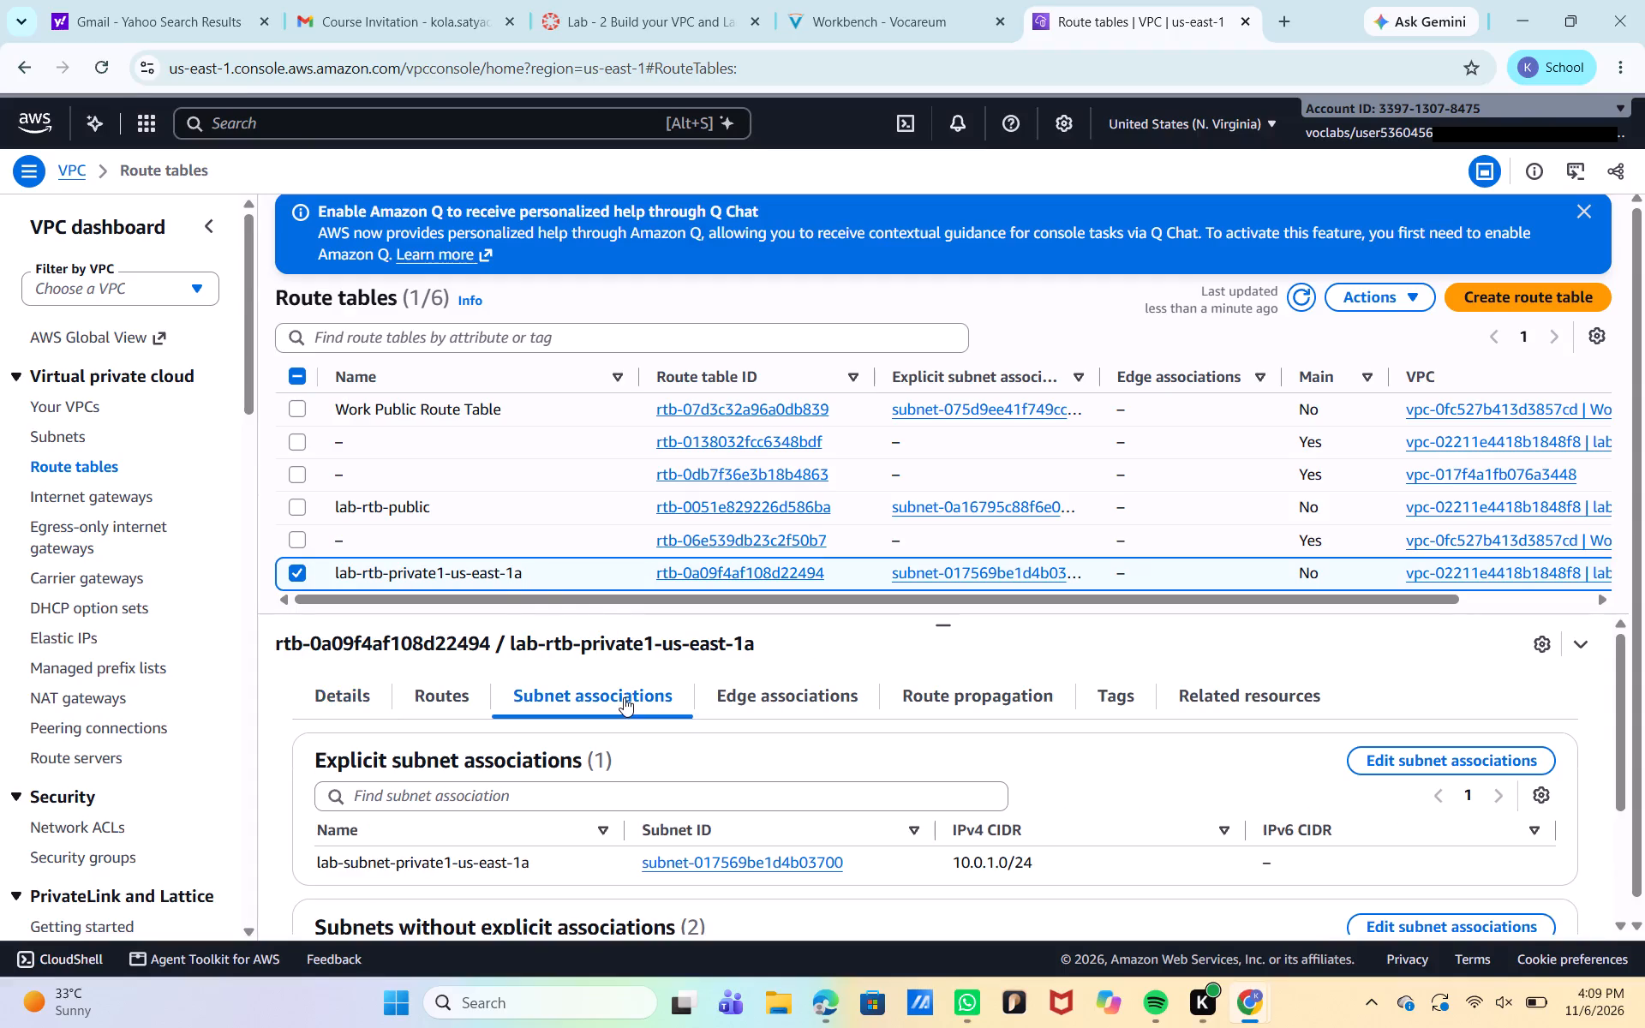
pyautogui.scroll(-2, 624, 697)
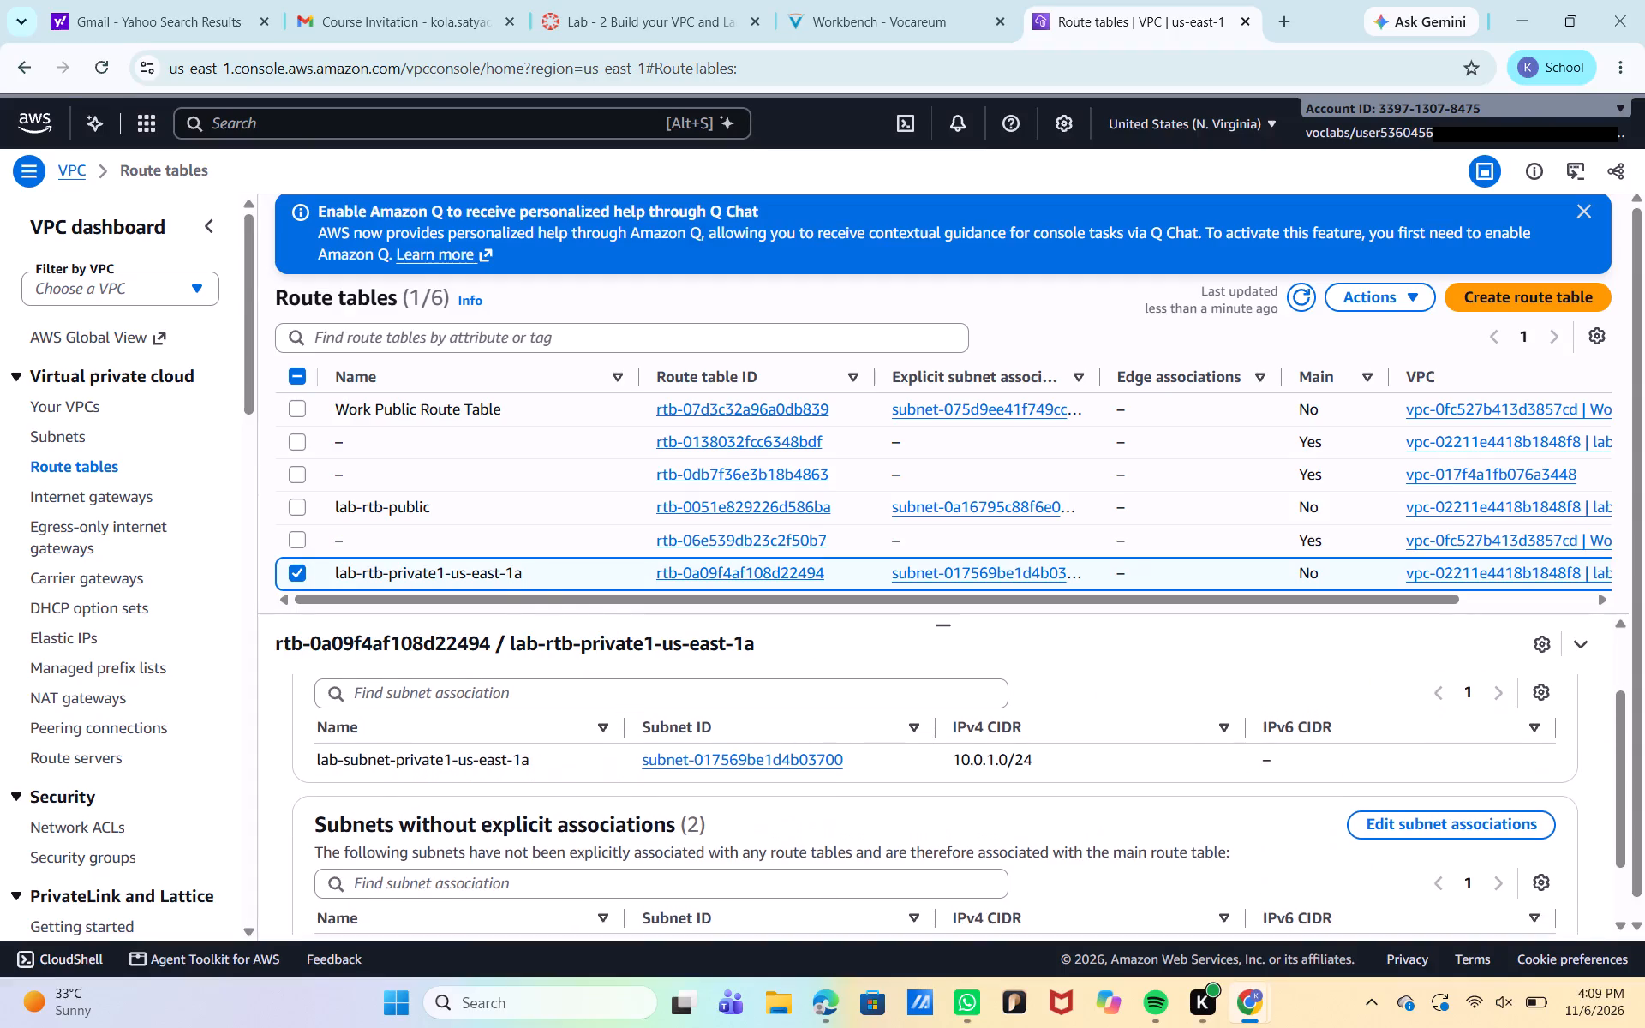
pyautogui.click(1511, 824)
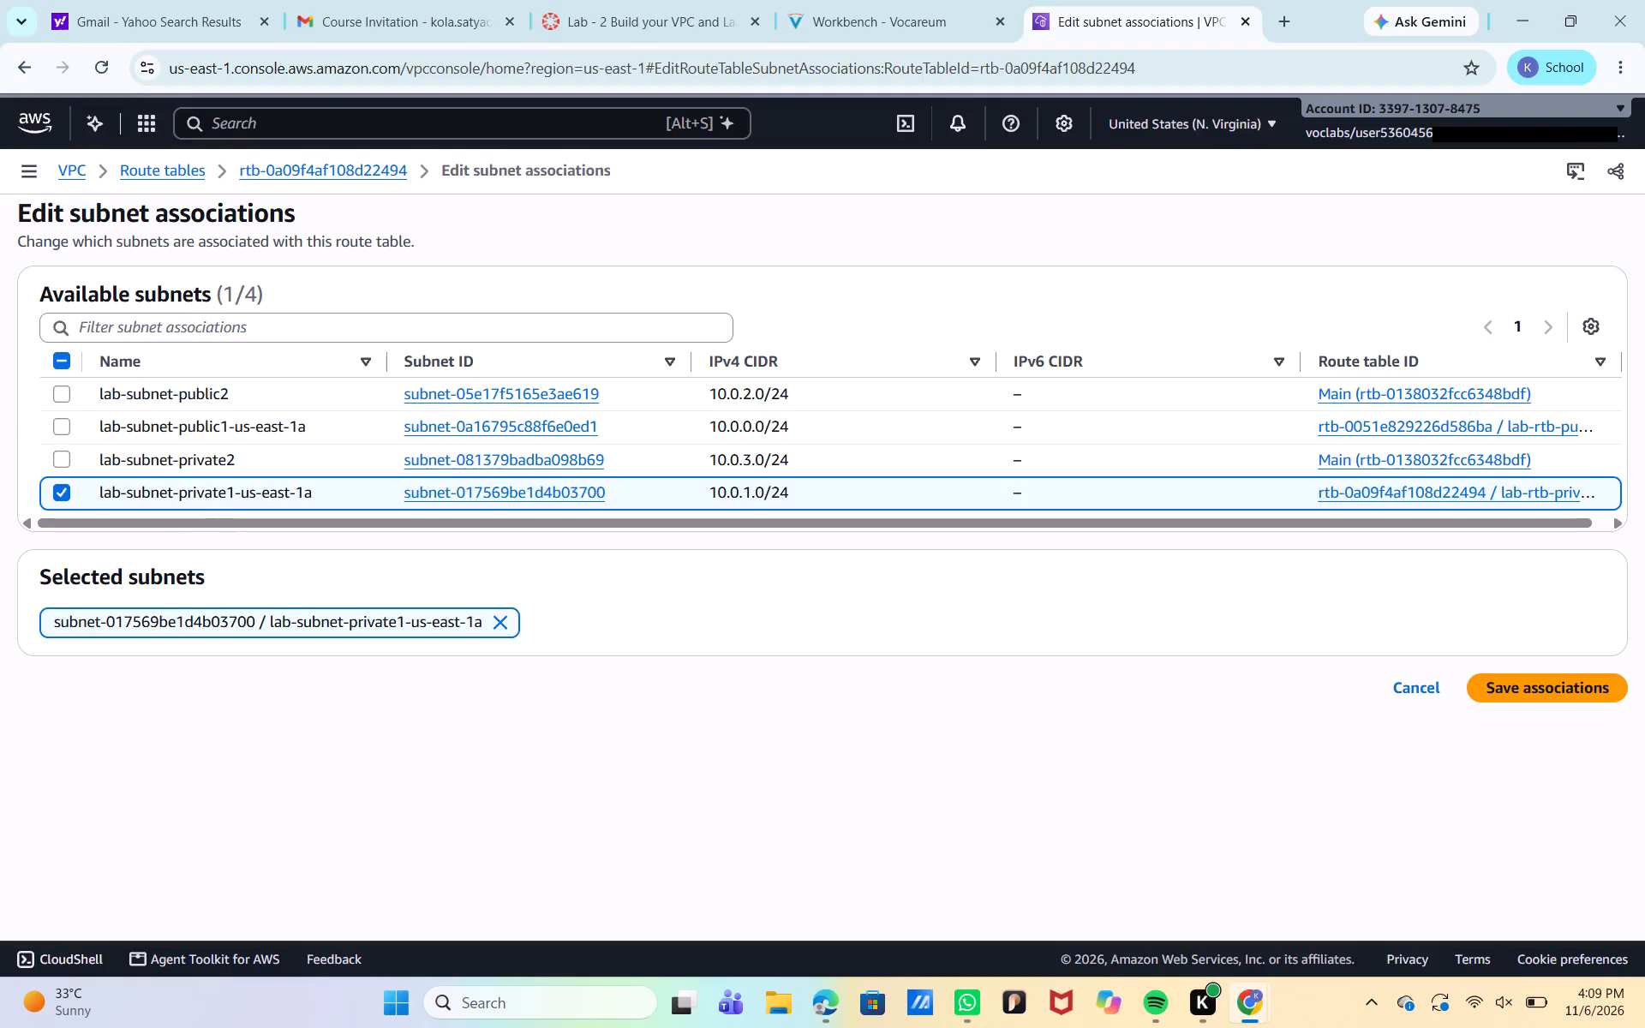
pyautogui.click(180, 467)
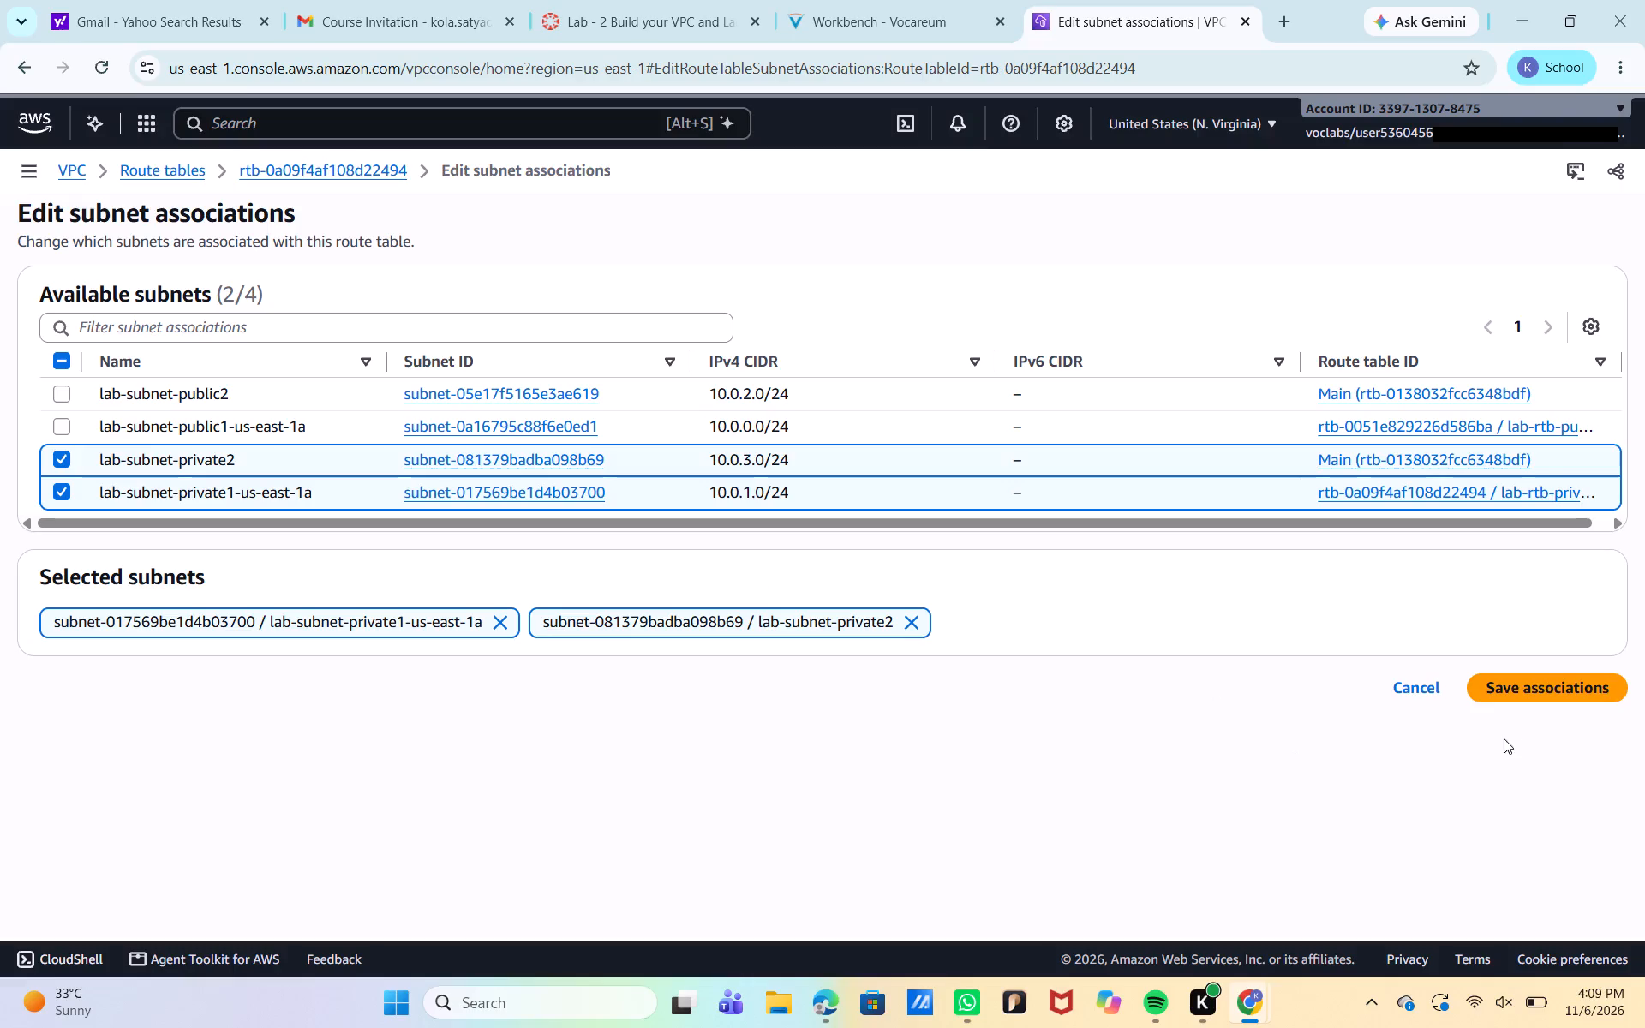
pyautogui.click(1562, 686)
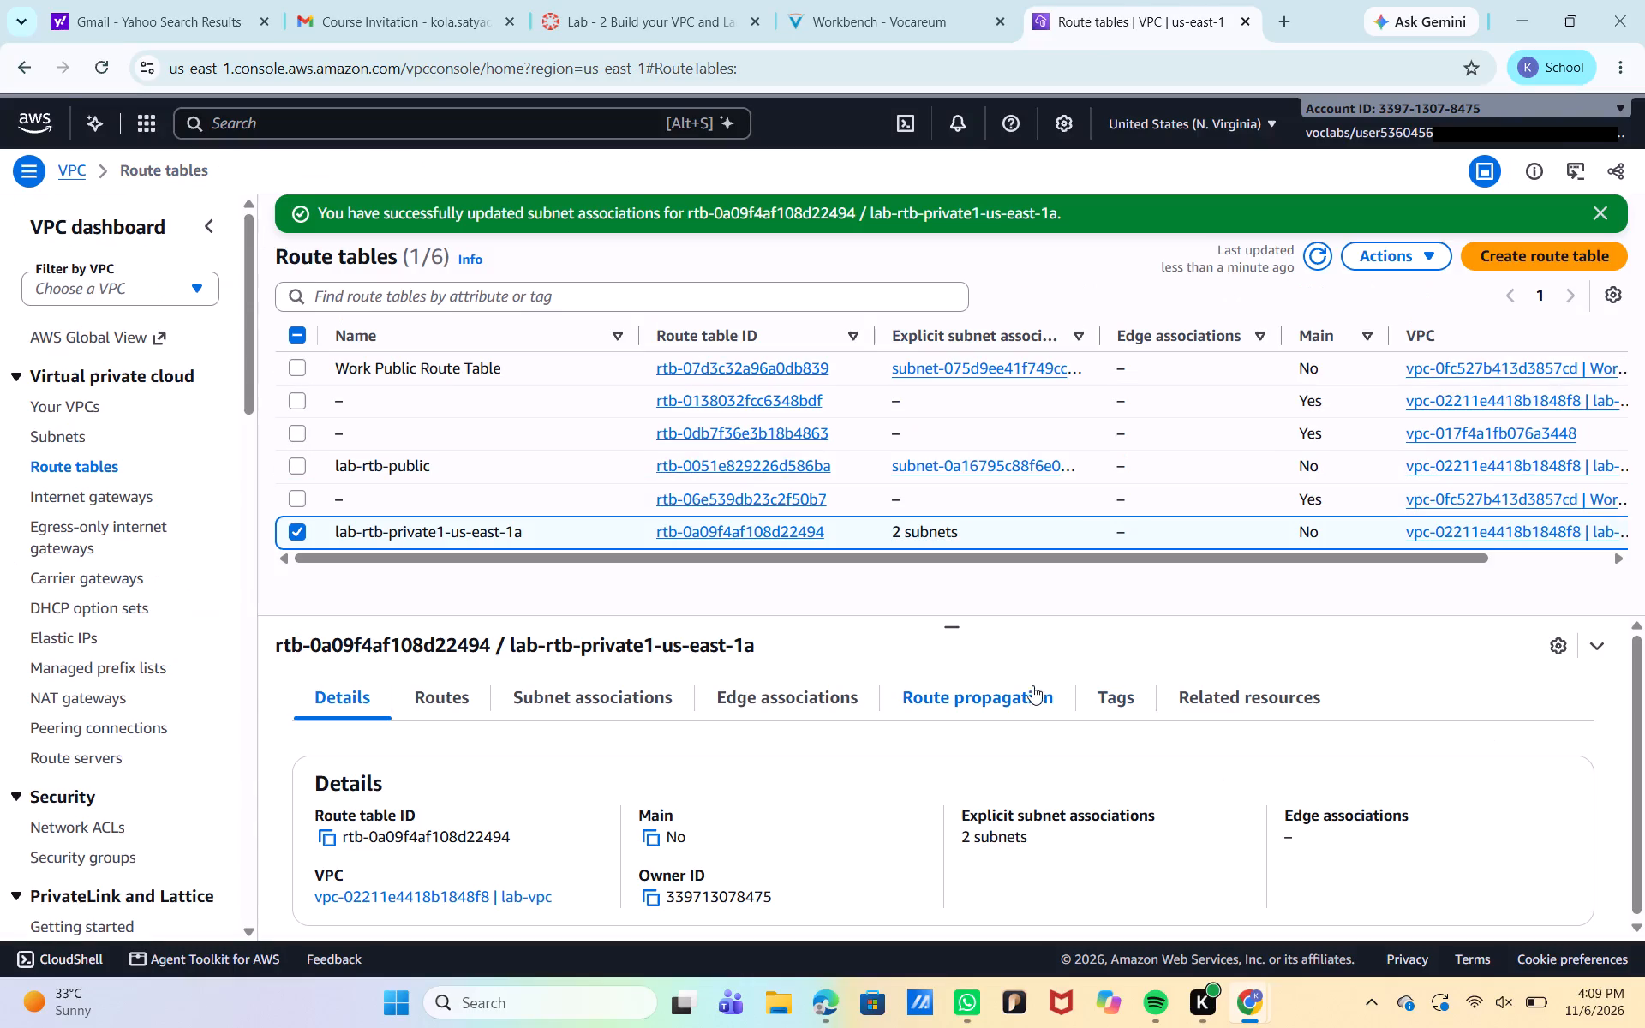
# Add lab-subnet-public2 to the subnet associations of the lab-rtb-public route table and save them.
pyautogui.click(419, 469)
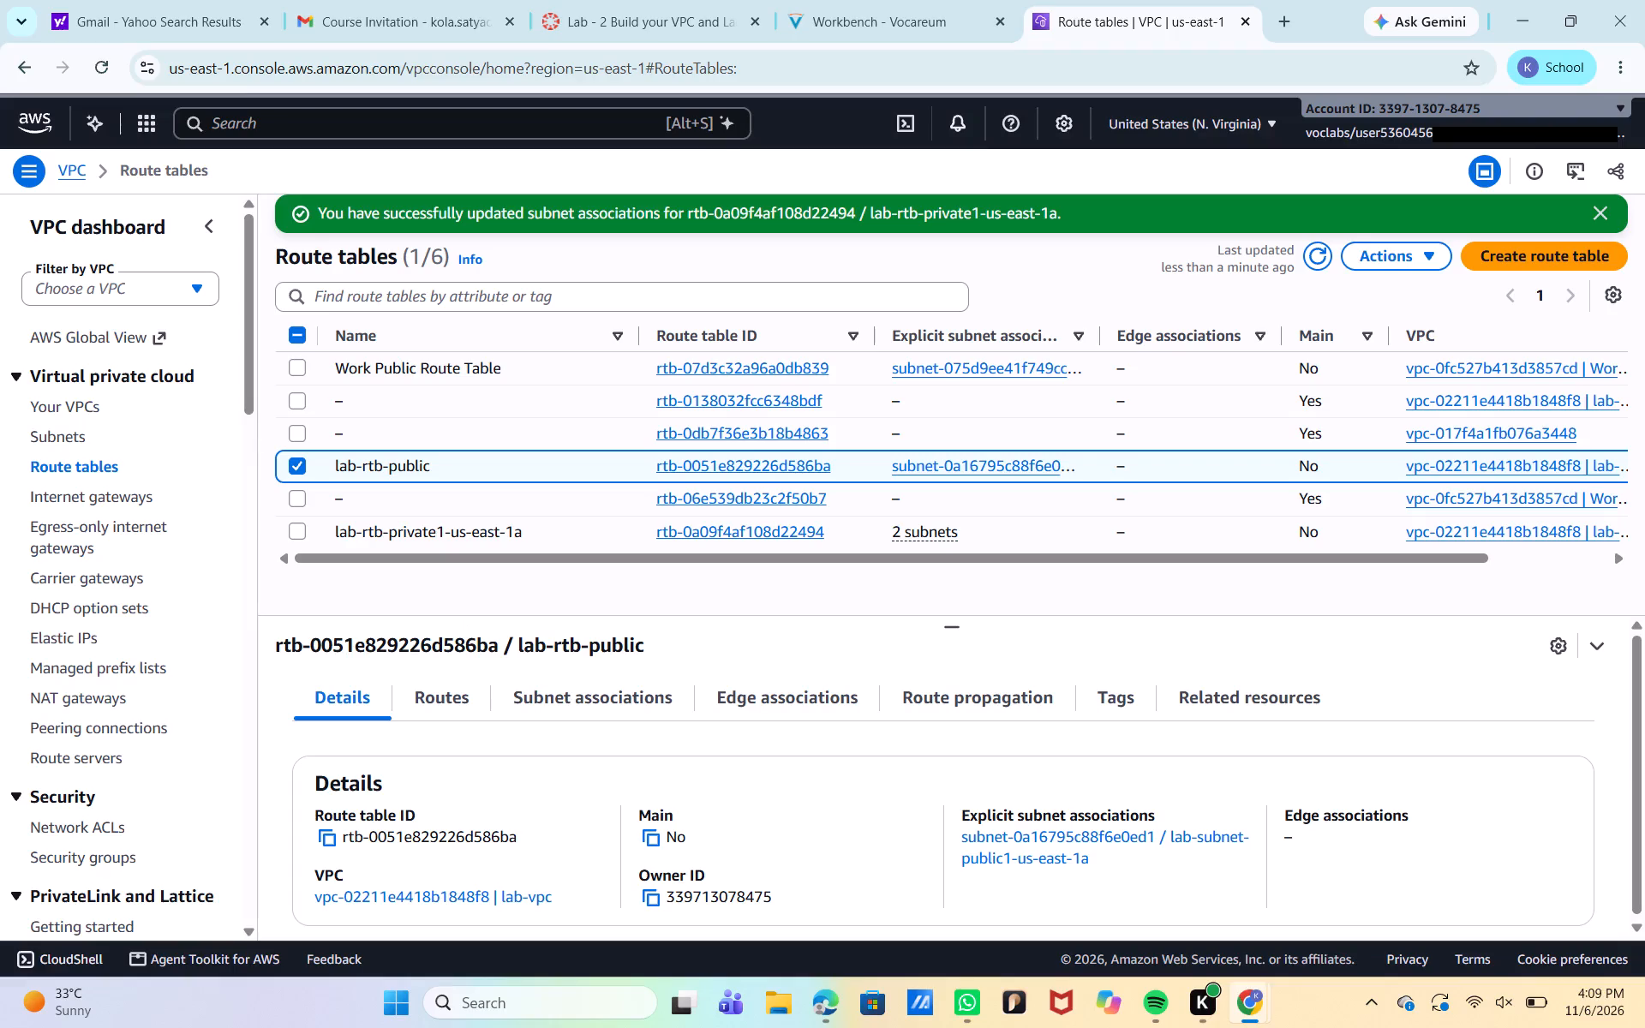
pyautogui.click(580, 701)
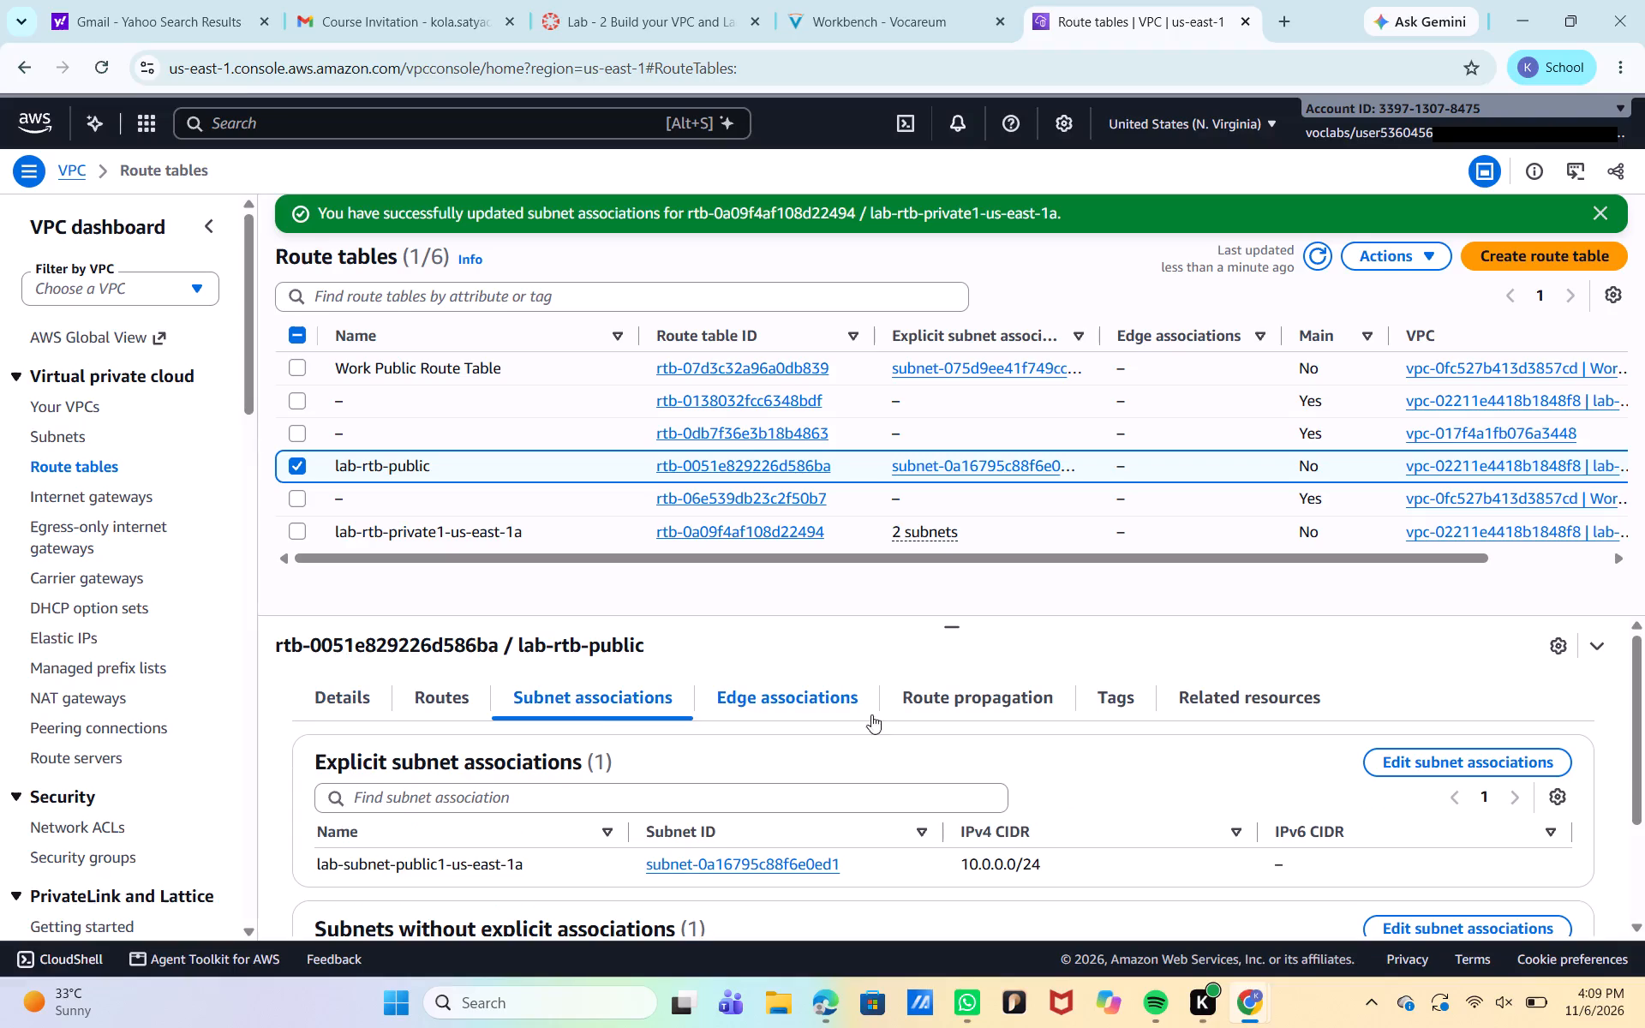
pyautogui.click(1418, 759)
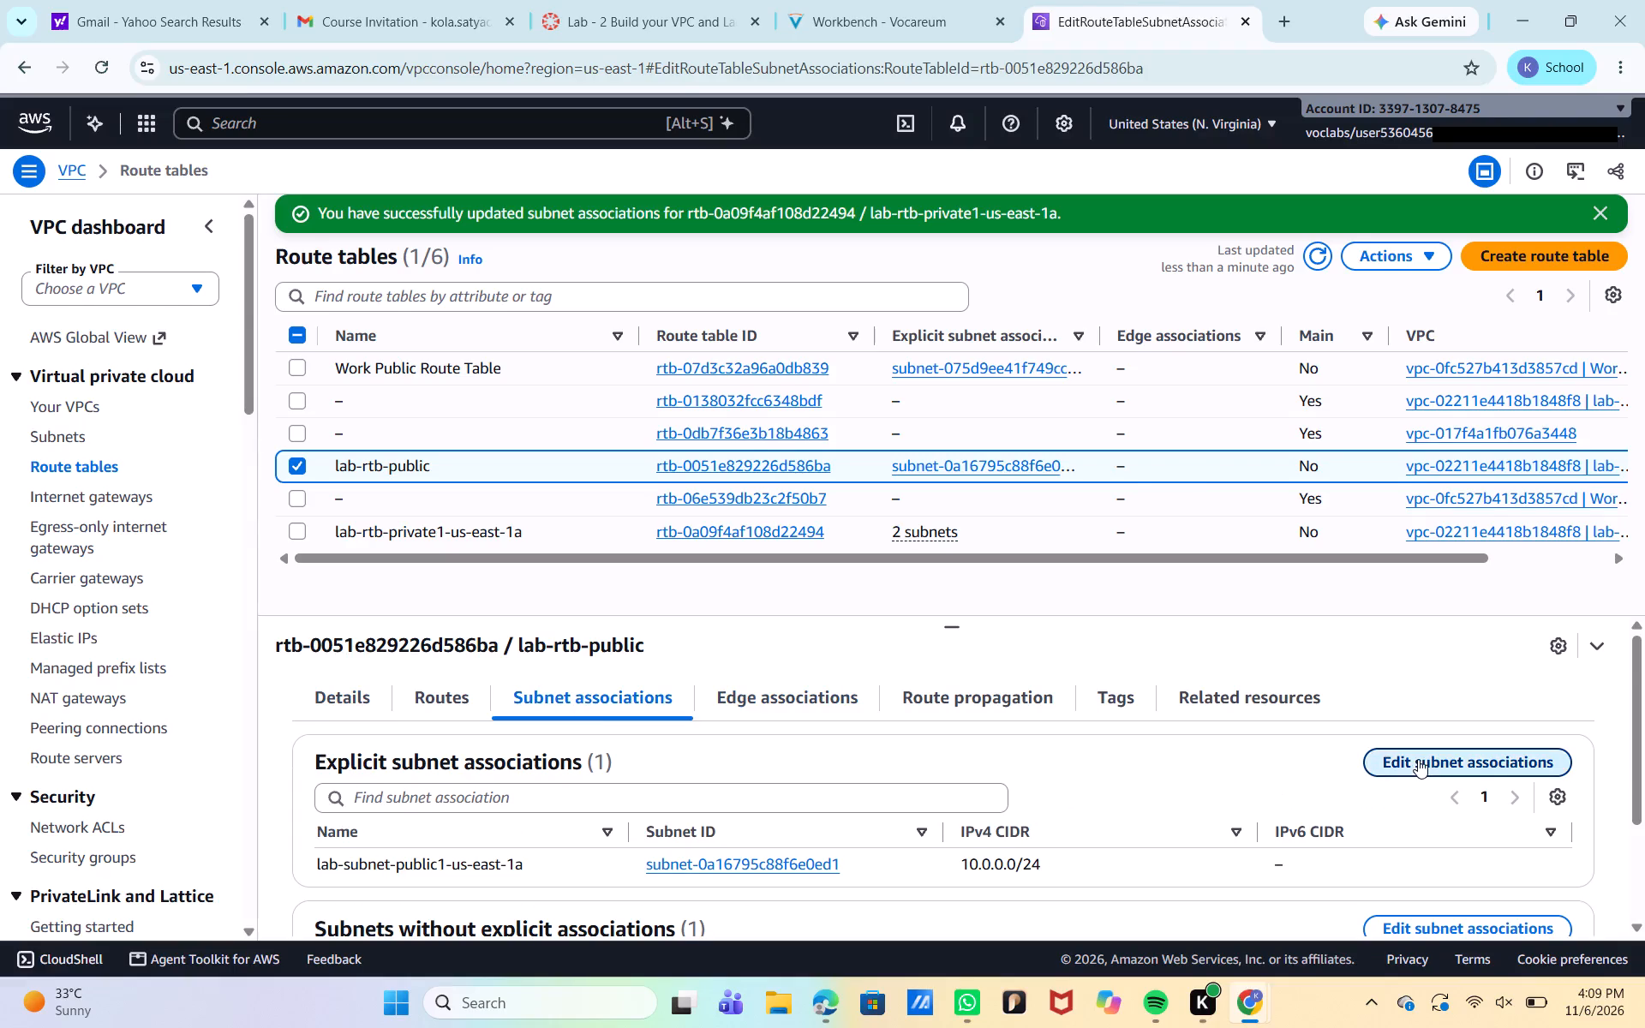
pyautogui.click(311, 396)
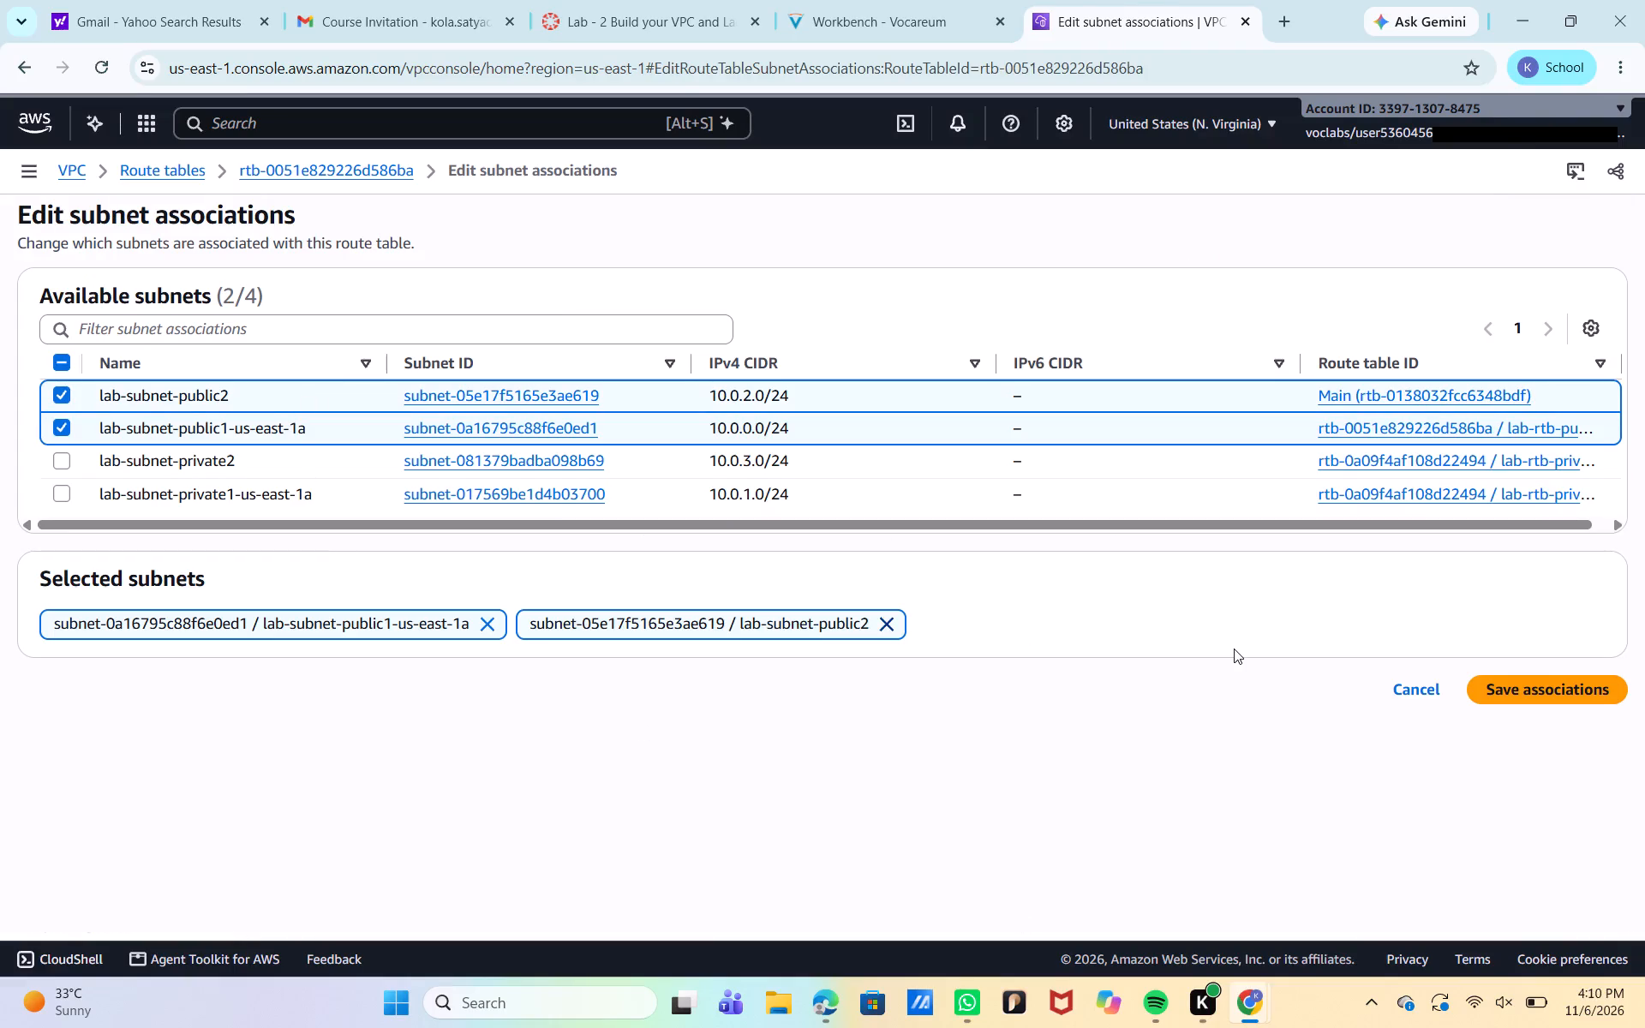
pyautogui.click(1587, 690)
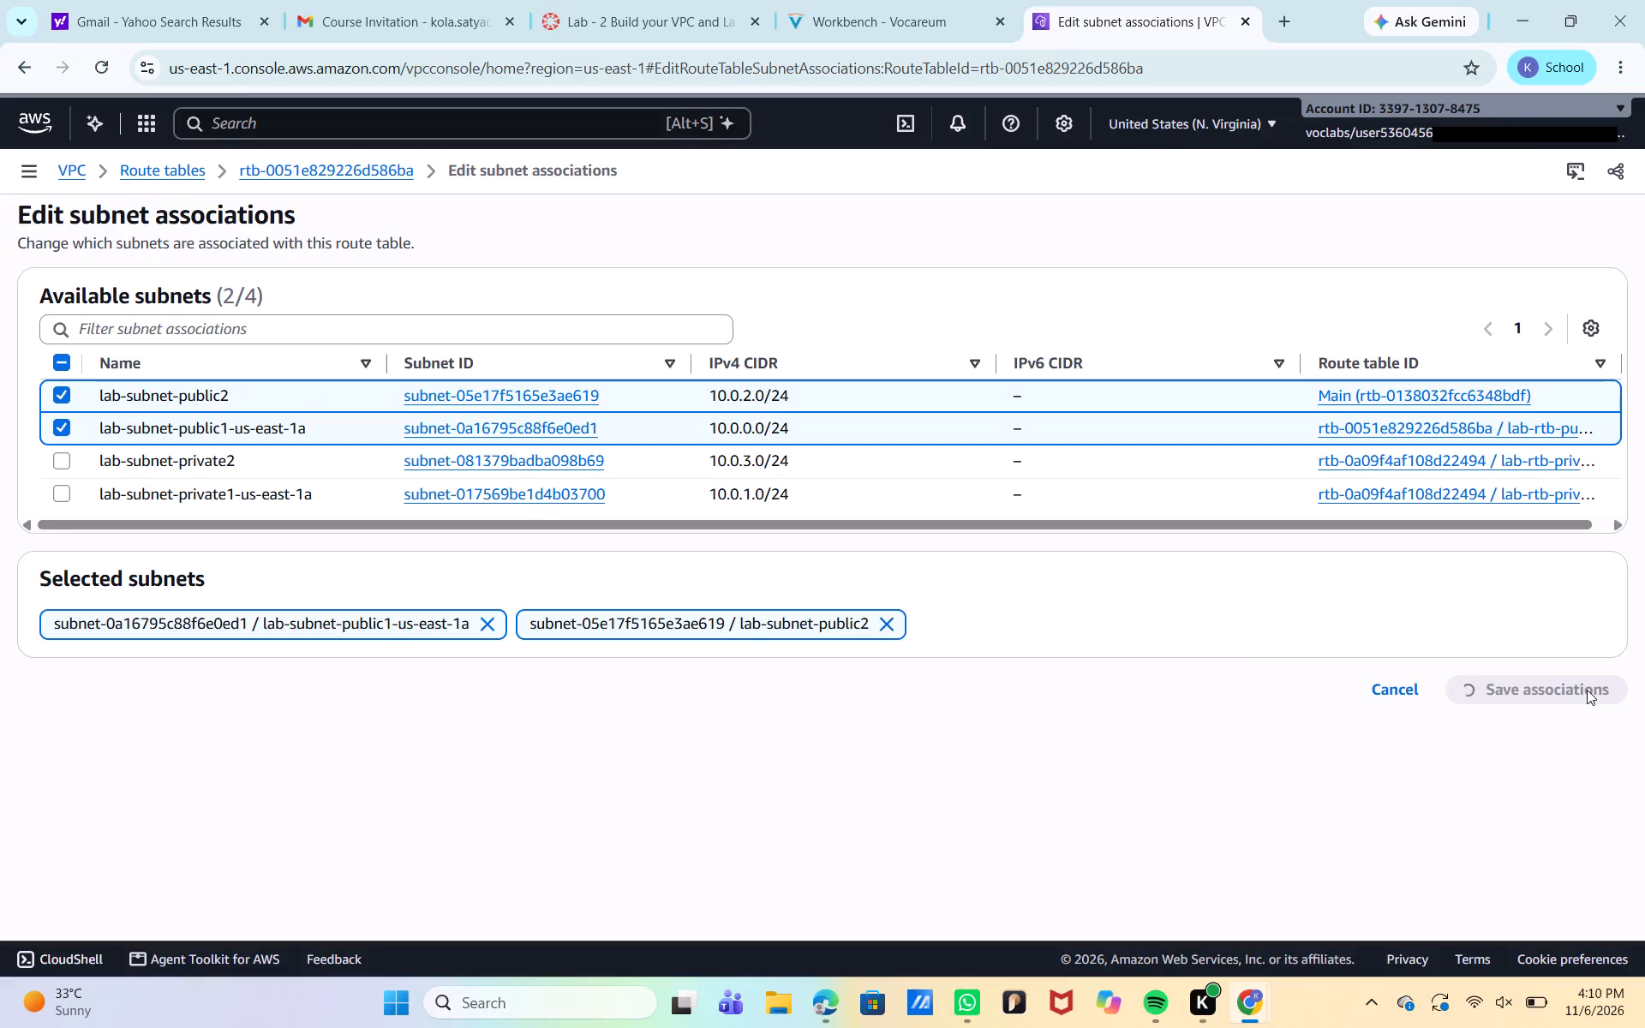
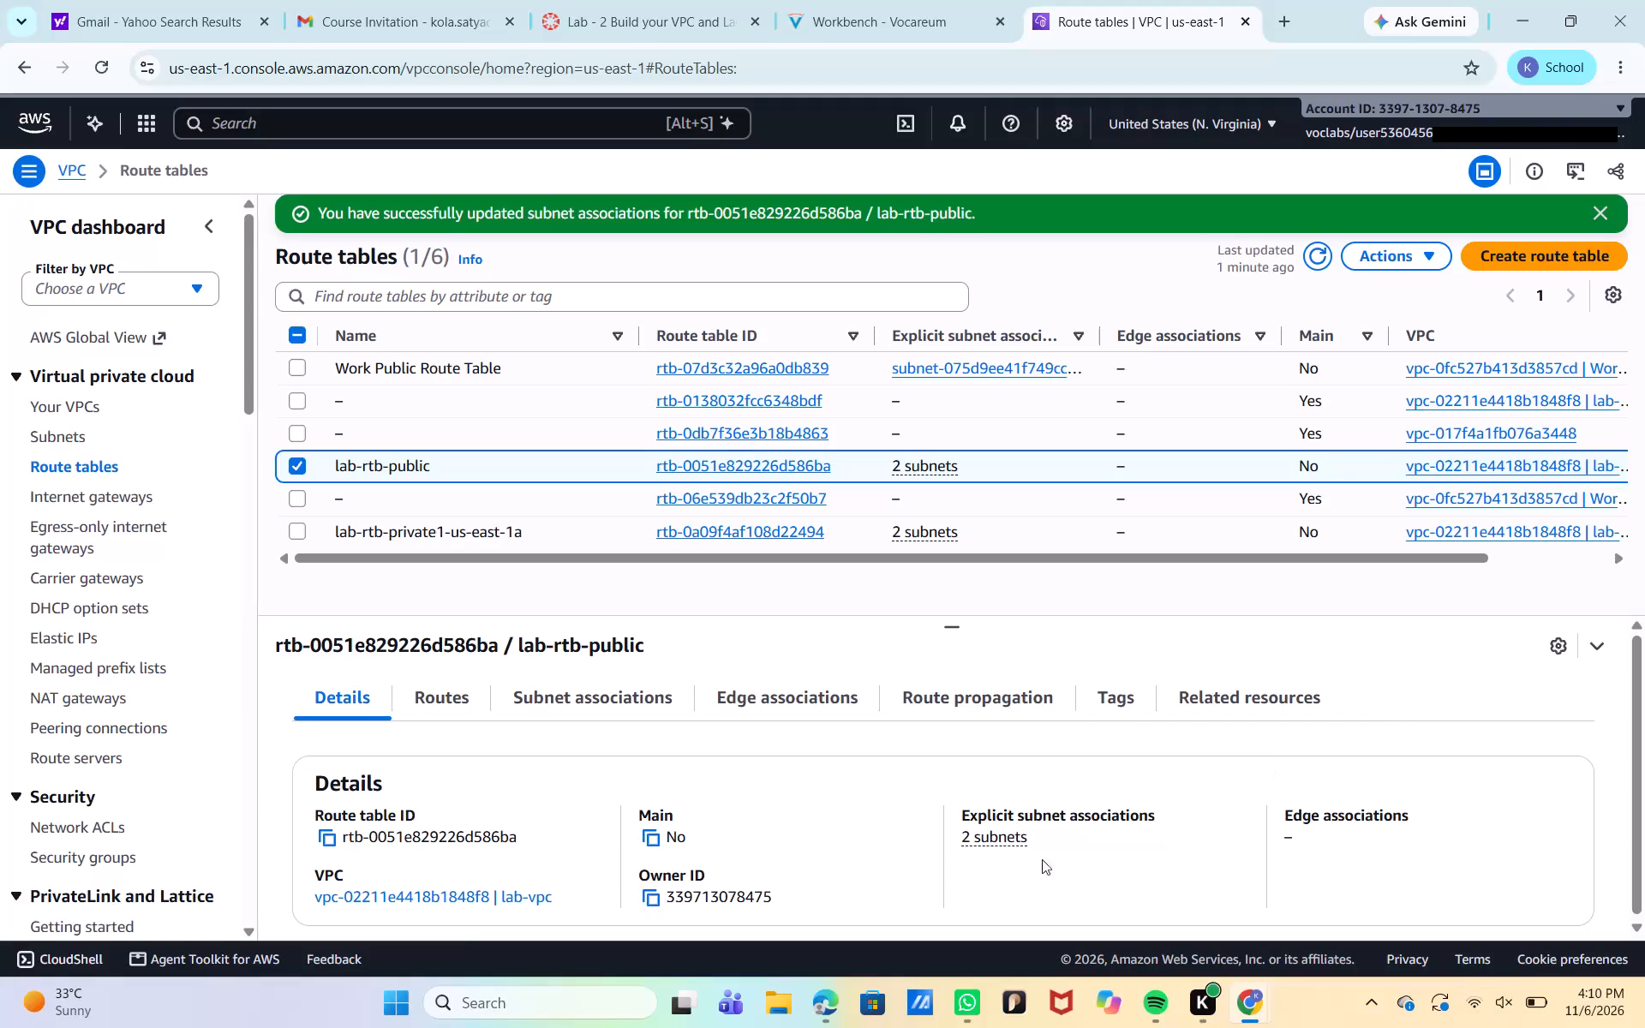
# Start a new security group and name it Web Security Group, copying the name from step 29 of the lab instructions.
pyautogui.click(113, 850)
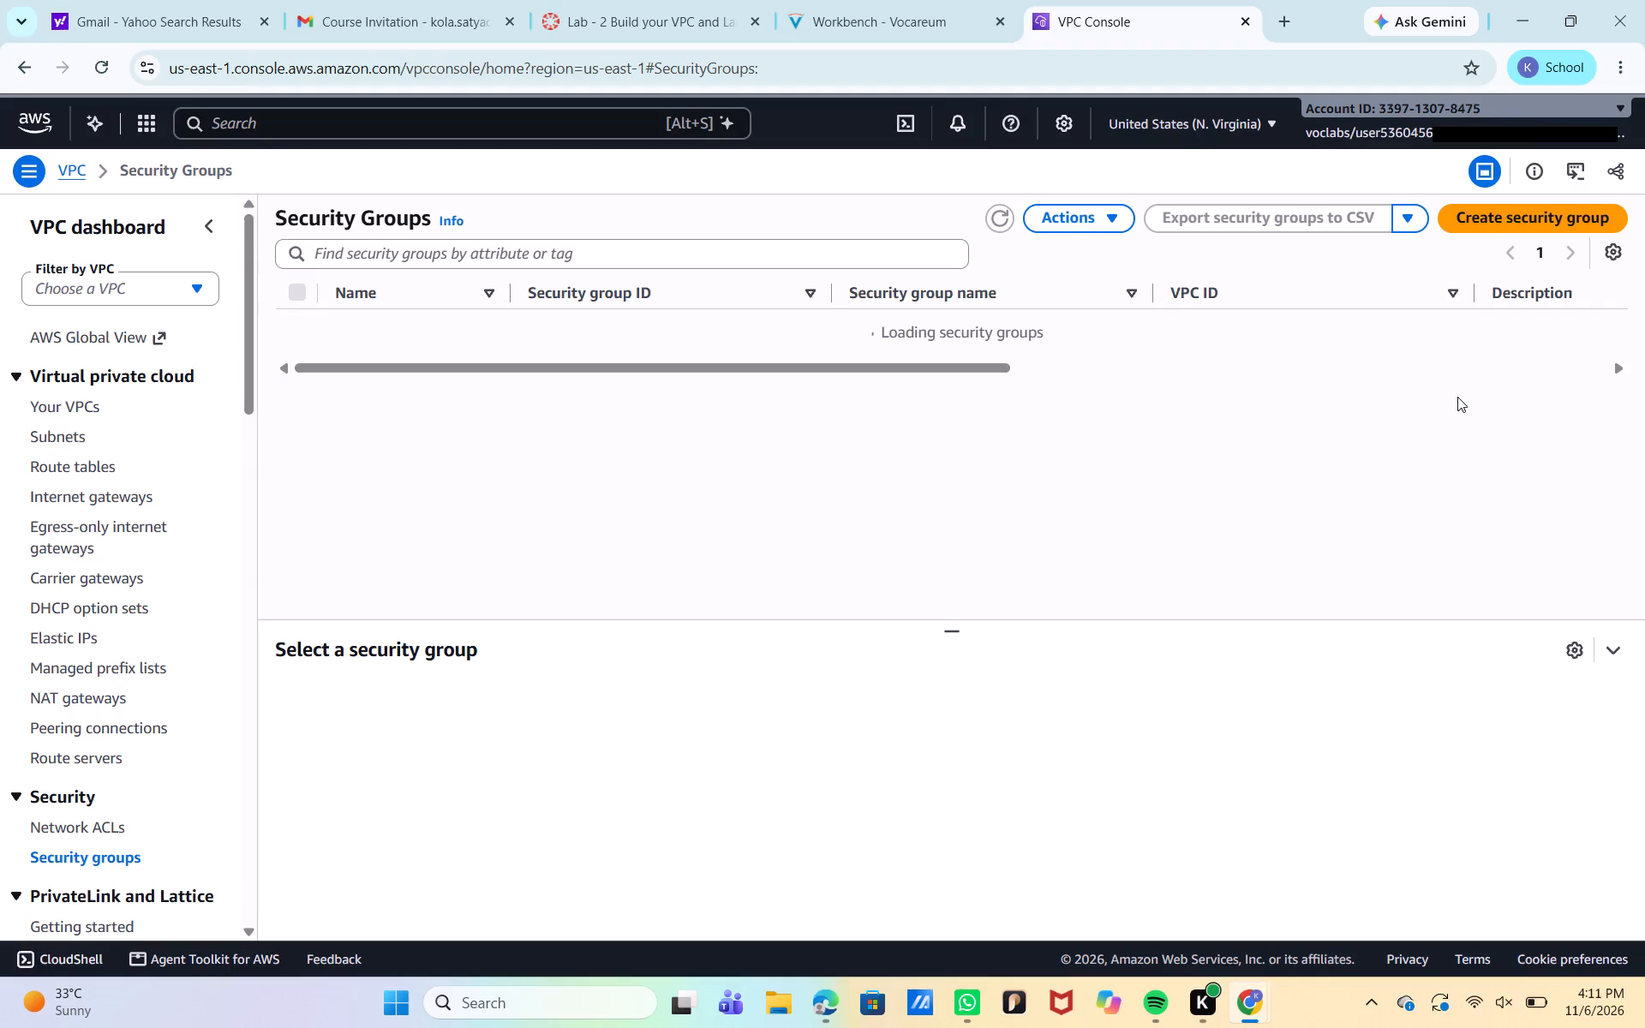
pyautogui.click(1522, 217)
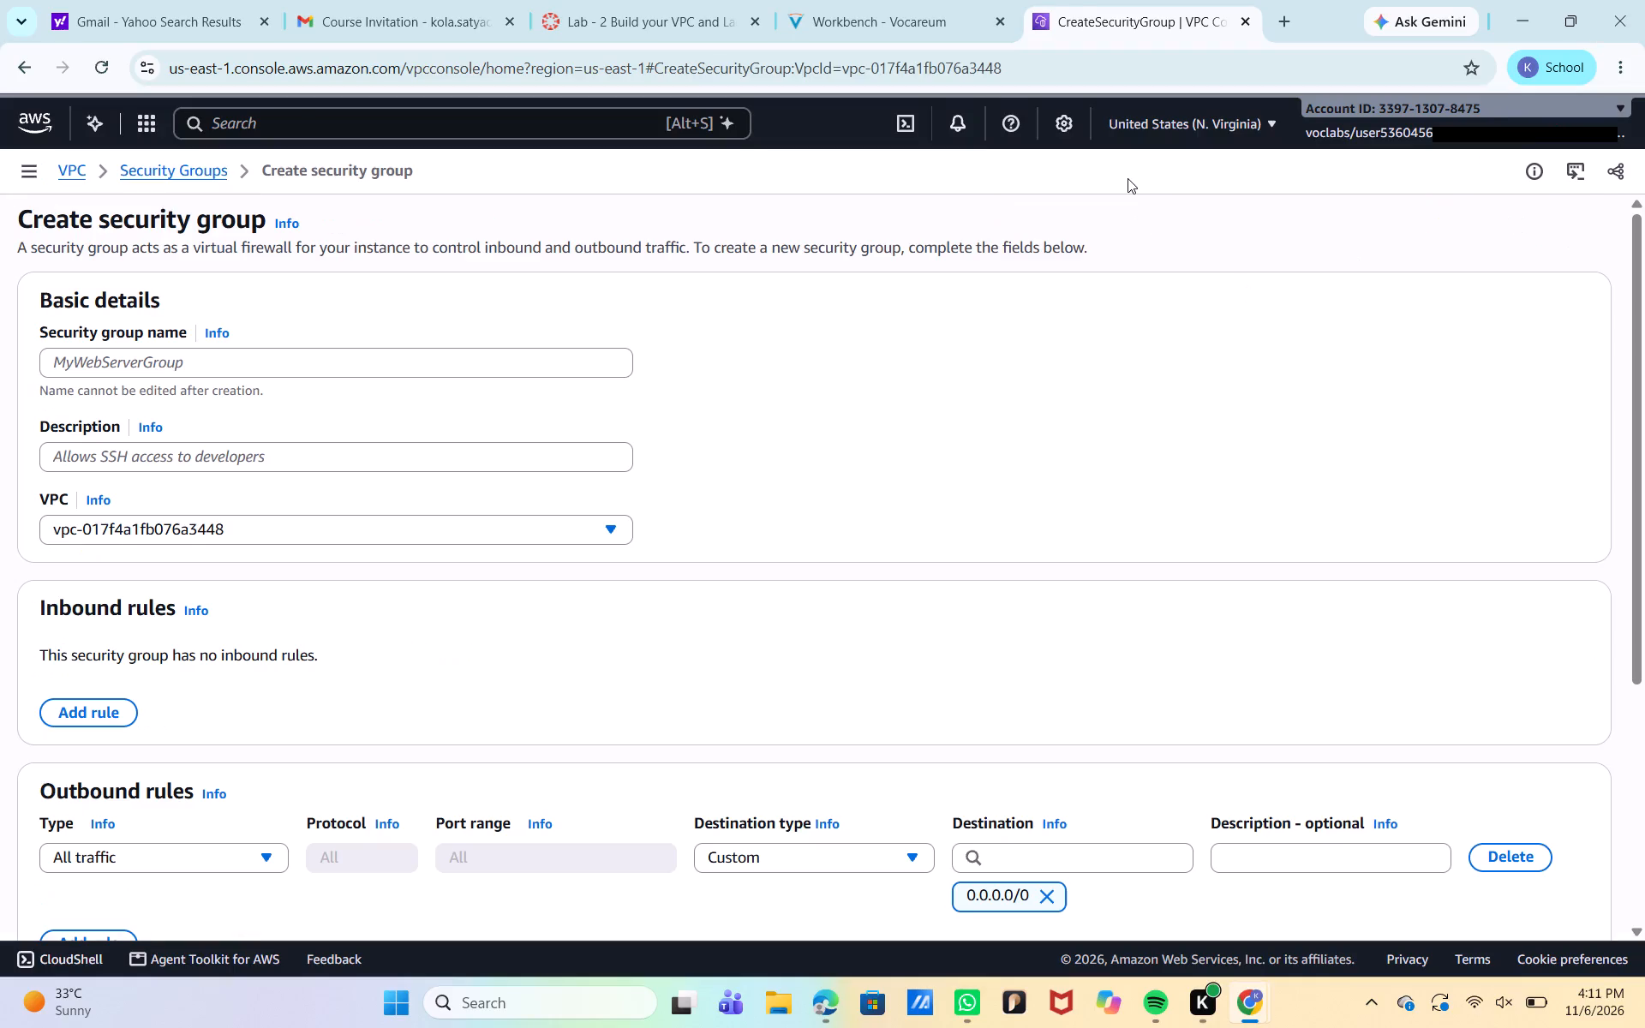
pyautogui.click(960, 16)
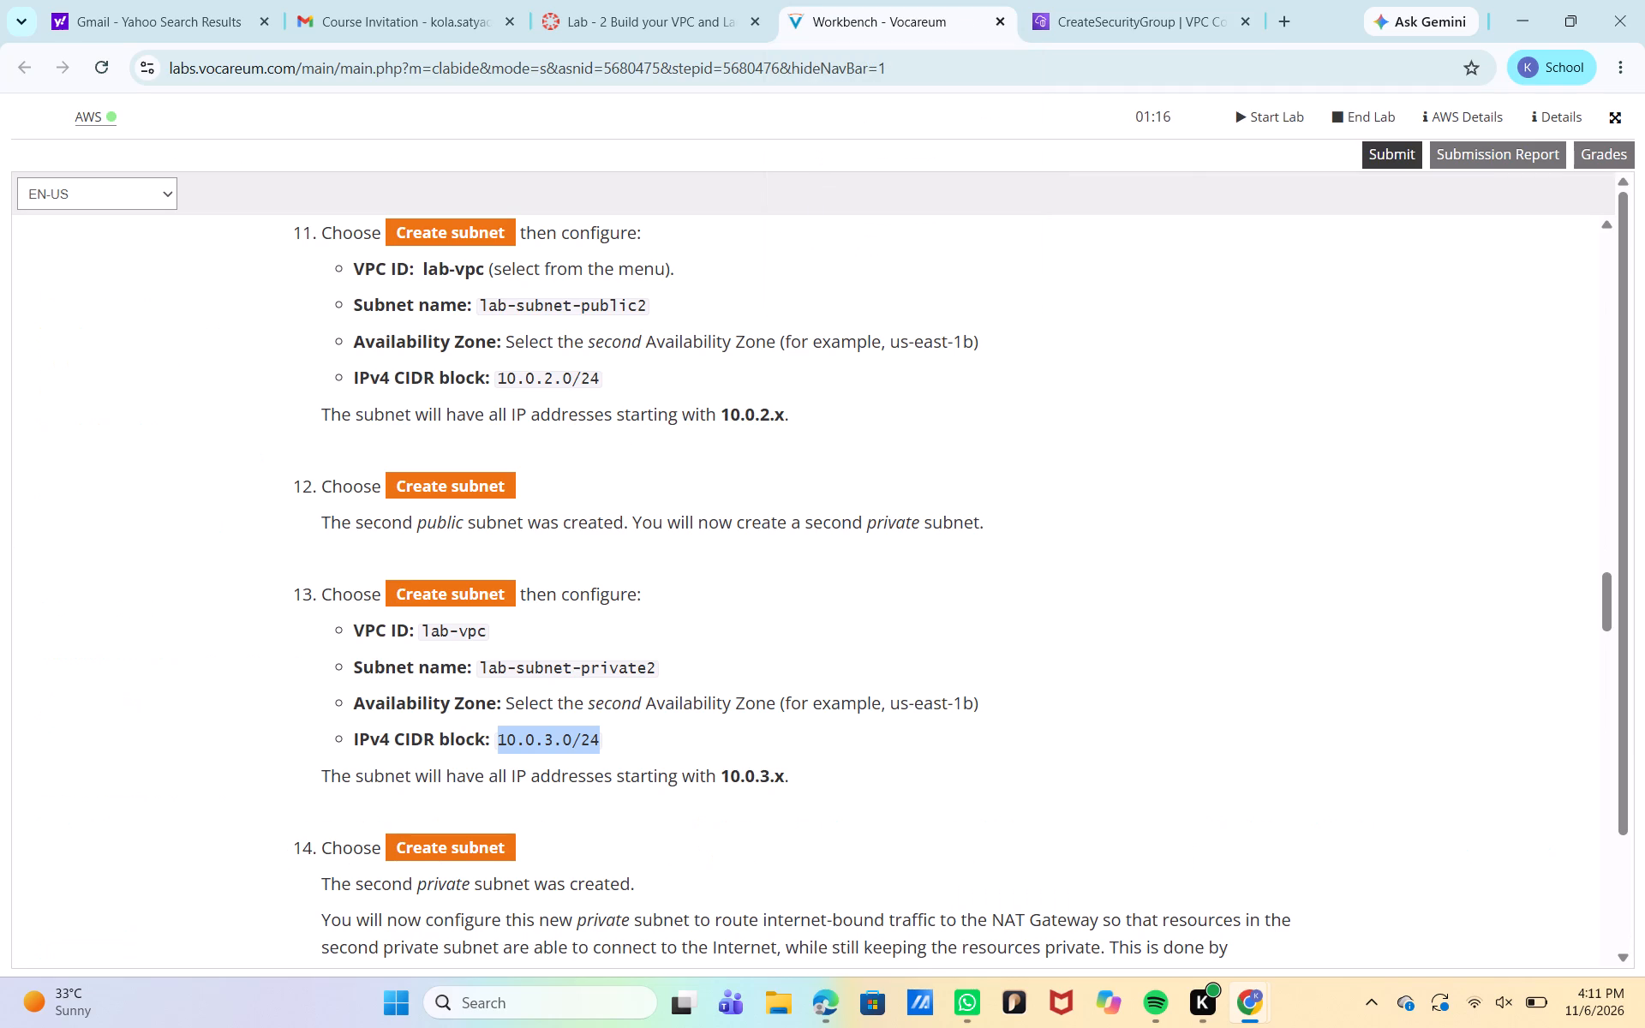
pyautogui.scroll(-8, 684, 530)
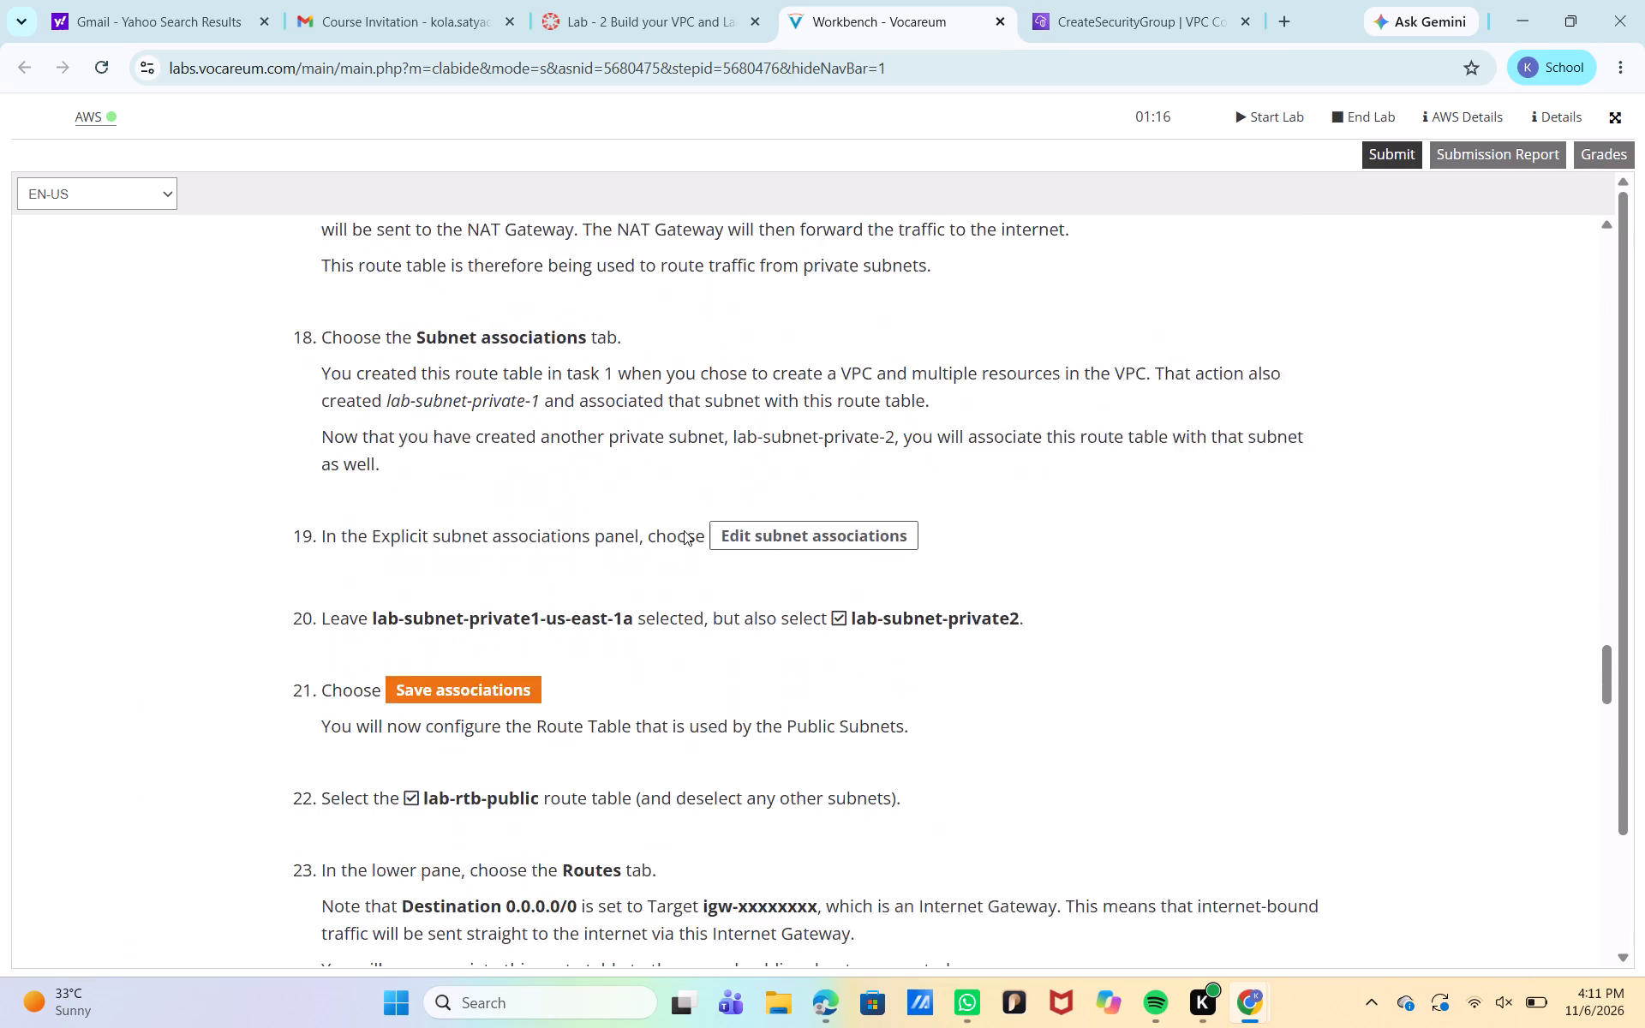
pyautogui.scroll(-10, 684, 530)
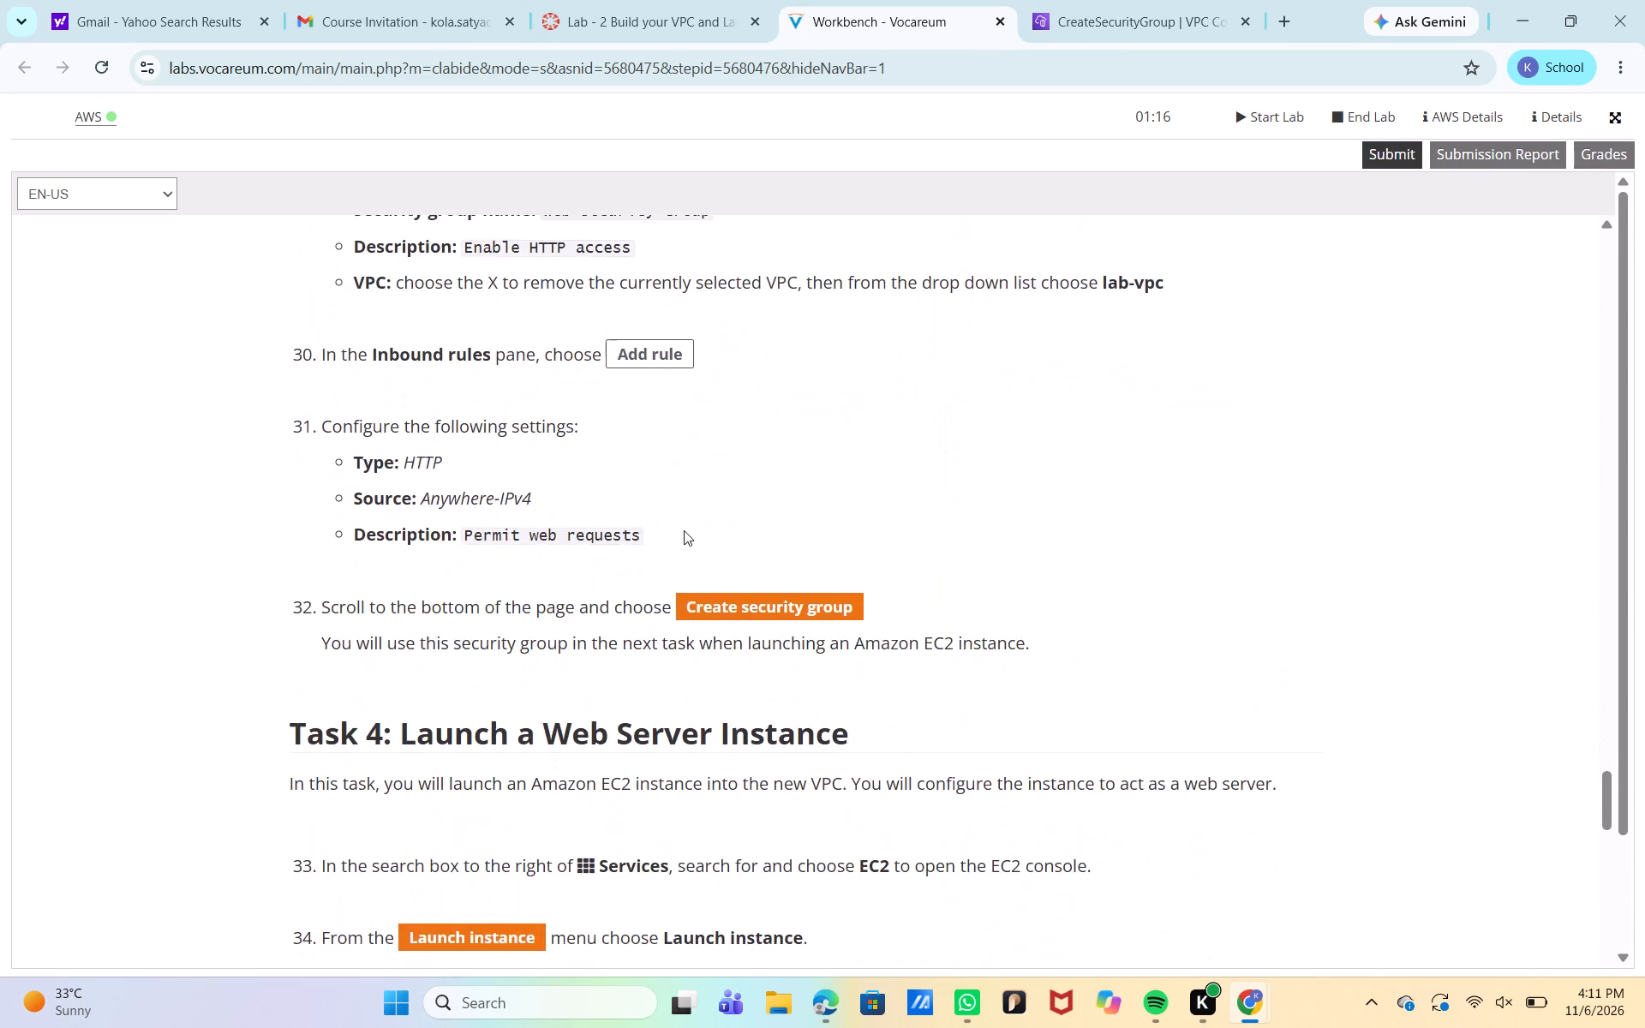
pyautogui.scroll(4, 684, 530)
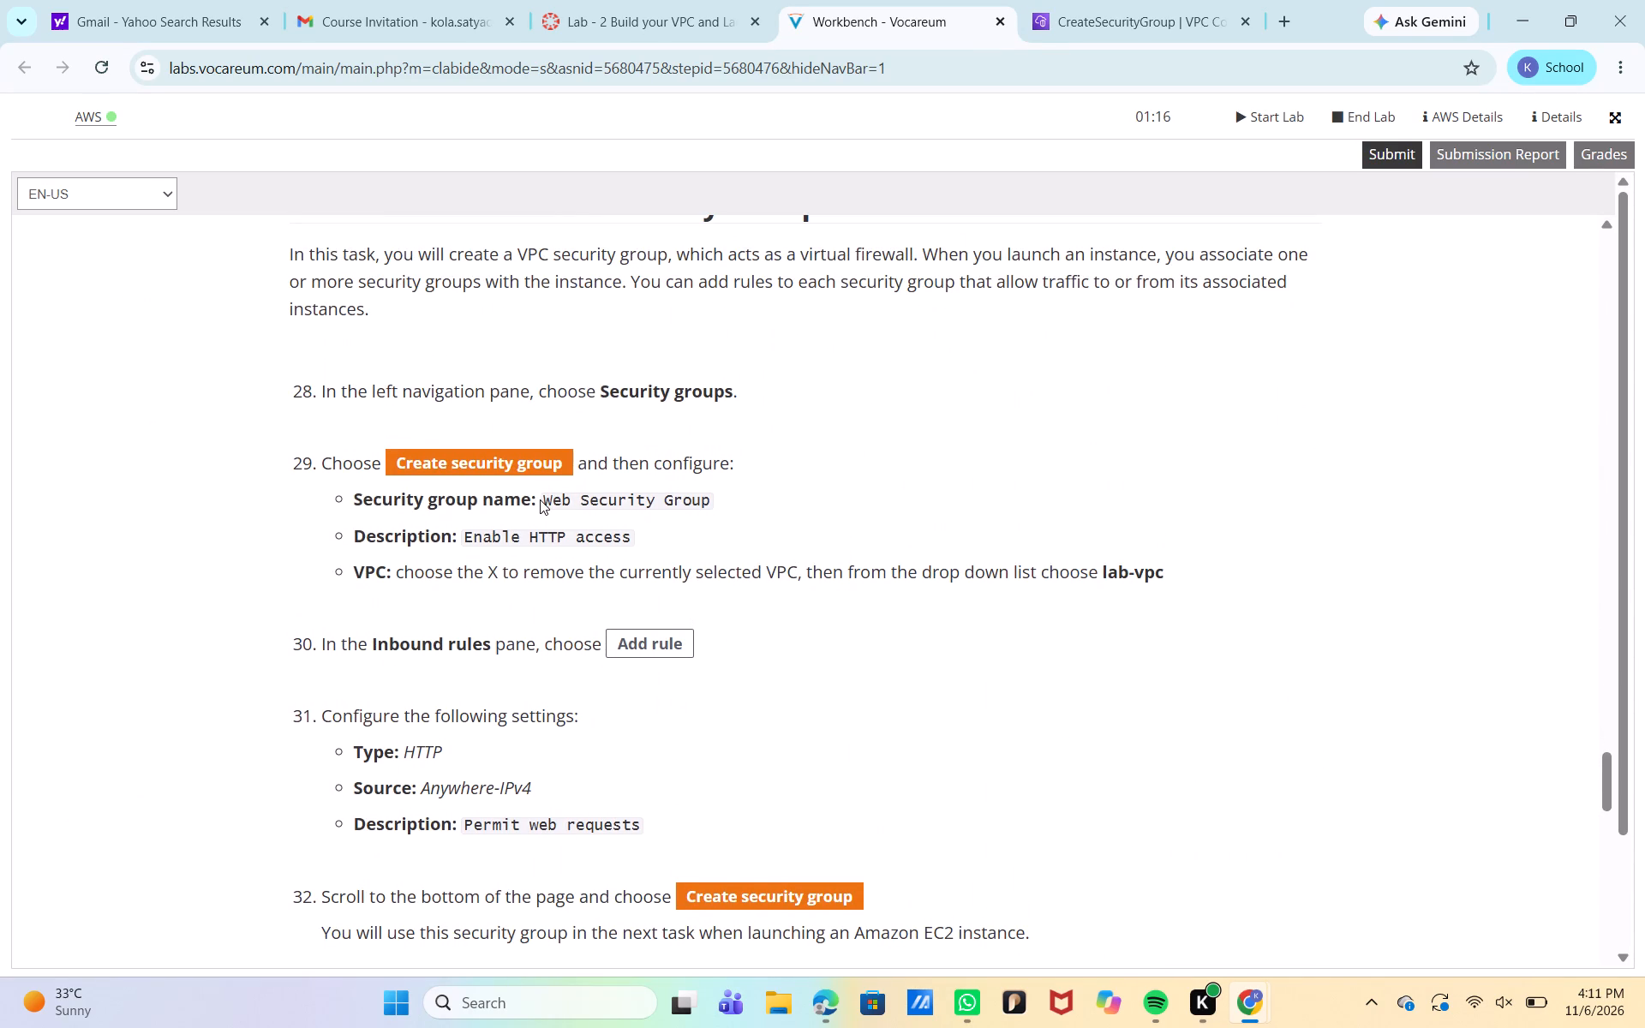
pyautogui.moveTo(544, 499); pyautogui.dragTo(852, 515)
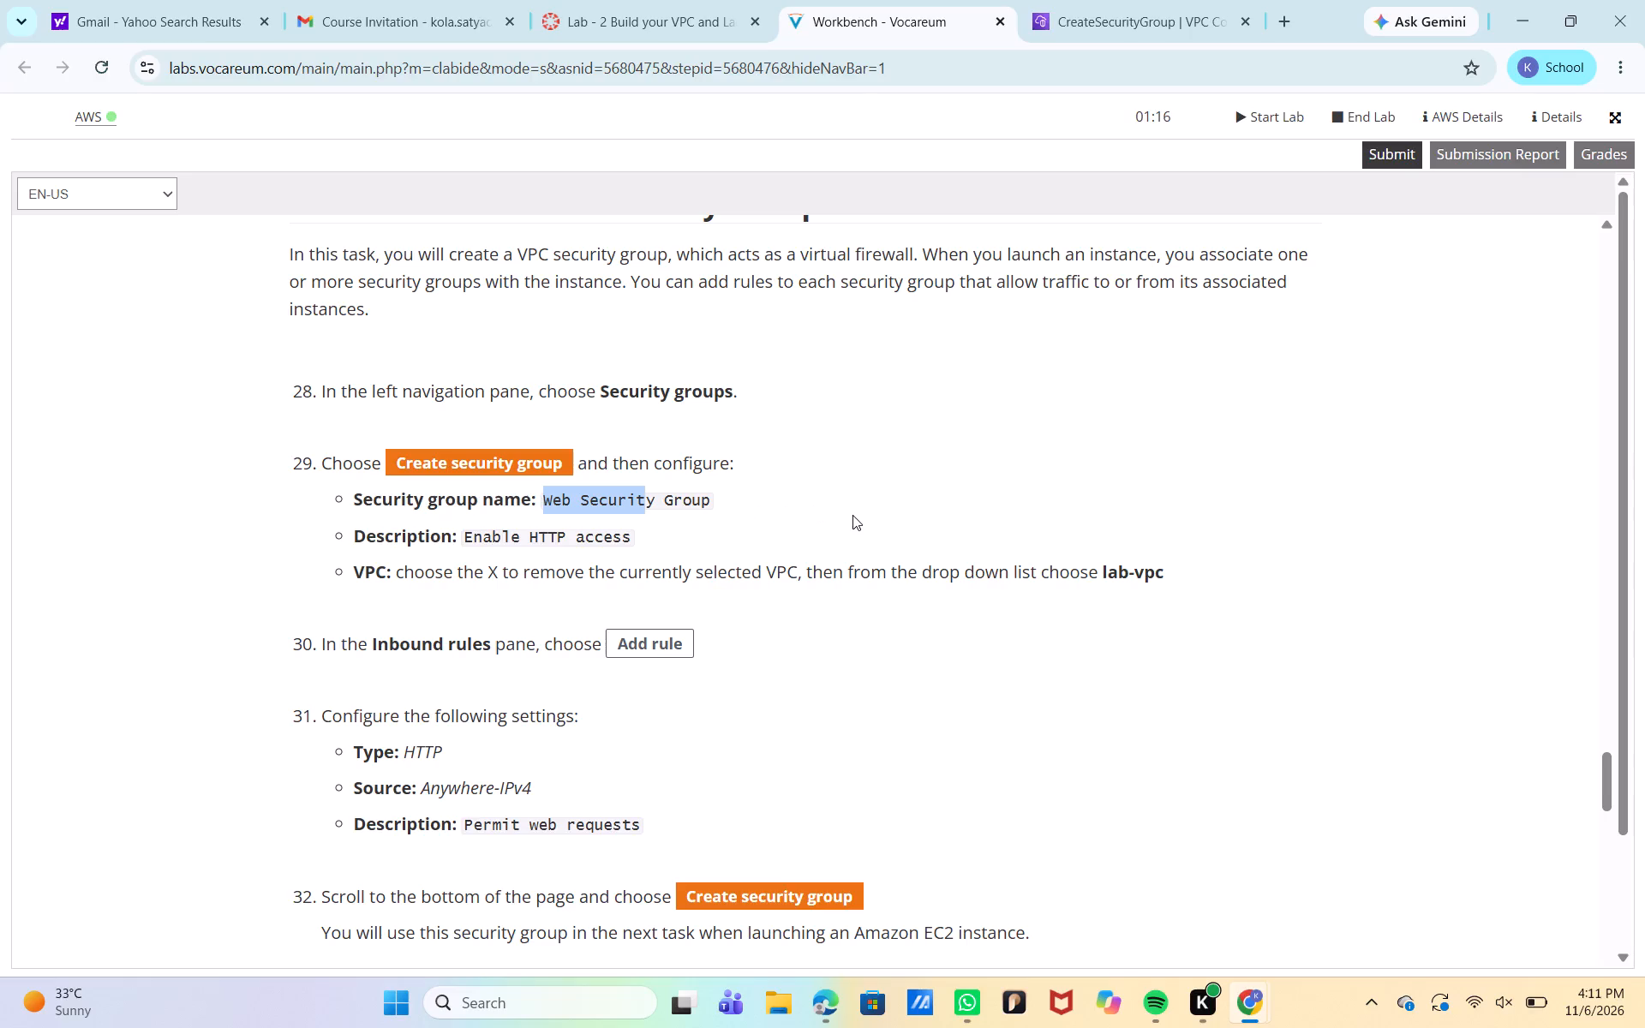
pyautogui.hotkey('ctrl', 'c')
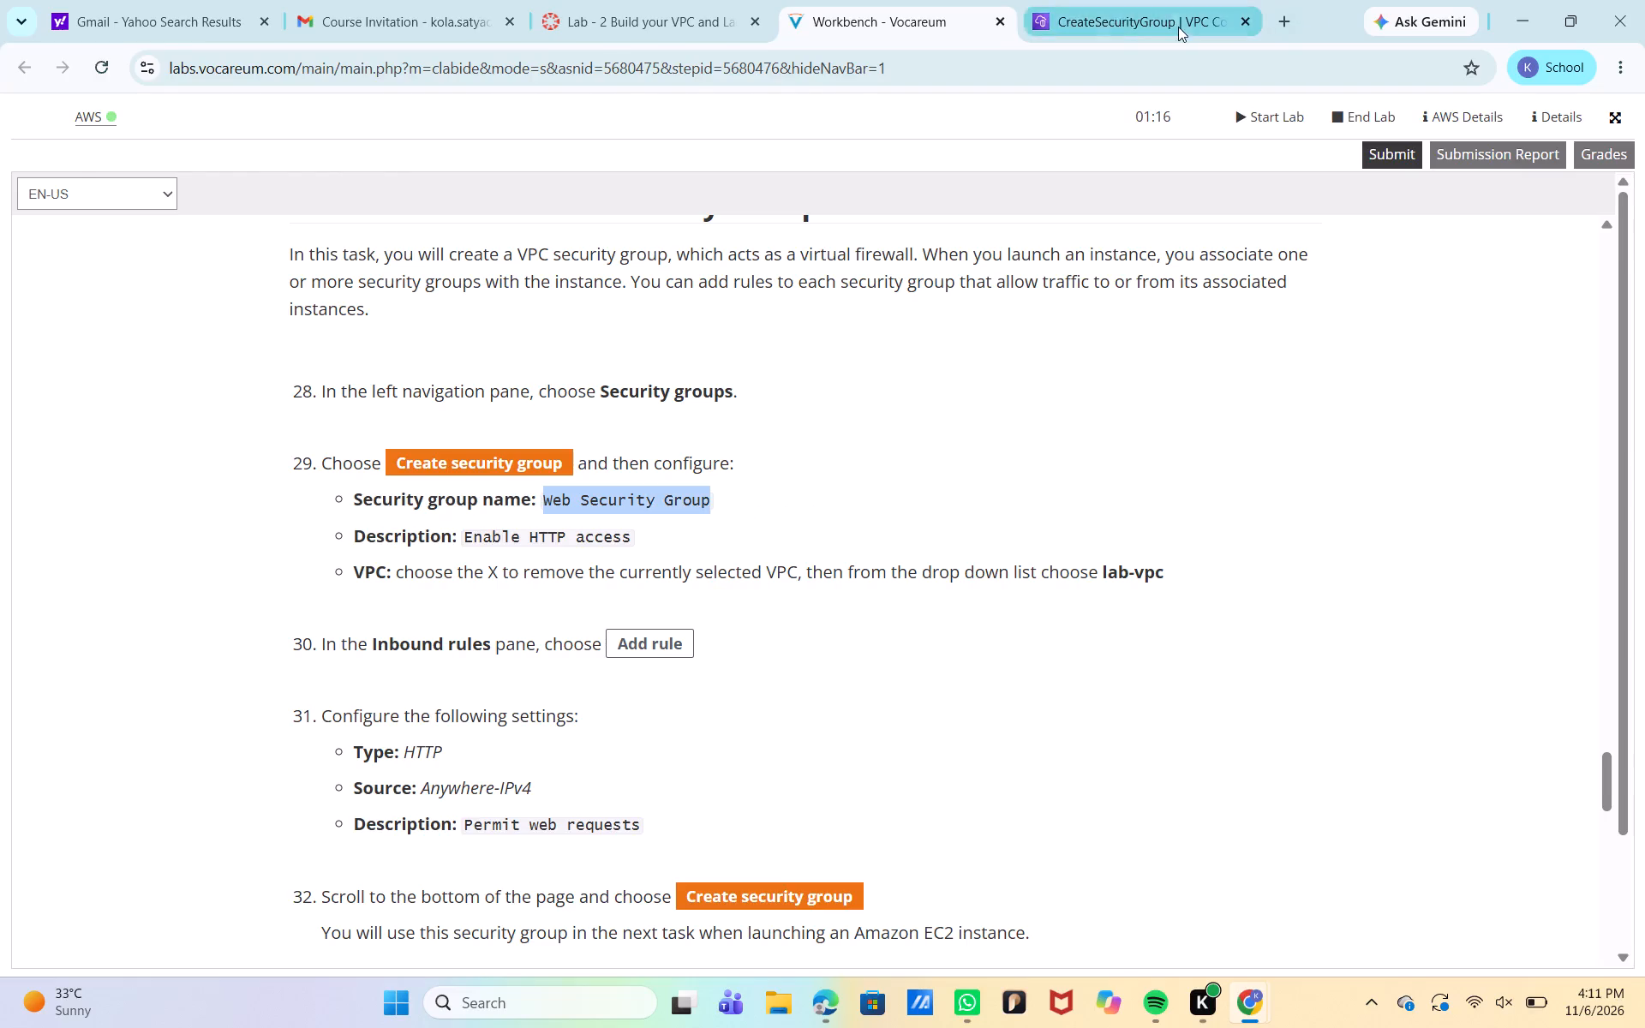
pyautogui.click(1178, 25)
pyautogui.click(434, 358)
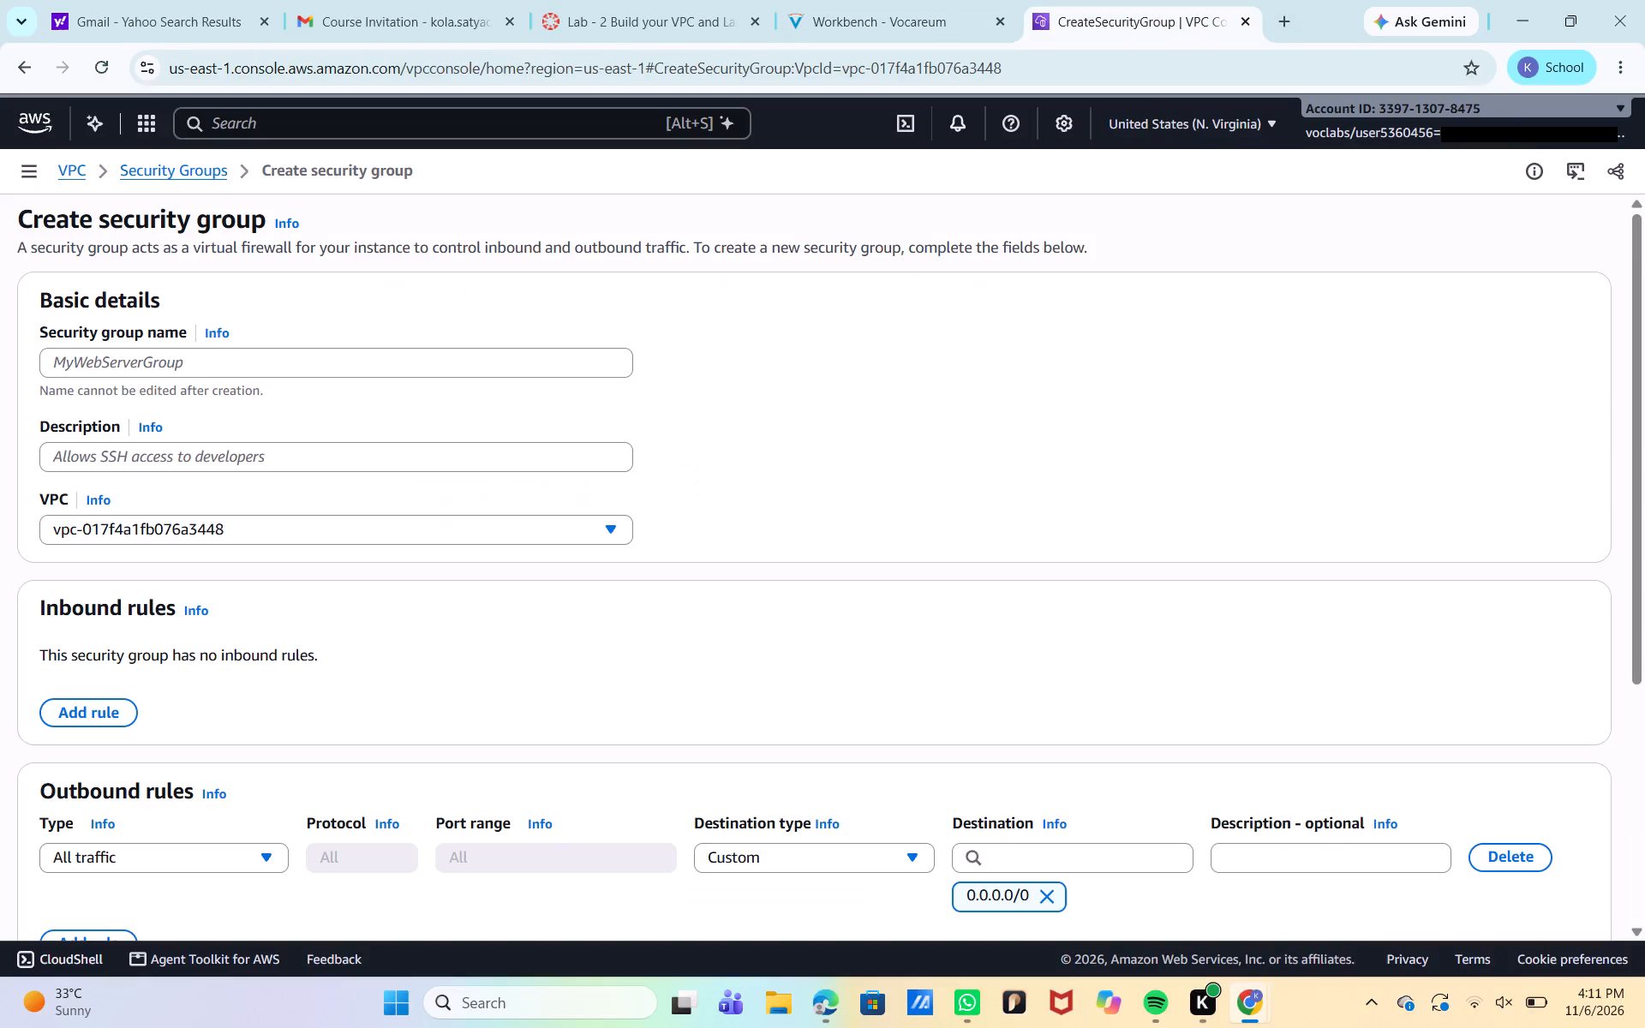
pyautogui.hotkey('ctrl', 'v')
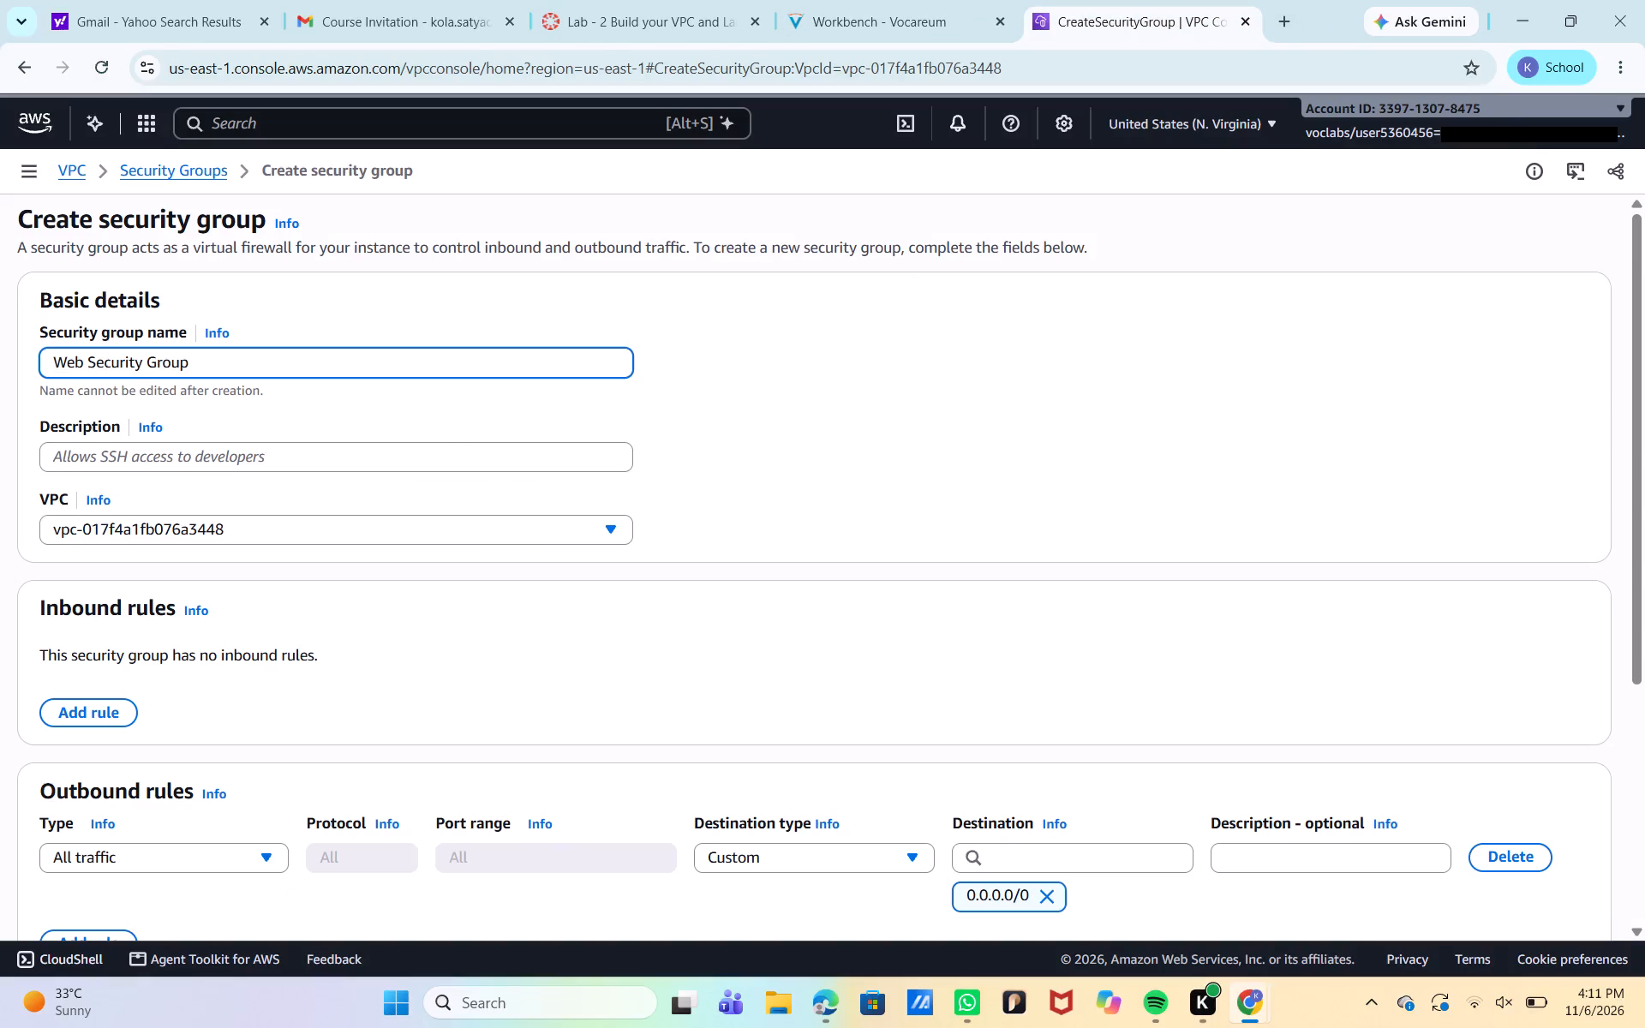
# Copy Enable HTTP access from step 29 of the lab instructions and enter it as the security group's description.
pyautogui.click(873, 0)
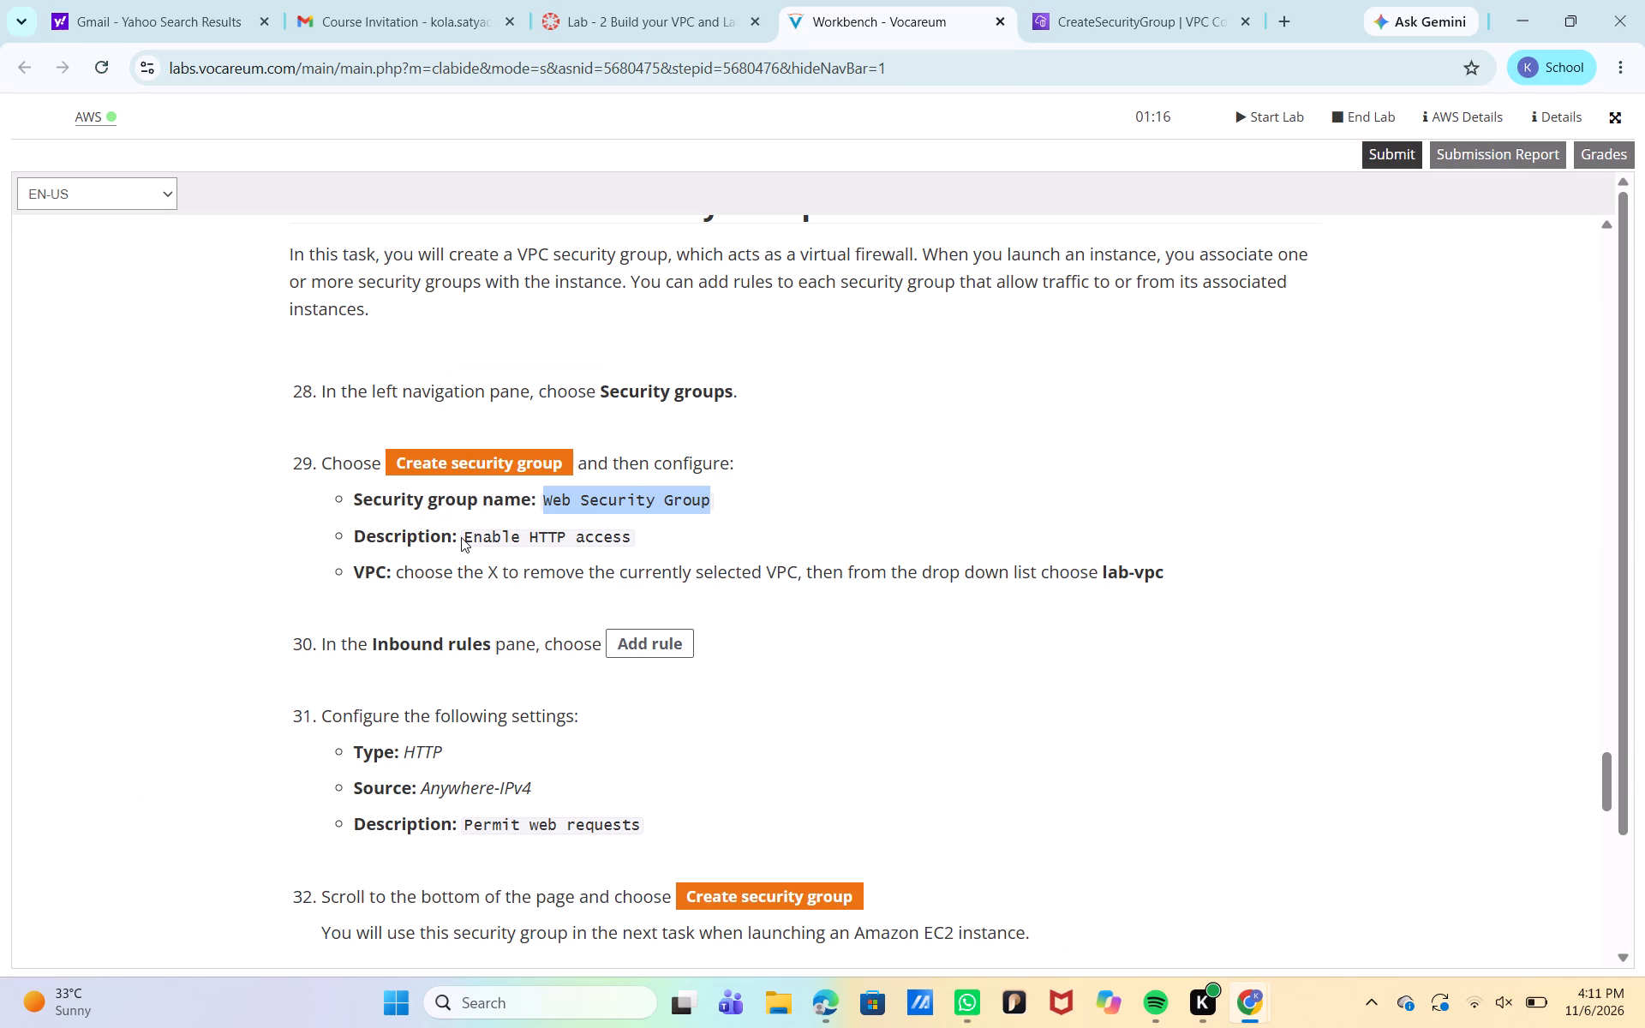
pyautogui.moveTo(465, 536); pyautogui.dragTo(682, 546)
pyautogui.hotkey('ctrl', 'c')
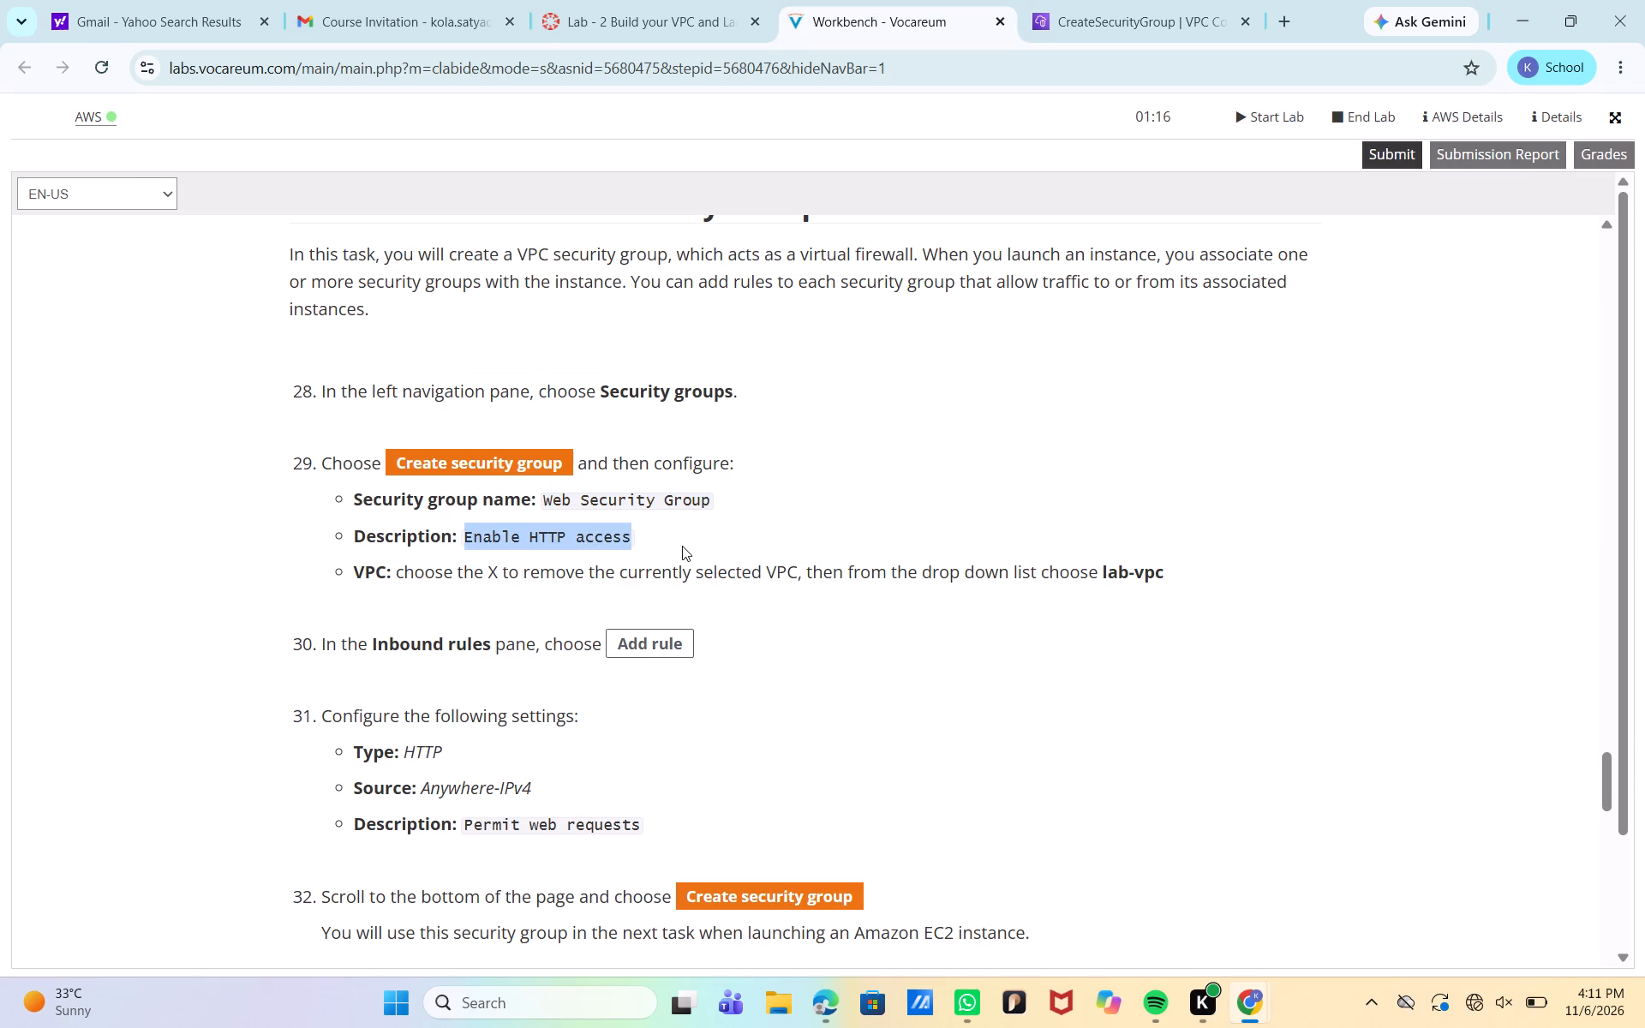
pyautogui.click(1192, 3)
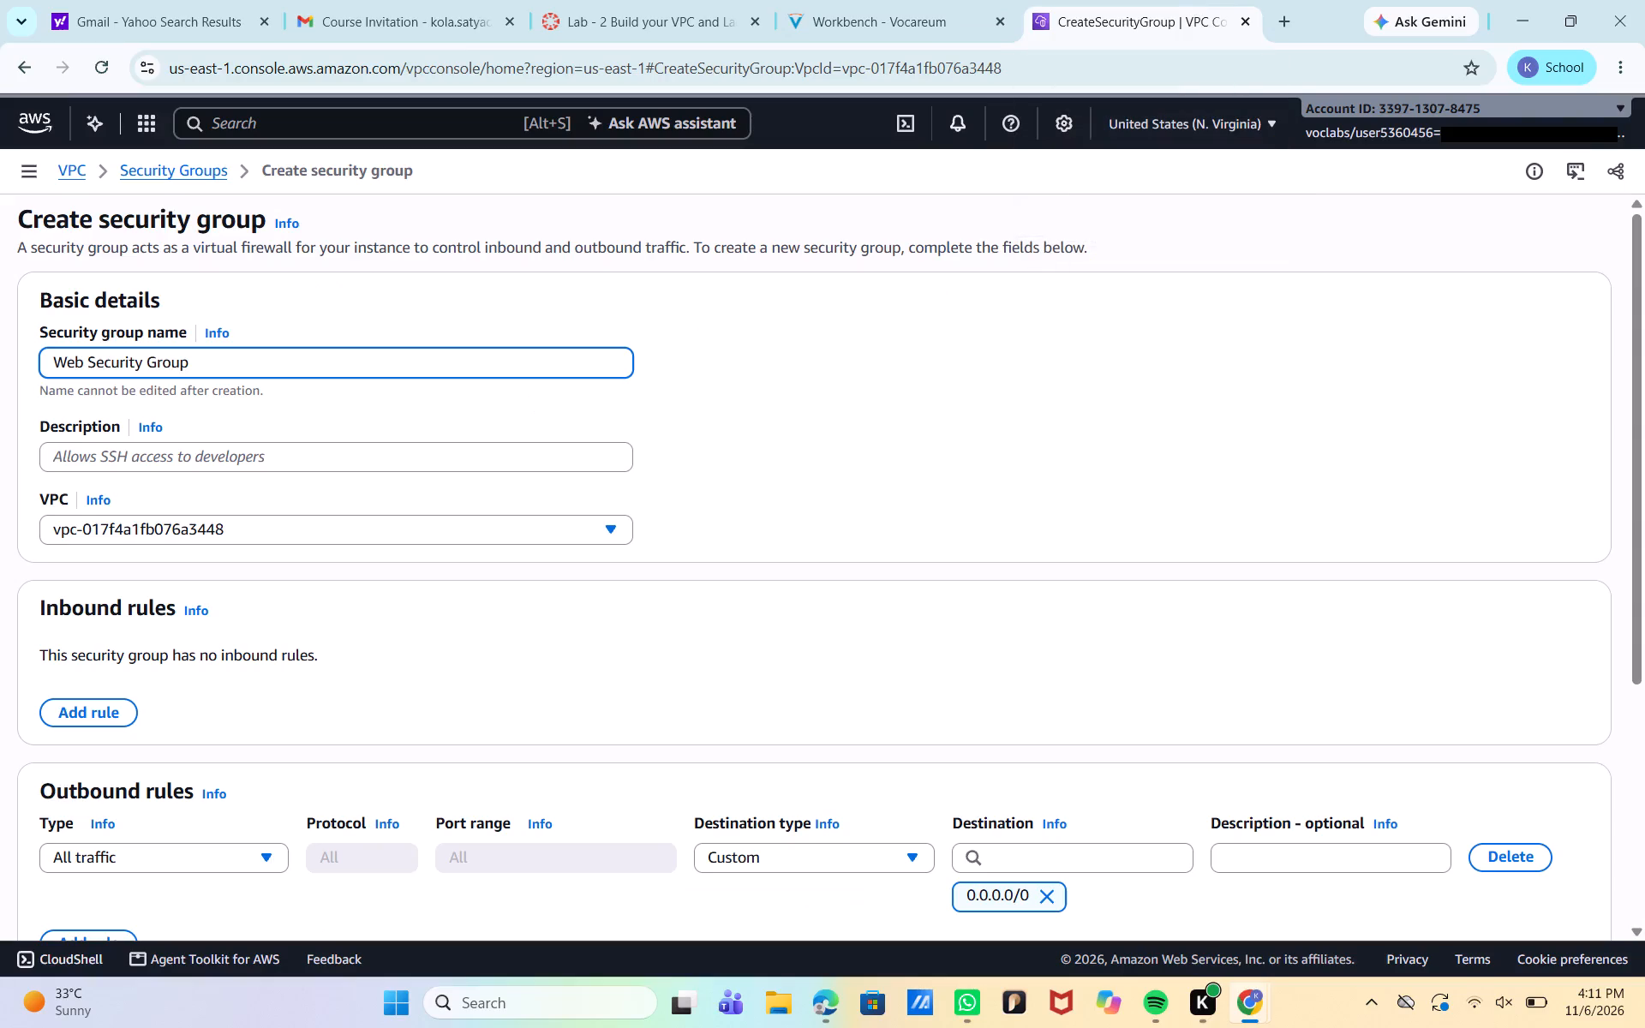
pyautogui.click(319, 455)
pyautogui.hotkey('ctrl', 'v')
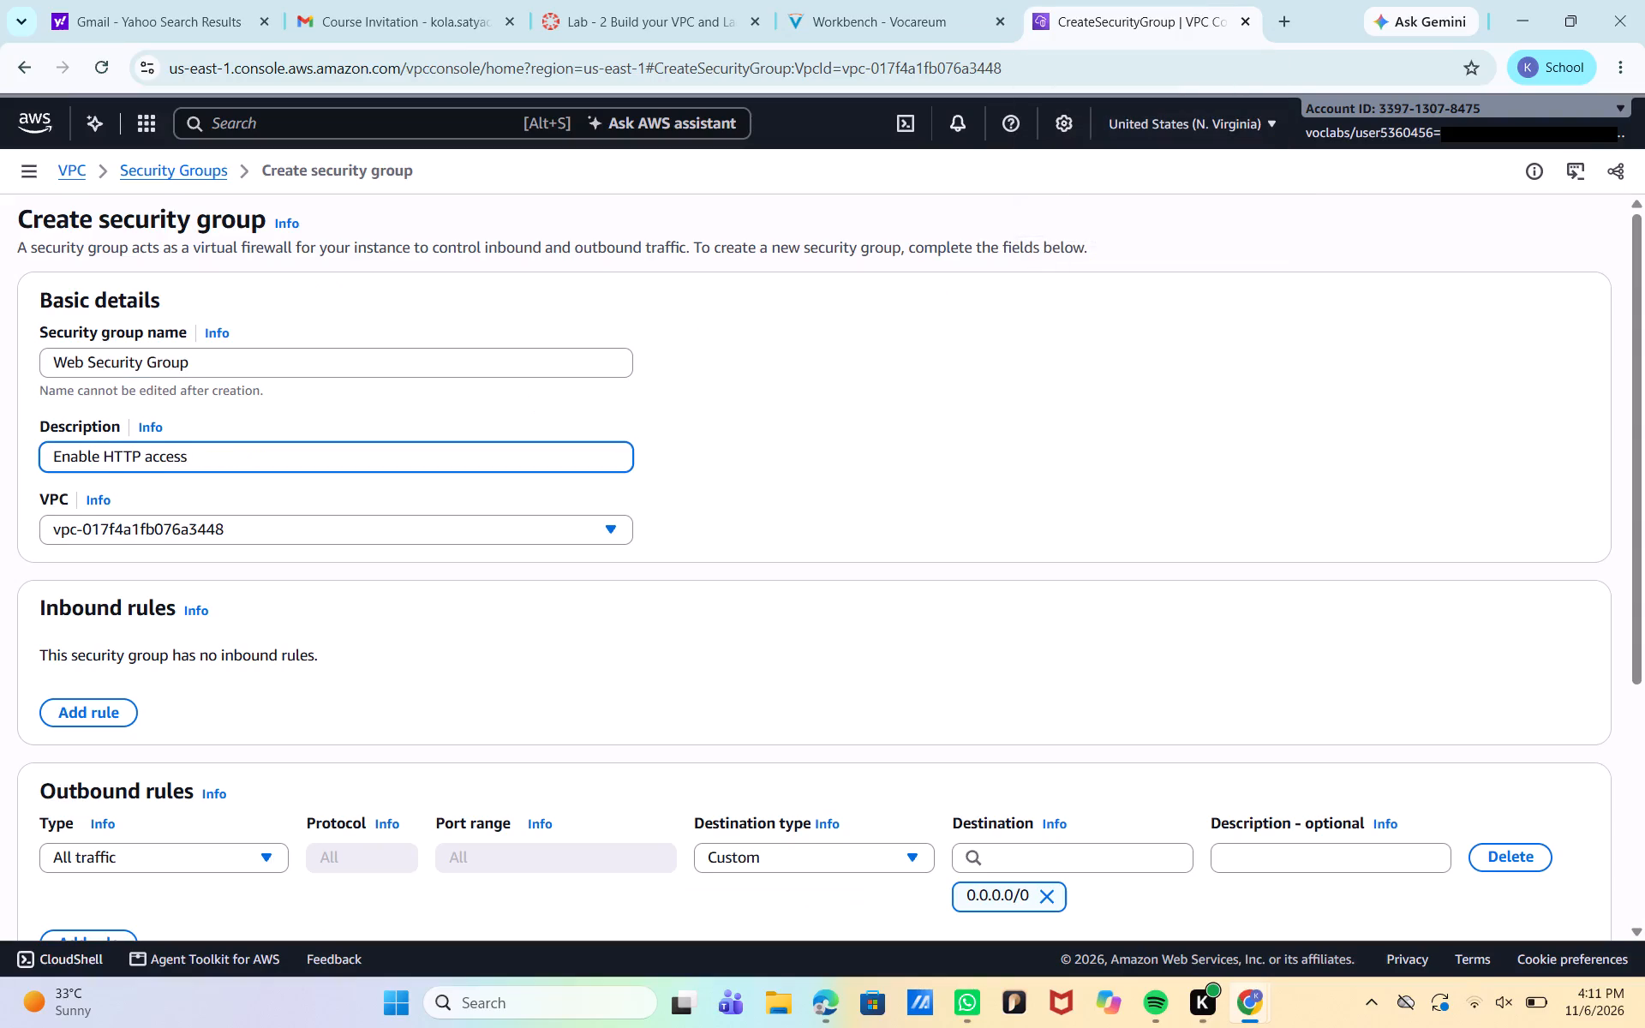
# Check the VPC setting in the lab instructions and set the security group's VPC to lab-vpc.
pyautogui.click(903, 24)
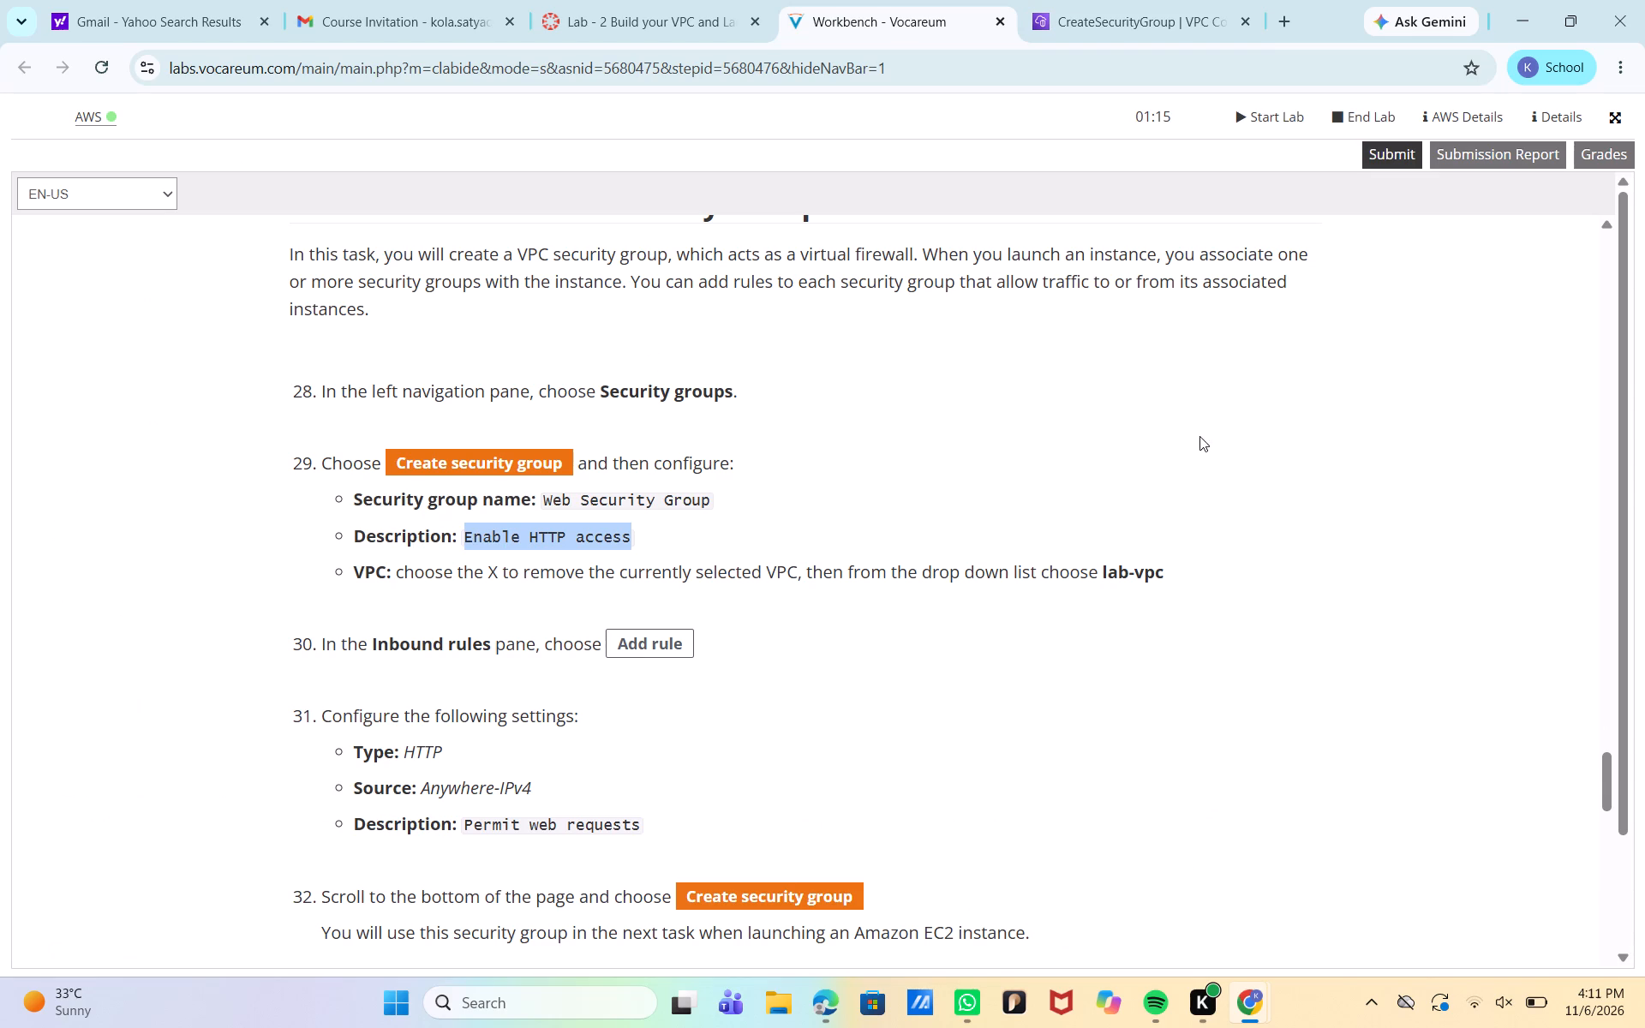
pyautogui.click(1134, 0)
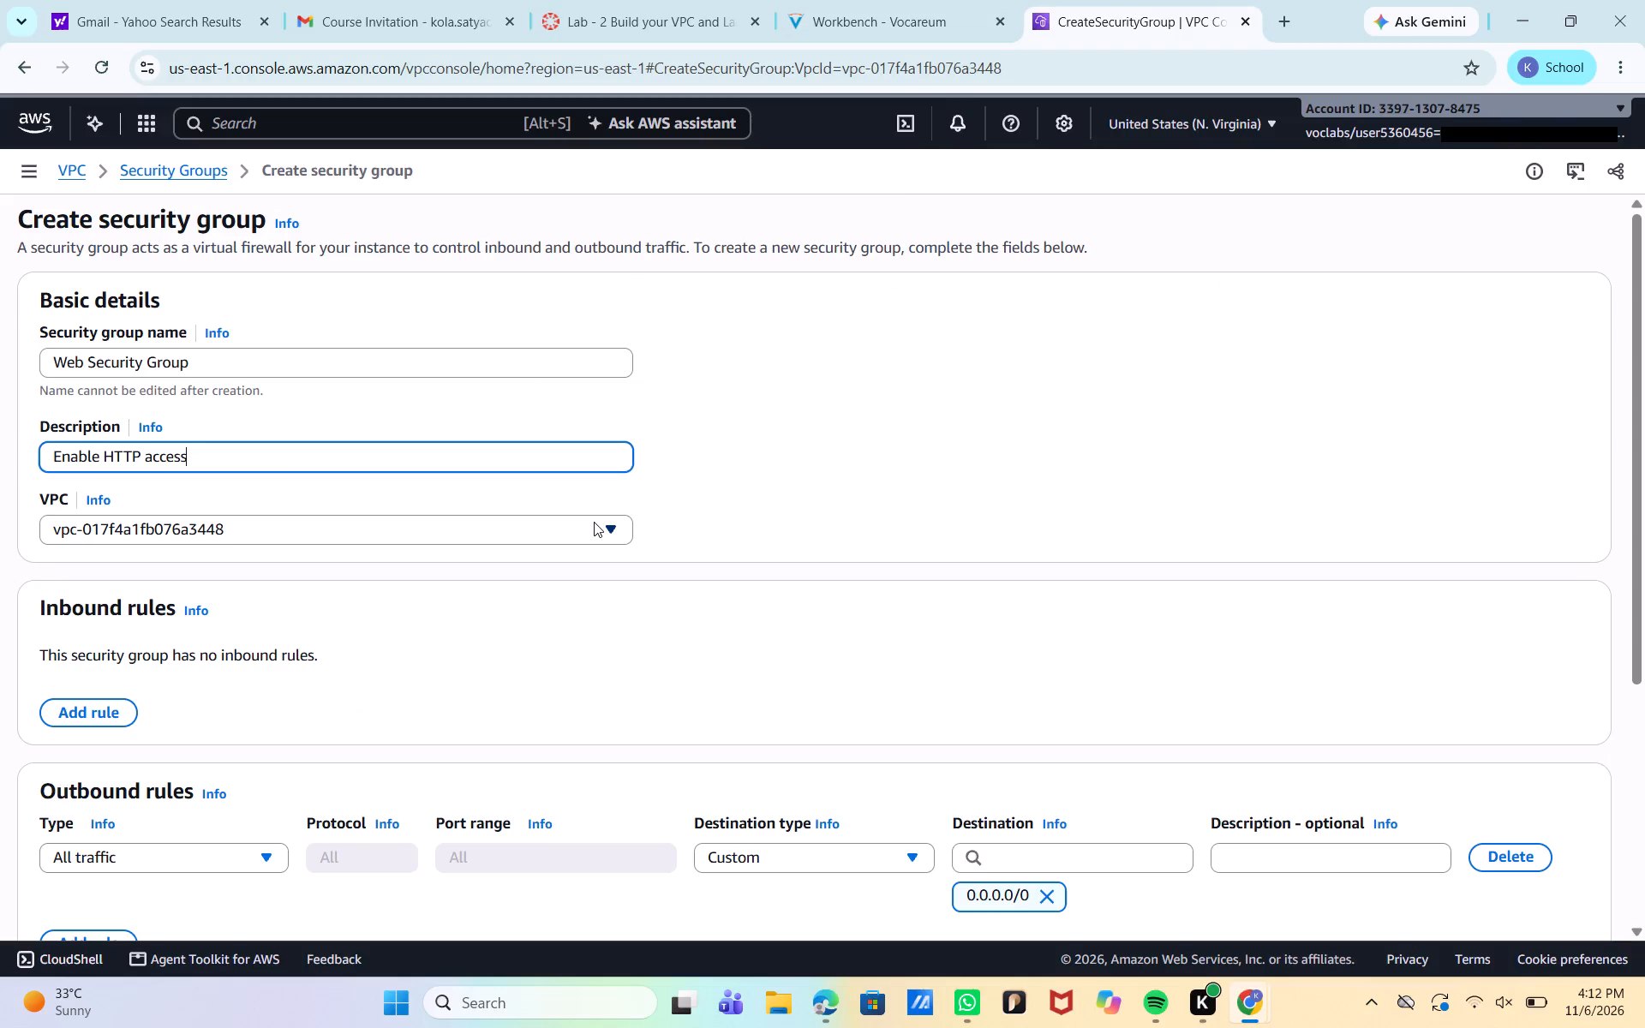
pyautogui.click(594, 522)
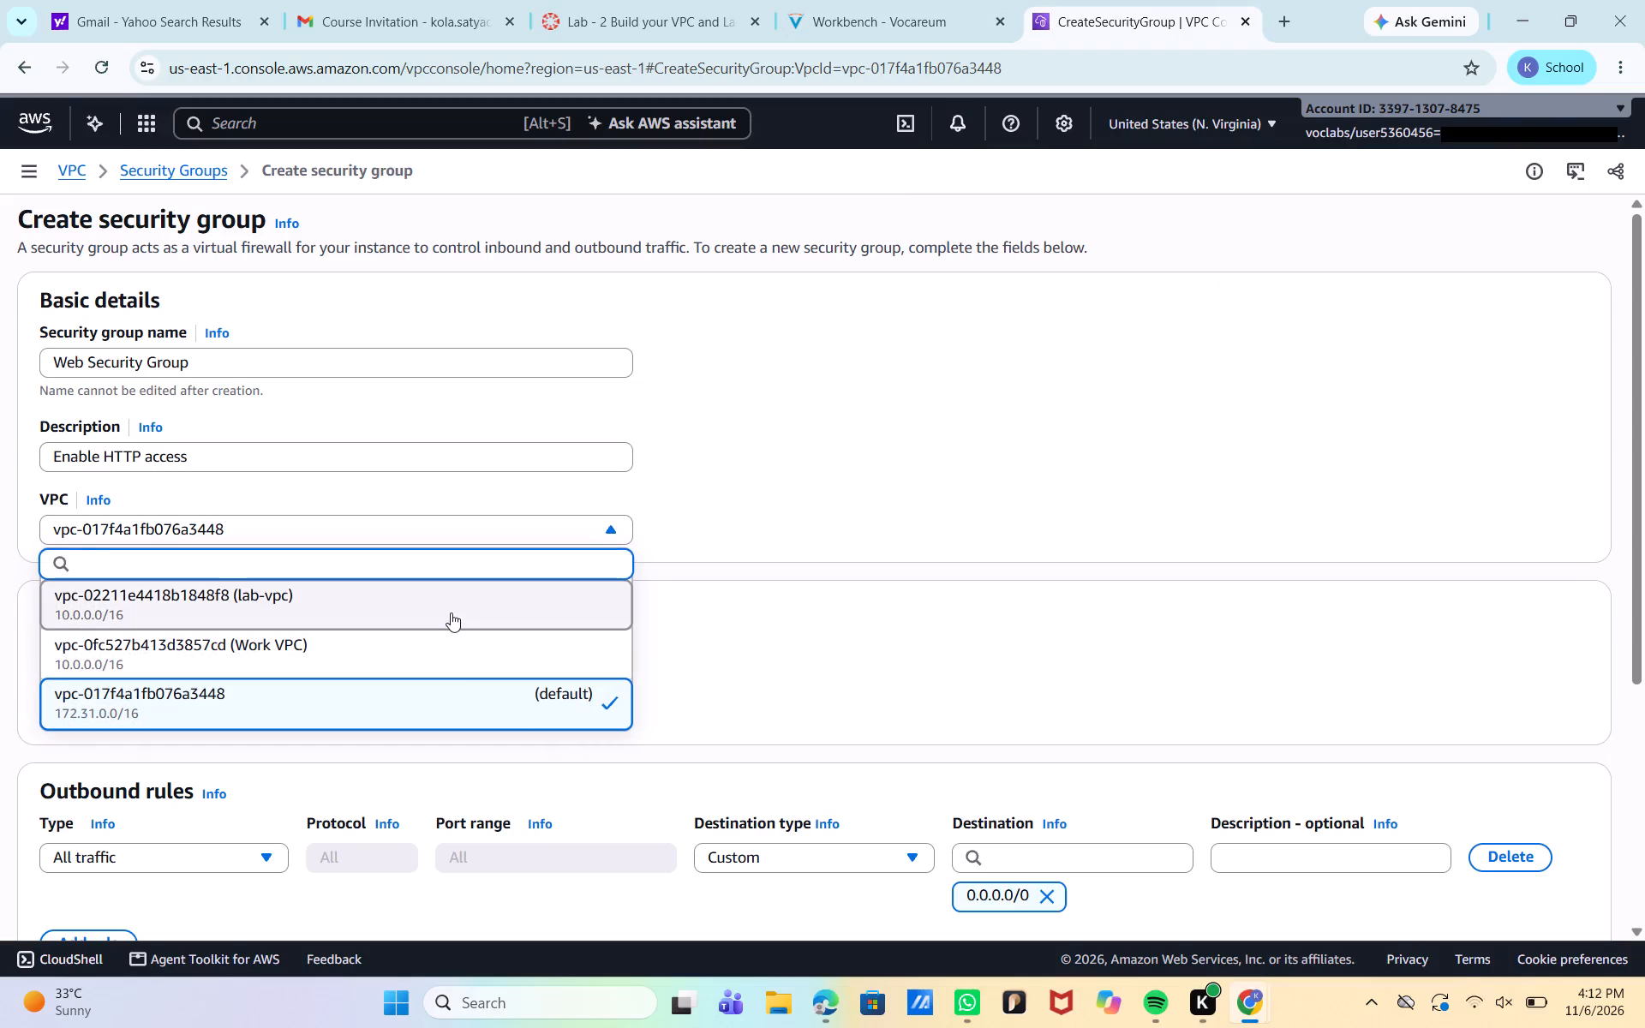
pyautogui.click(451, 613)
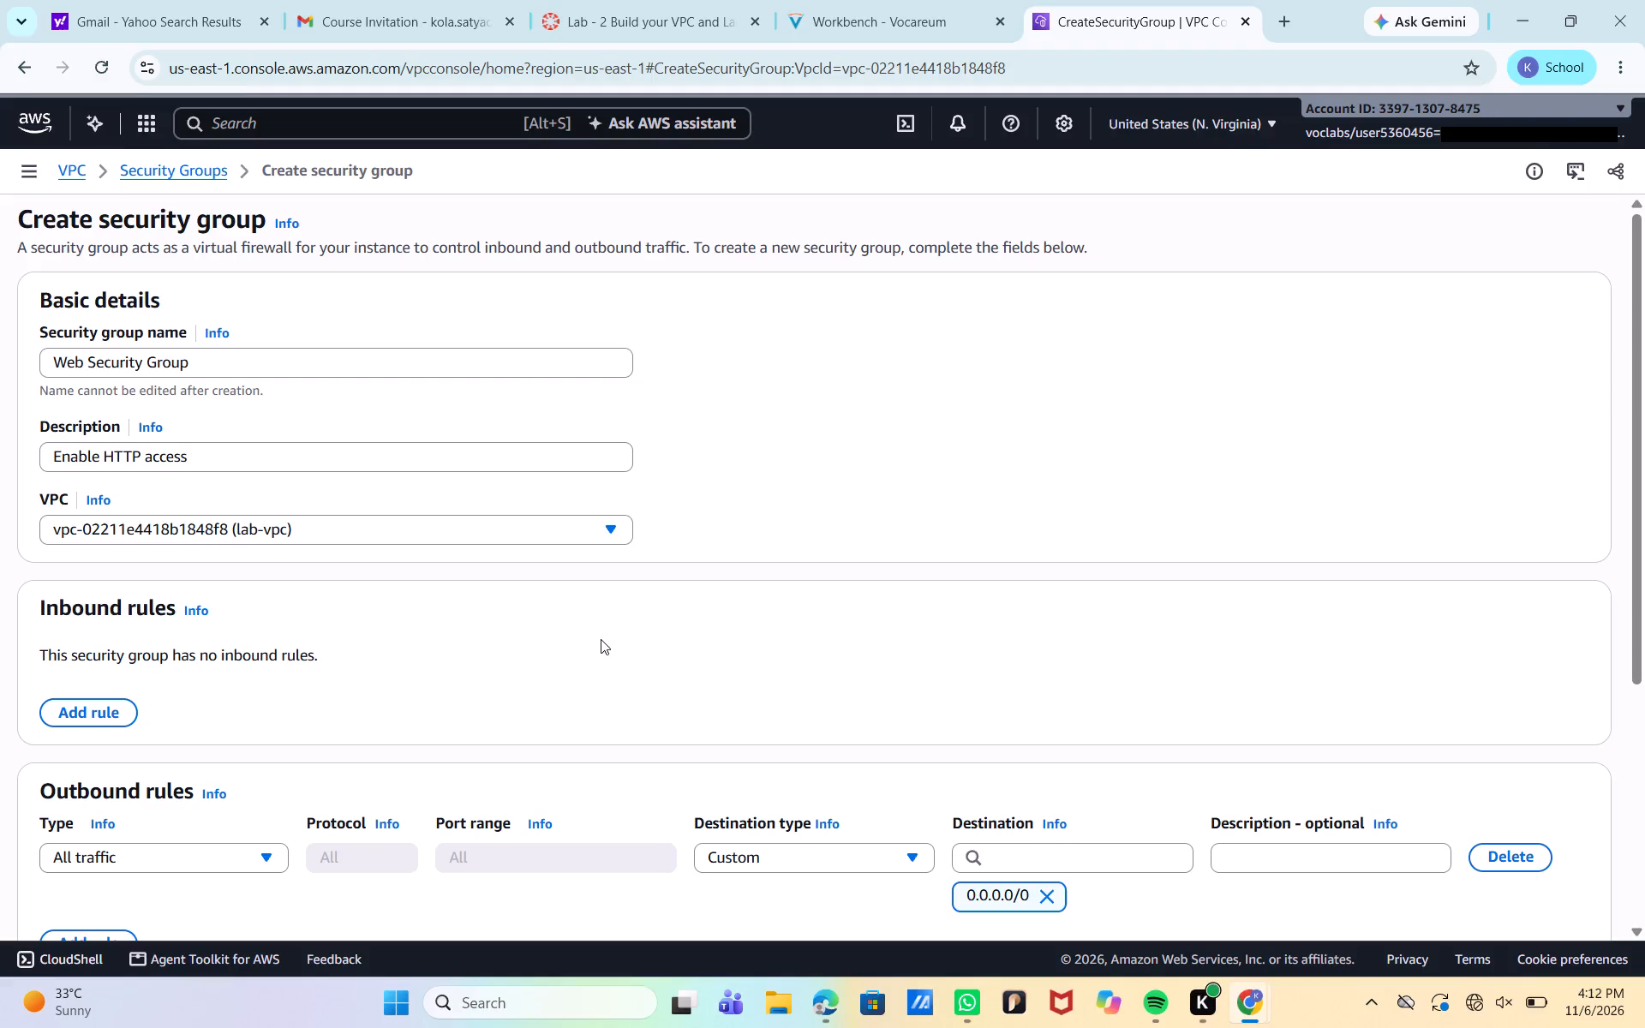
# Add an inbound rule and set its type to HTTP, copied from step 31 of the lab instructions.
pyautogui.click(99, 719)
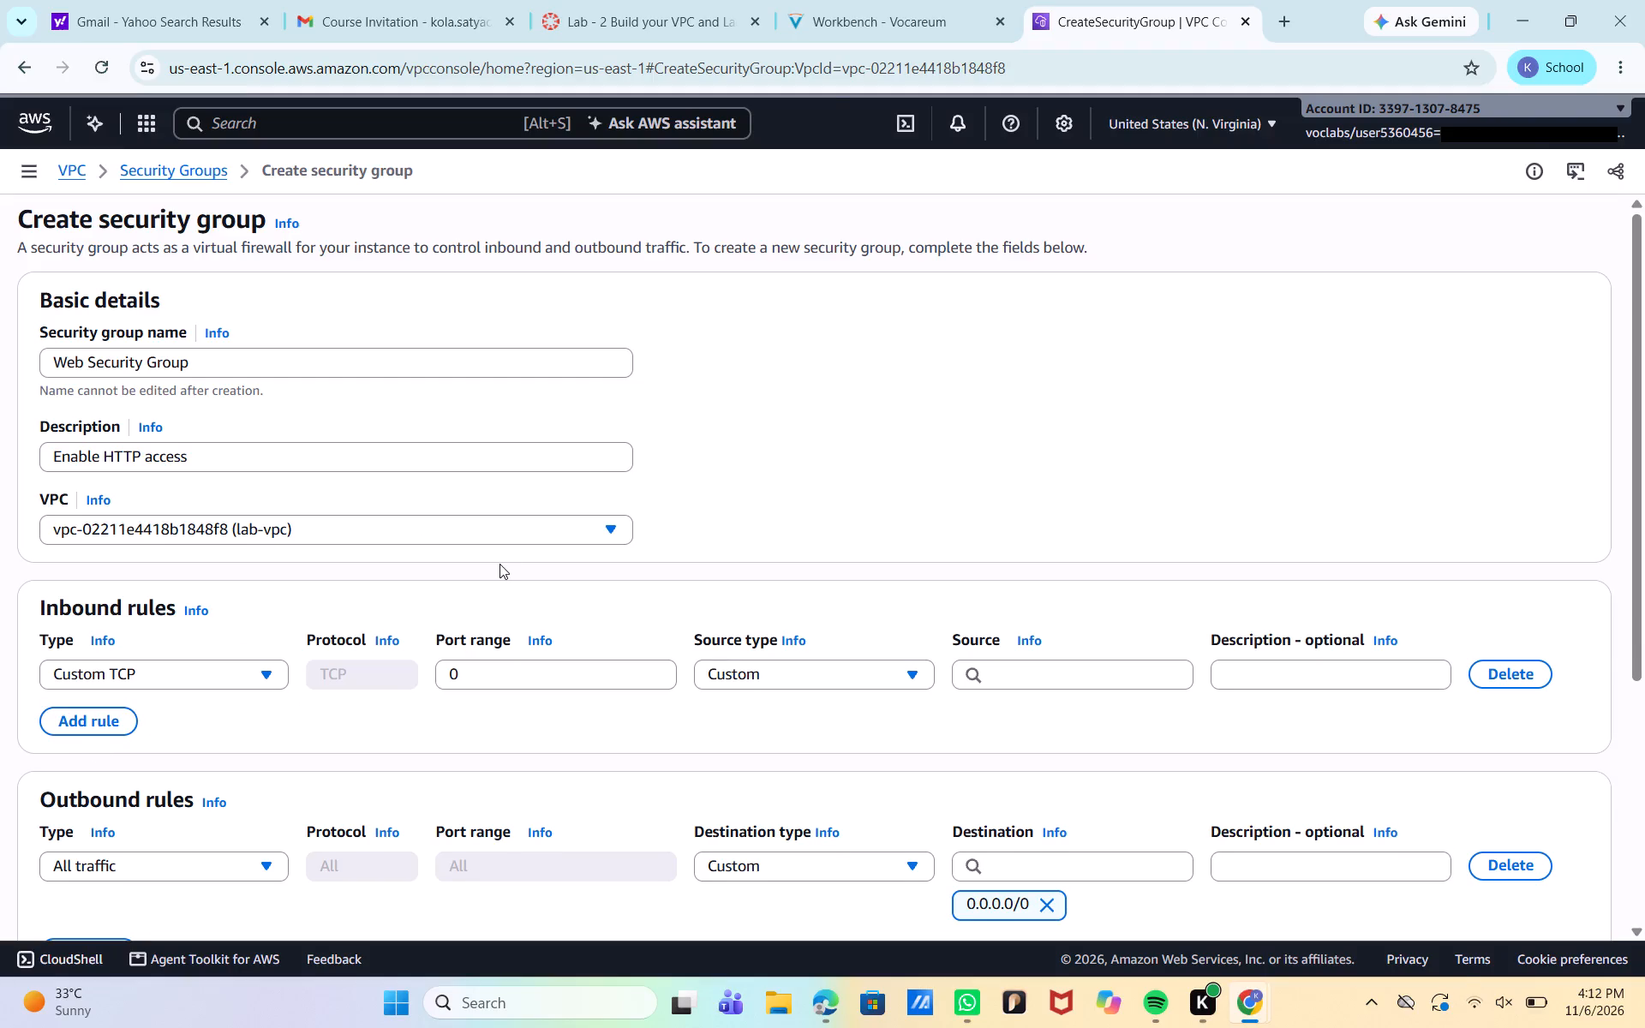
pyautogui.click(897, 0)
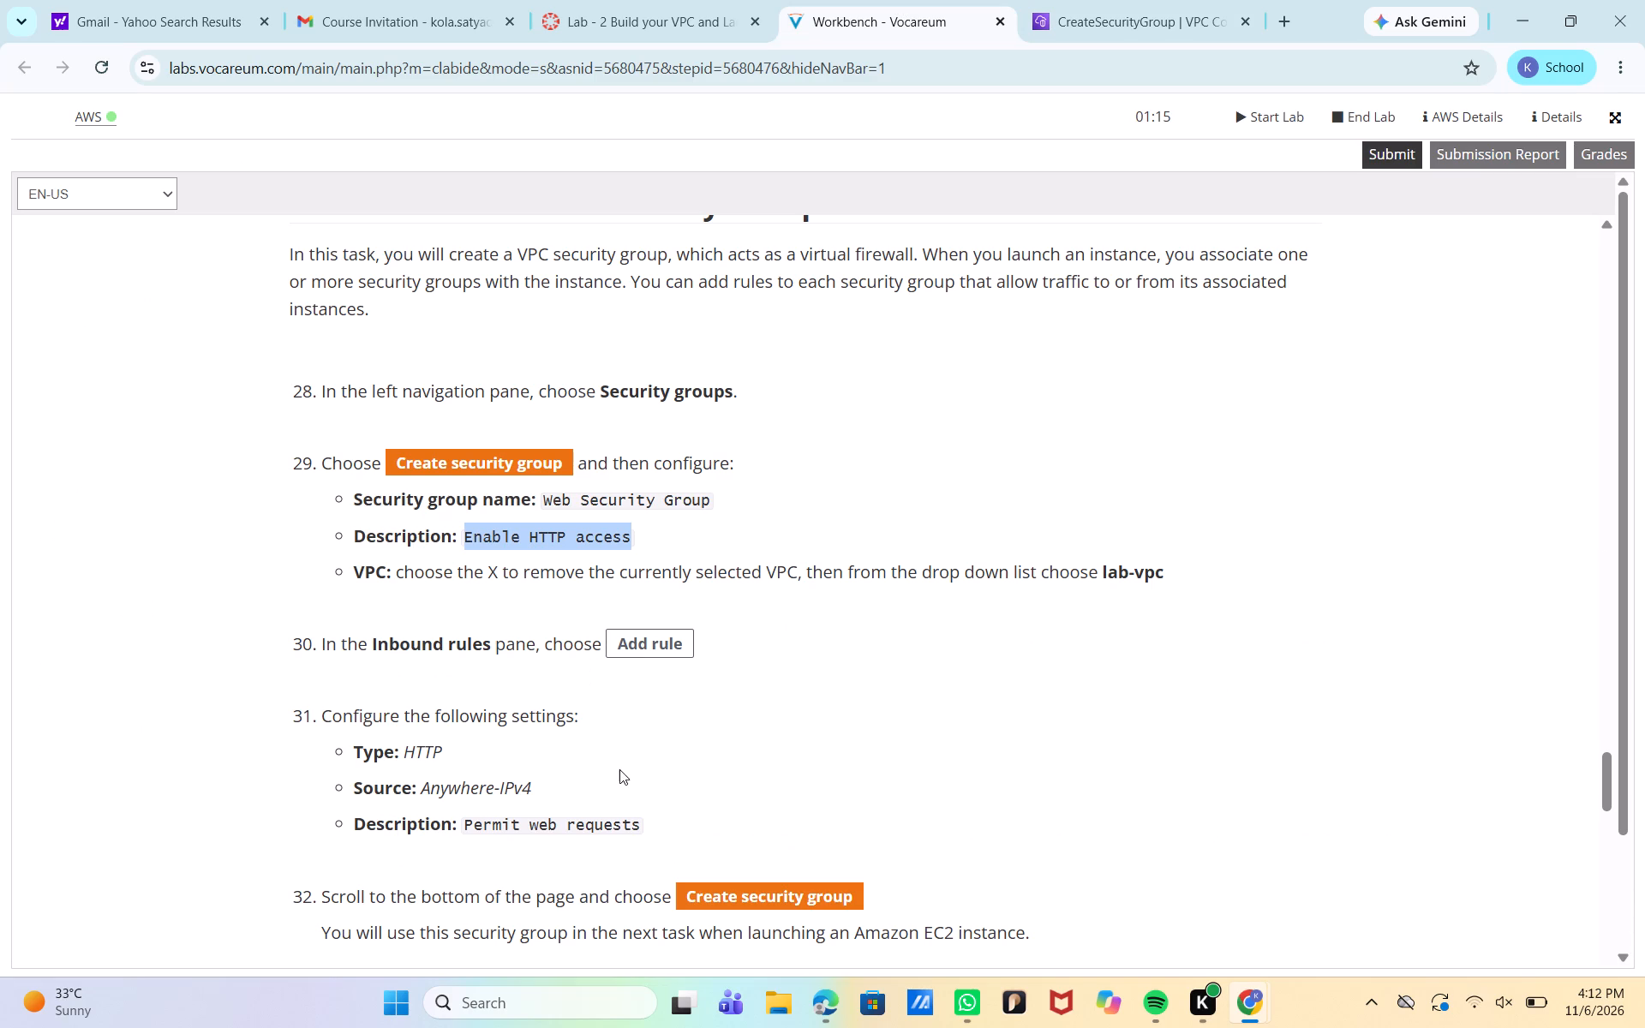
pyautogui.moveTo(404, 750); pyautogui.dragTo(456, 755)
pyautogui.hotkey('ctrl', 'c')
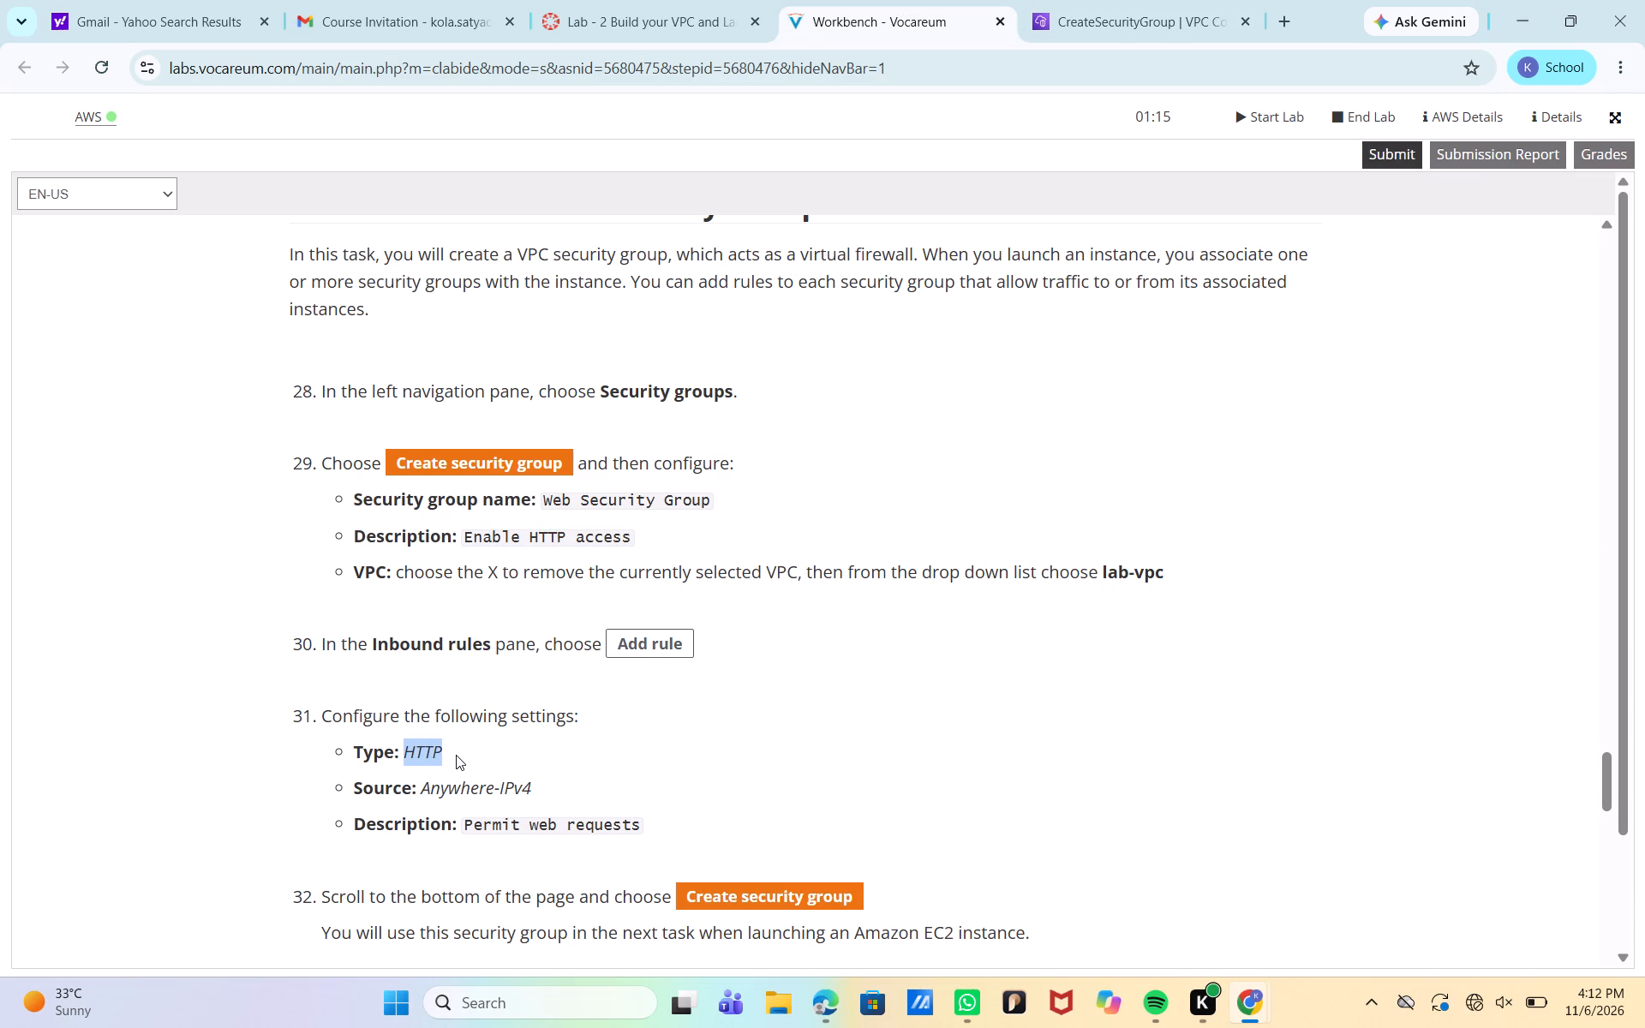
pyautogui.click(1104, 16)
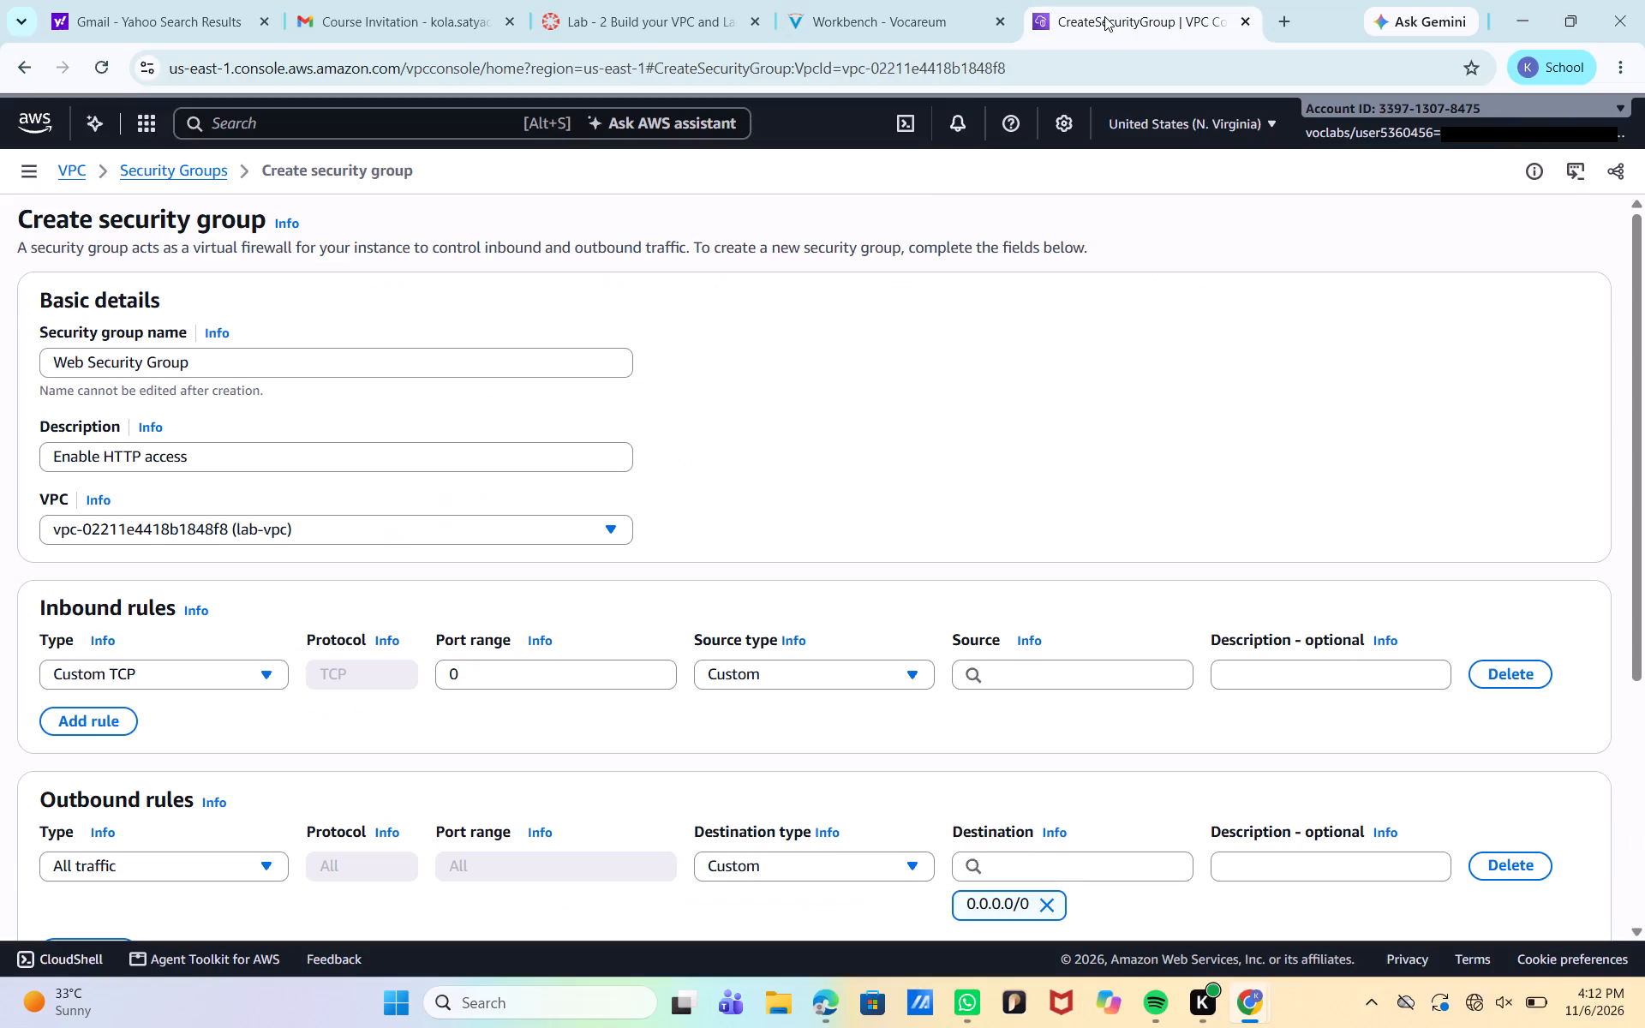
pyautogui.click(232, 666)
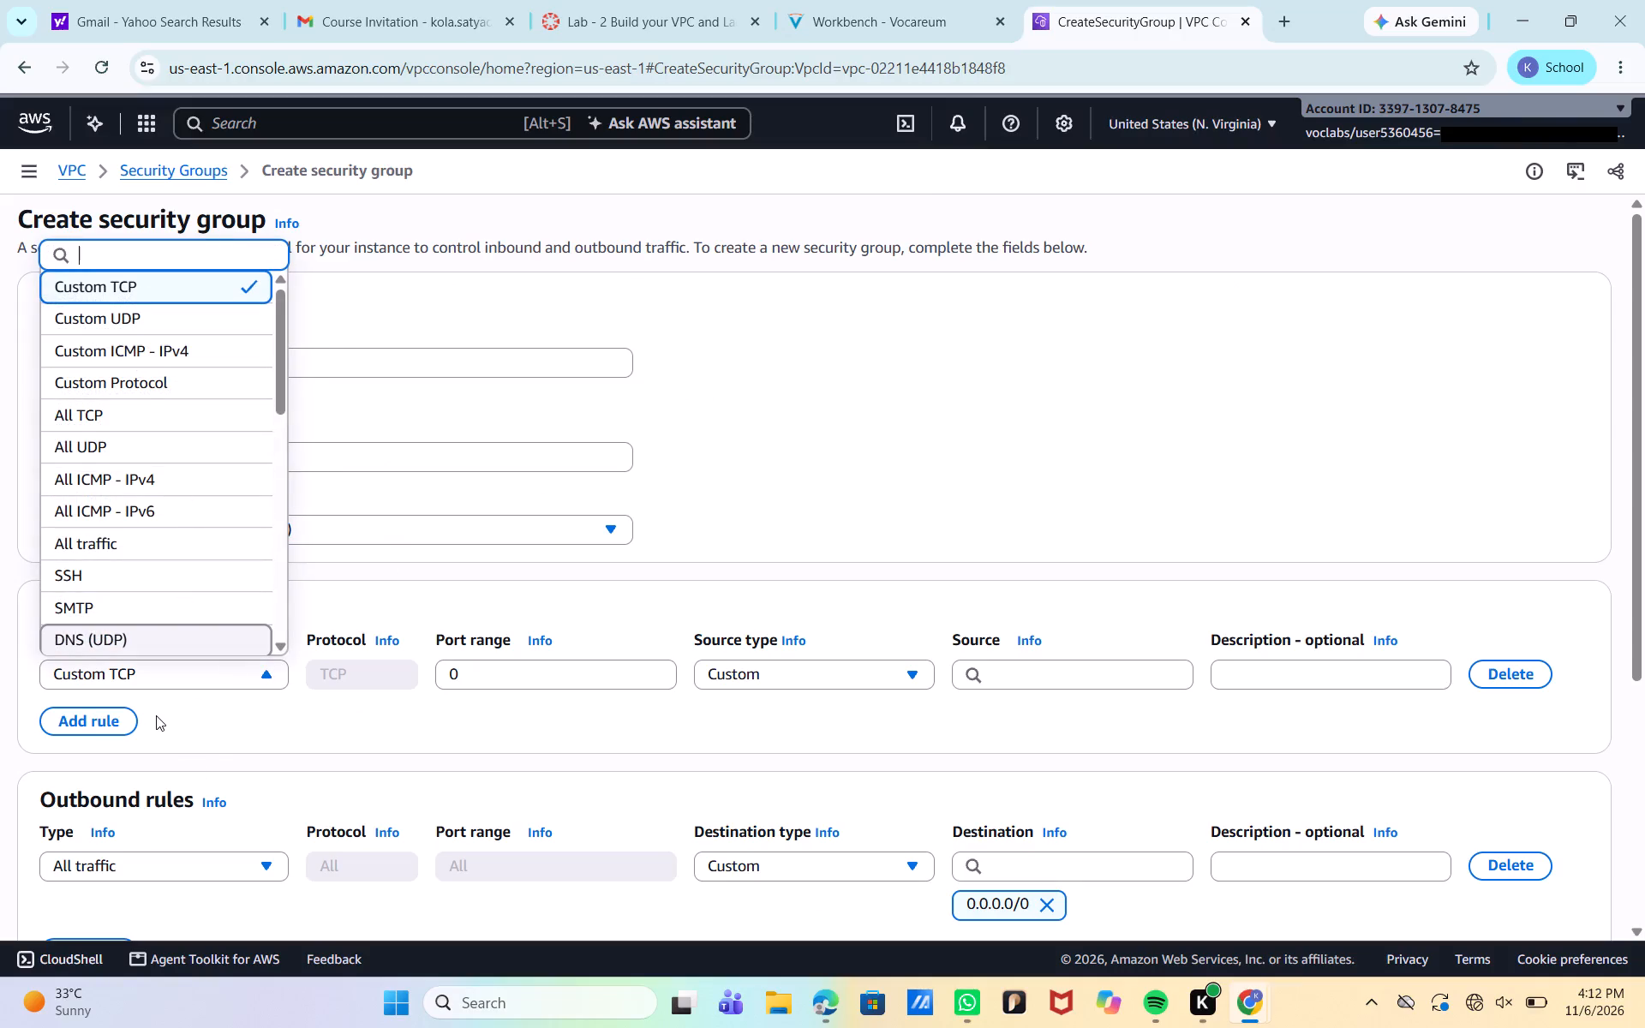
pyautogui.hotkey('ctrl', 'v')
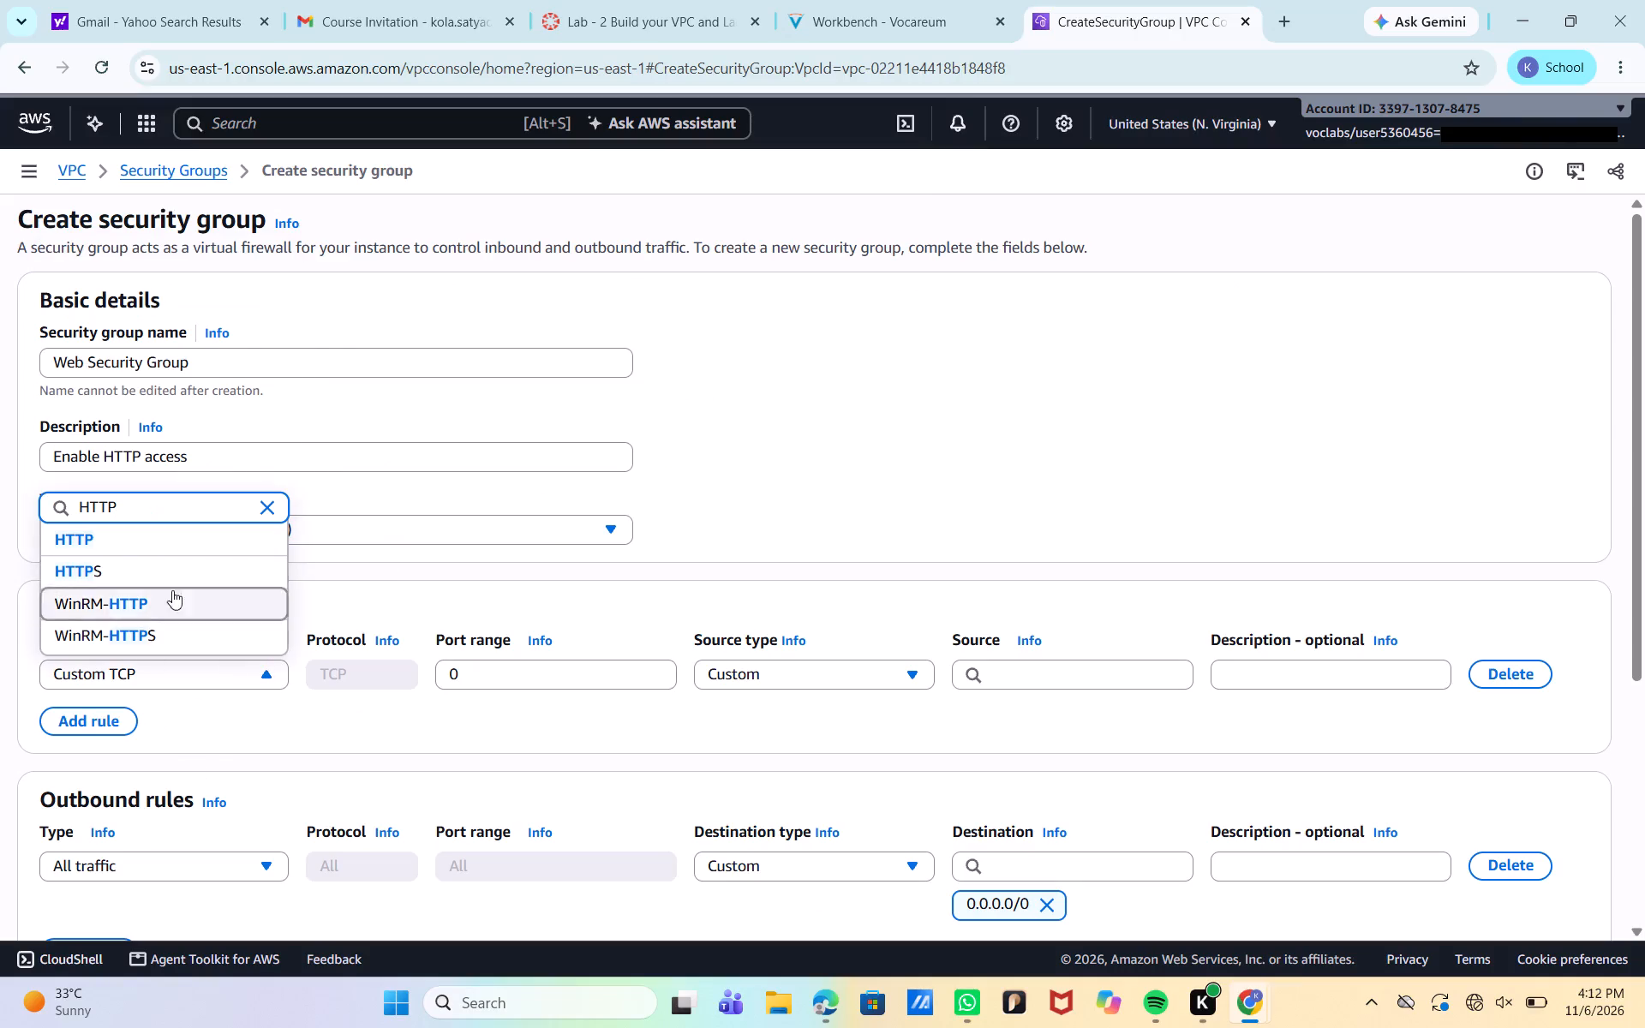
pyautogui.click(198, 535)
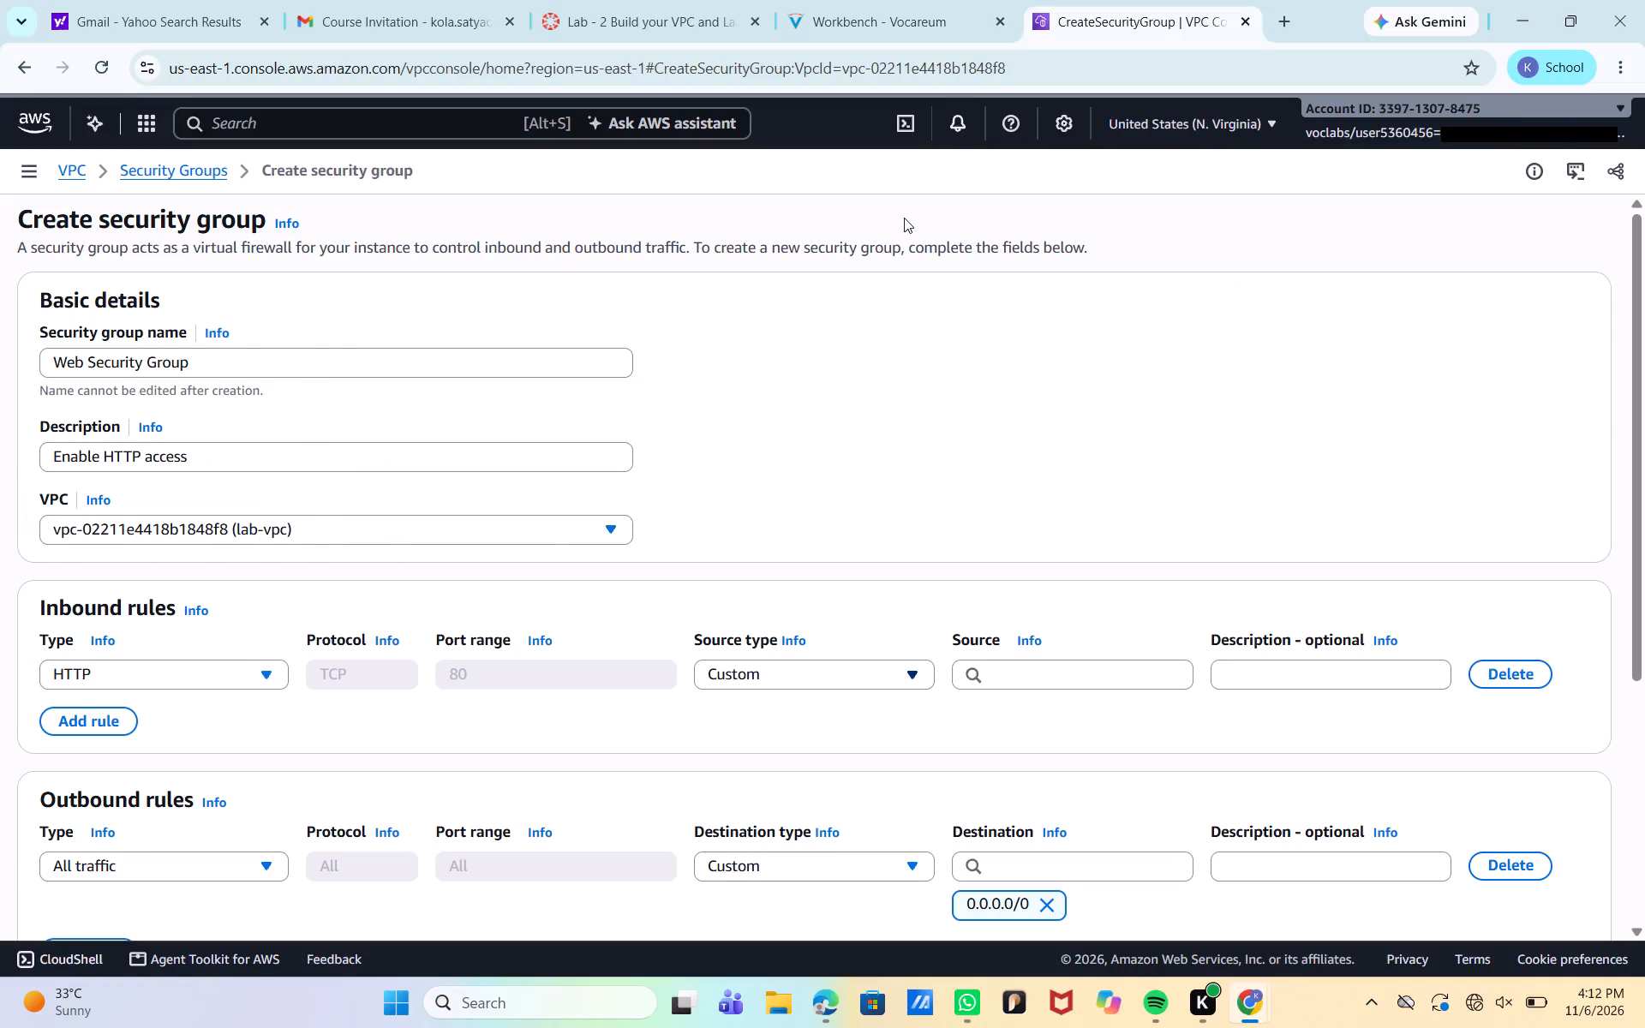
# Set the HTTP inbound rule's source type to Anywhere-IPv4 and its description to Permit web requests, copied from the lab instructions.
pyautogui.click(945, 0)
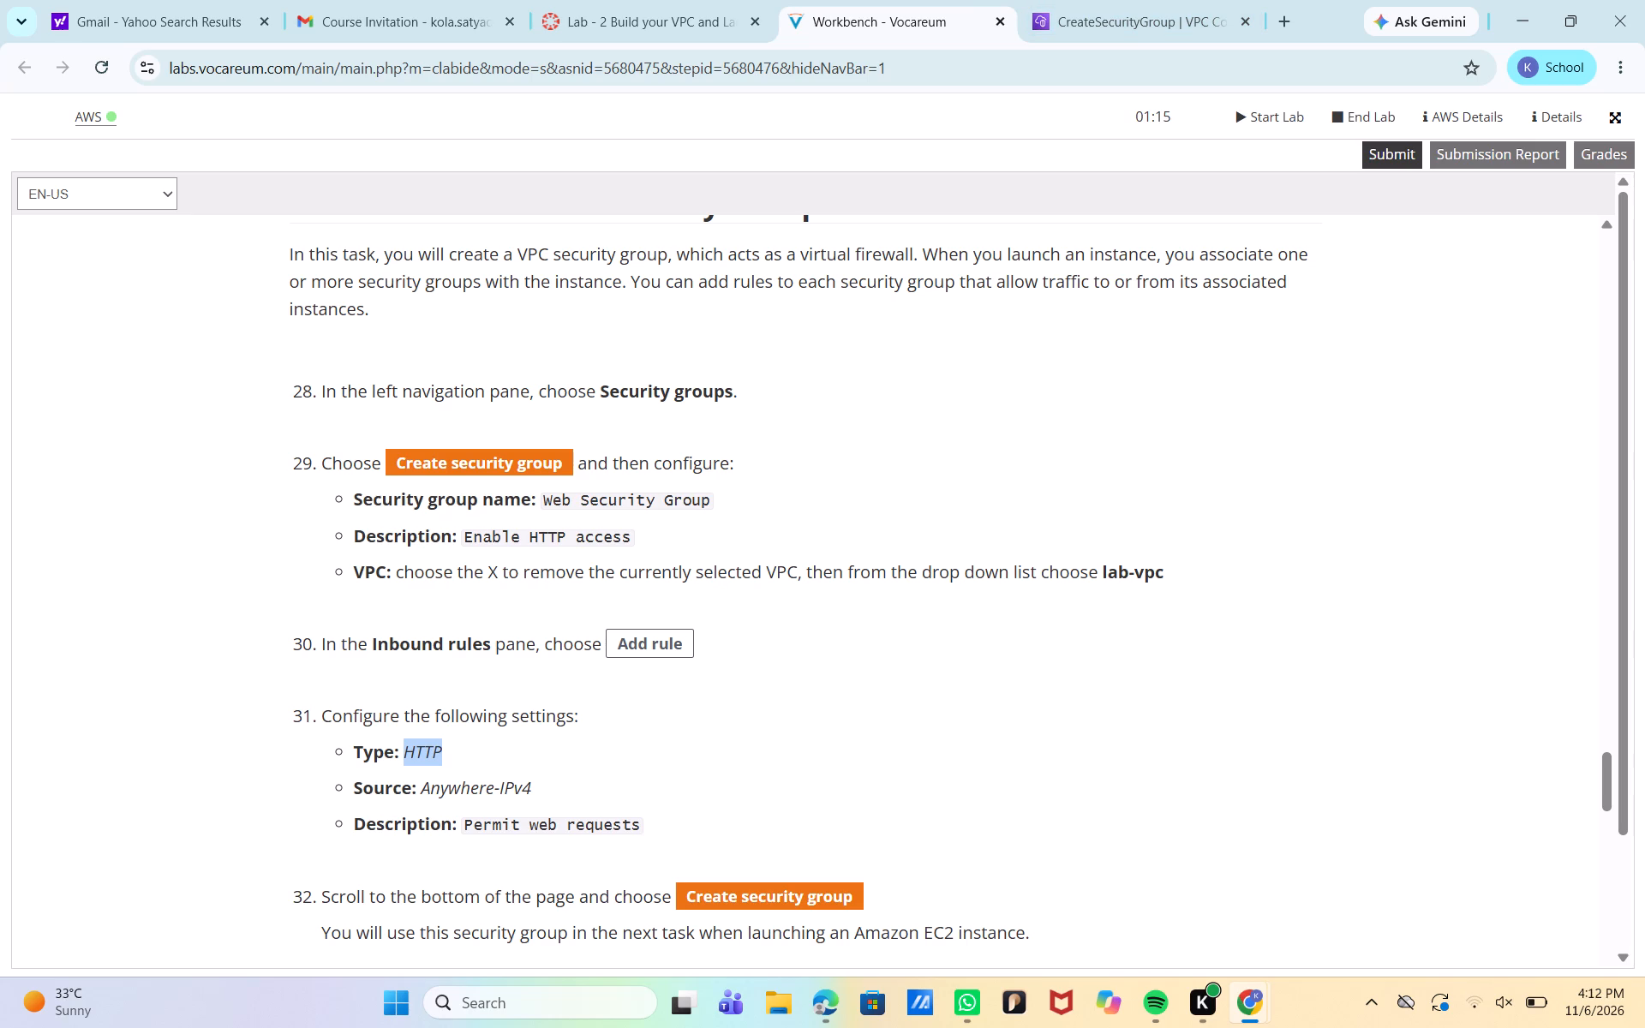
pyautogui.moveTo(464, 828); pyautogui.dragTo(654, 832)
pyautogui.hotkey('ctrl', 'c')
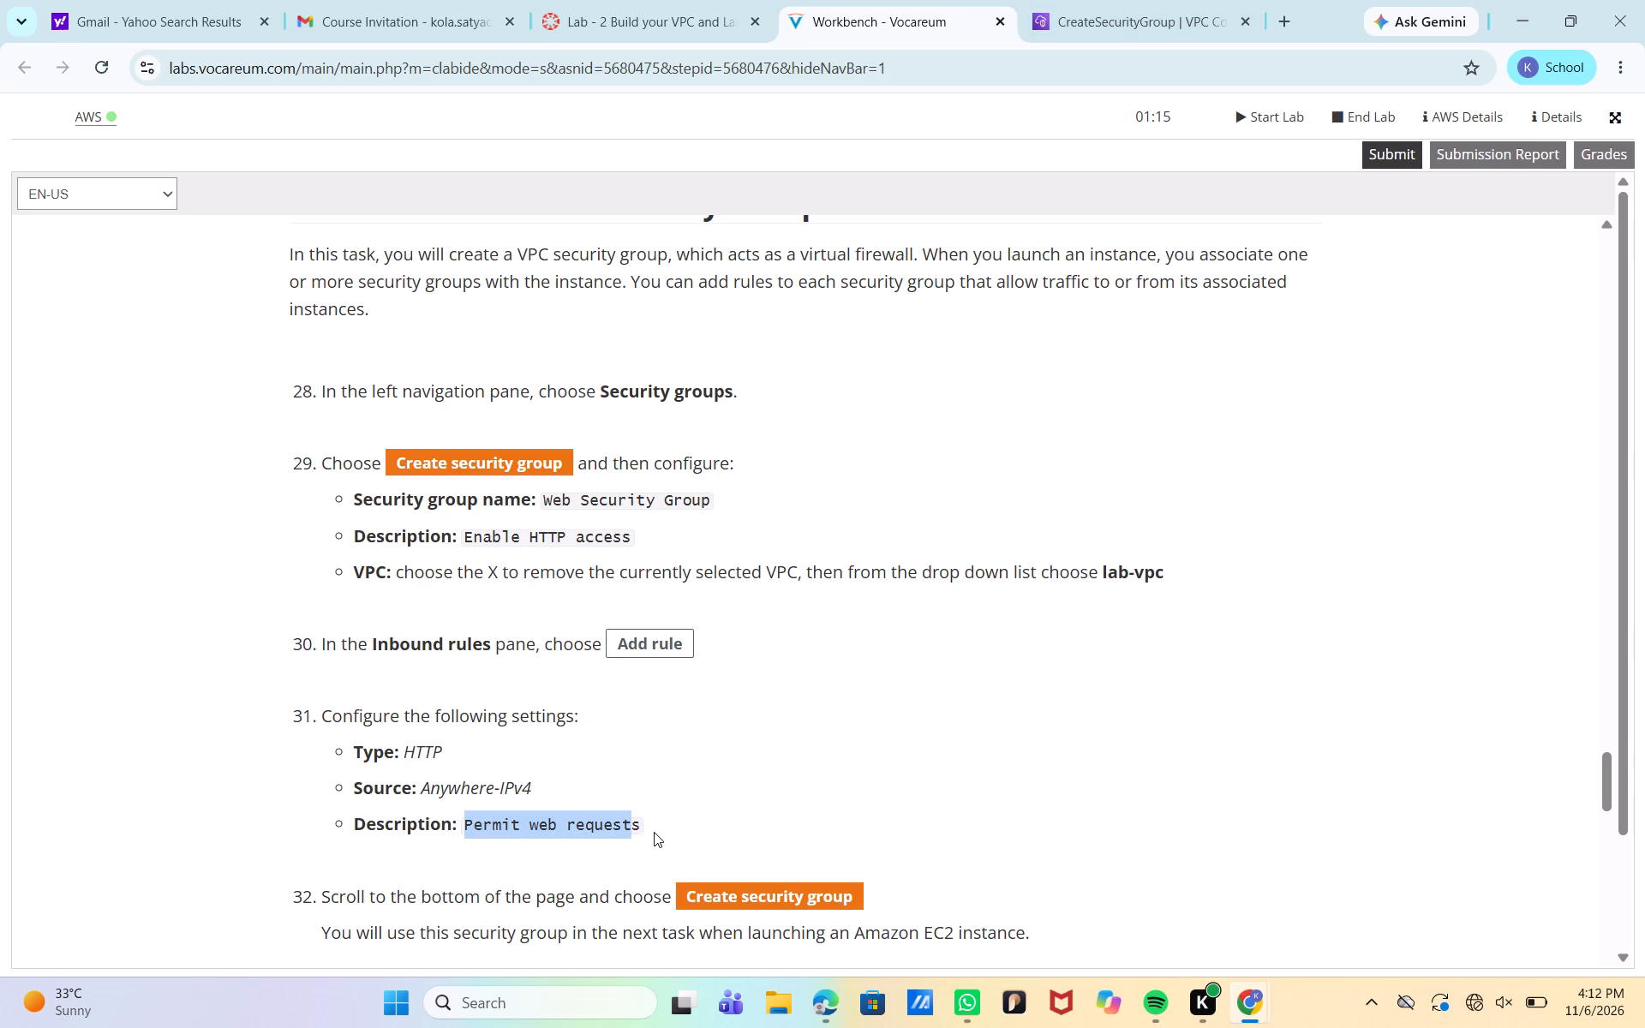
pyautogui.click(1144, 24)
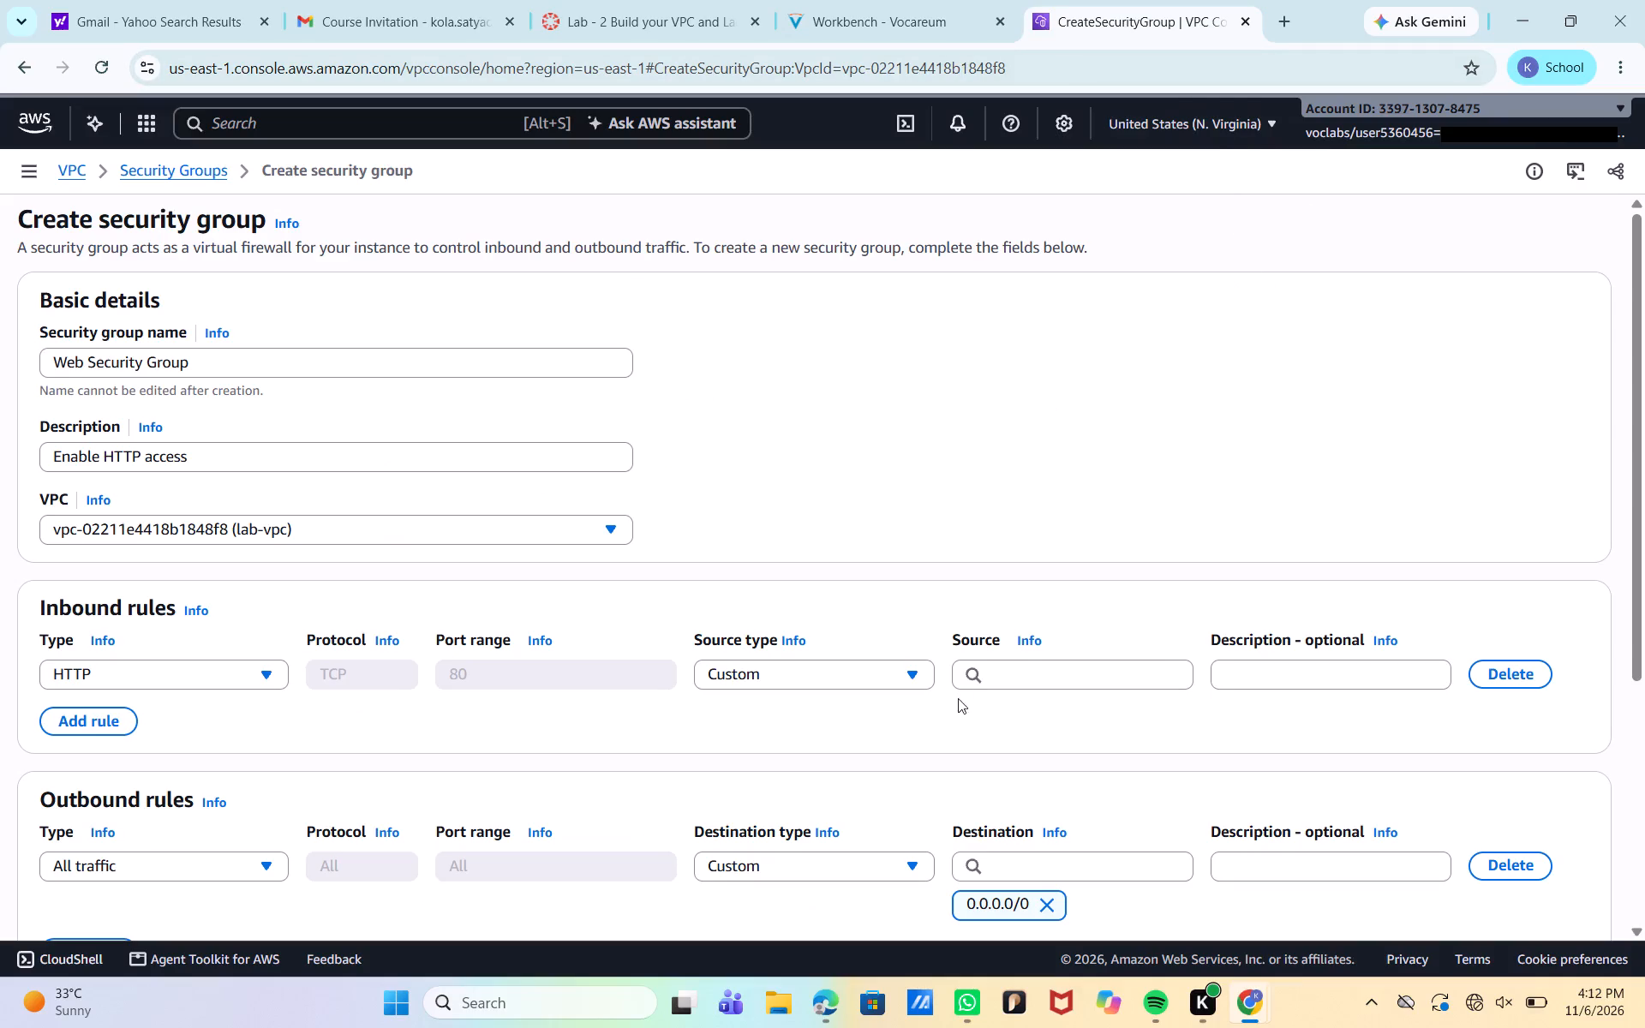
pyautogui.click(916, 679)
pyautogui.click(891, 750)
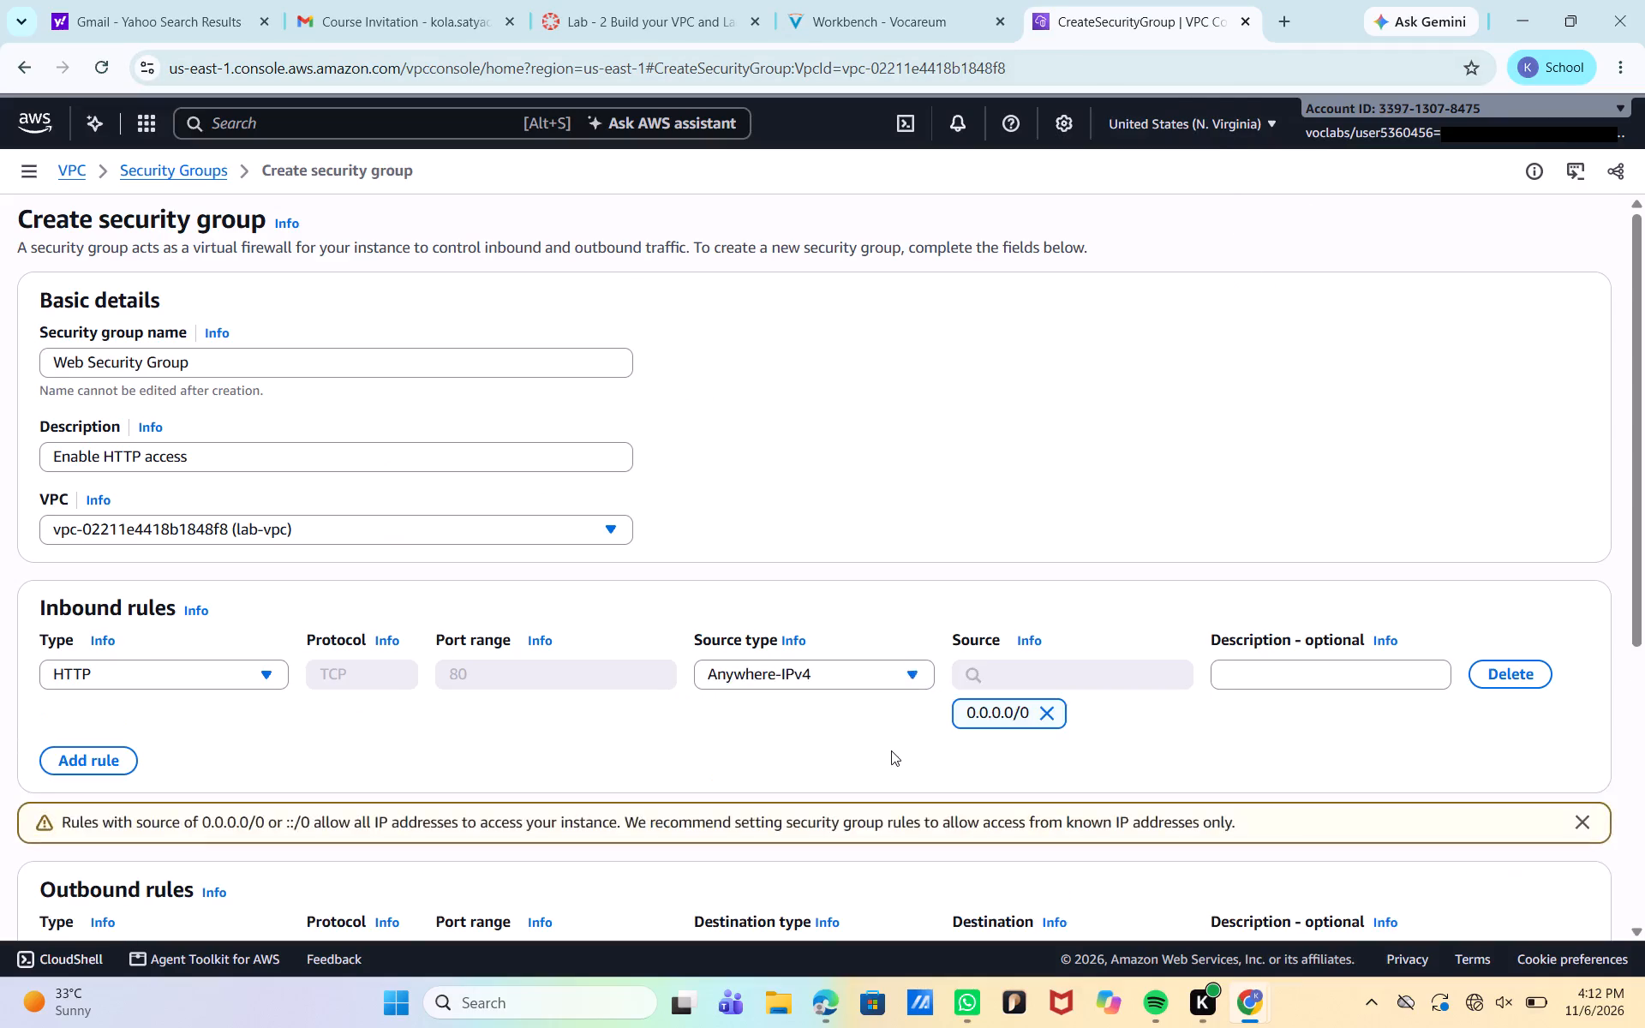
pyautogui.click(1337, 685)
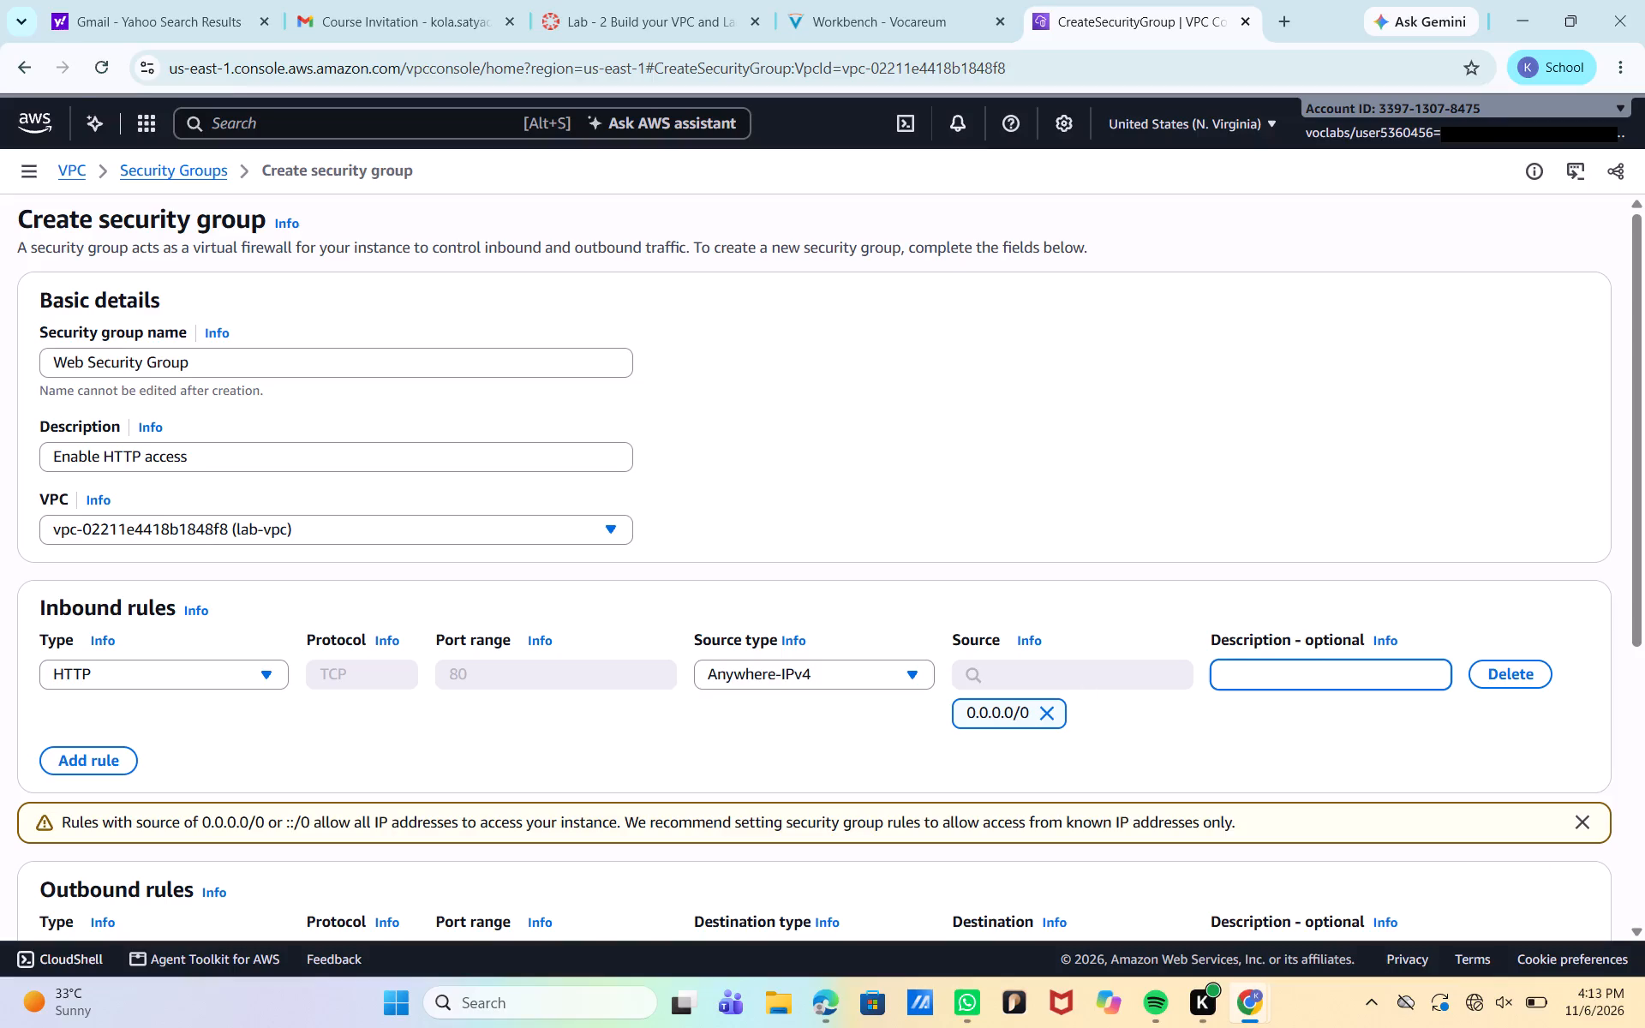
pyautogui.hotkey('ctrl', 'v')
# Submit the completed form to create the Web Security Group, leaving the outbound rules and tags at their defaults.
pyautogui.scroll(-5, 1318, 852)
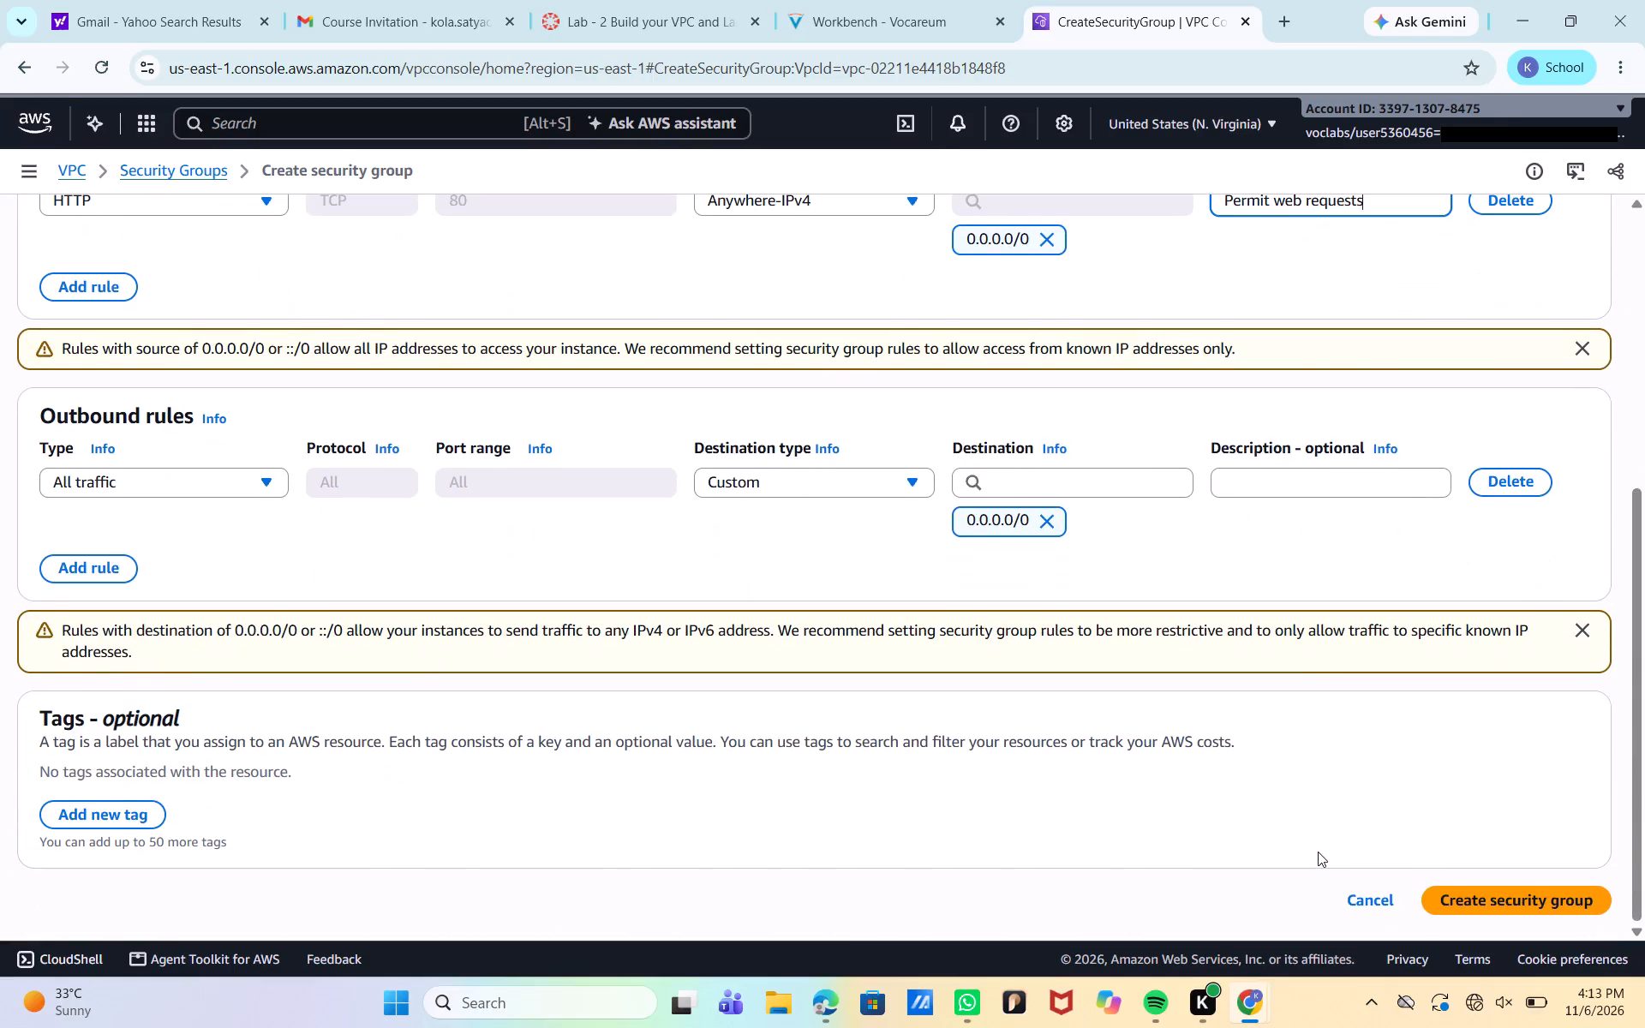
pyautogui.scroll(-1, 1318, 852)
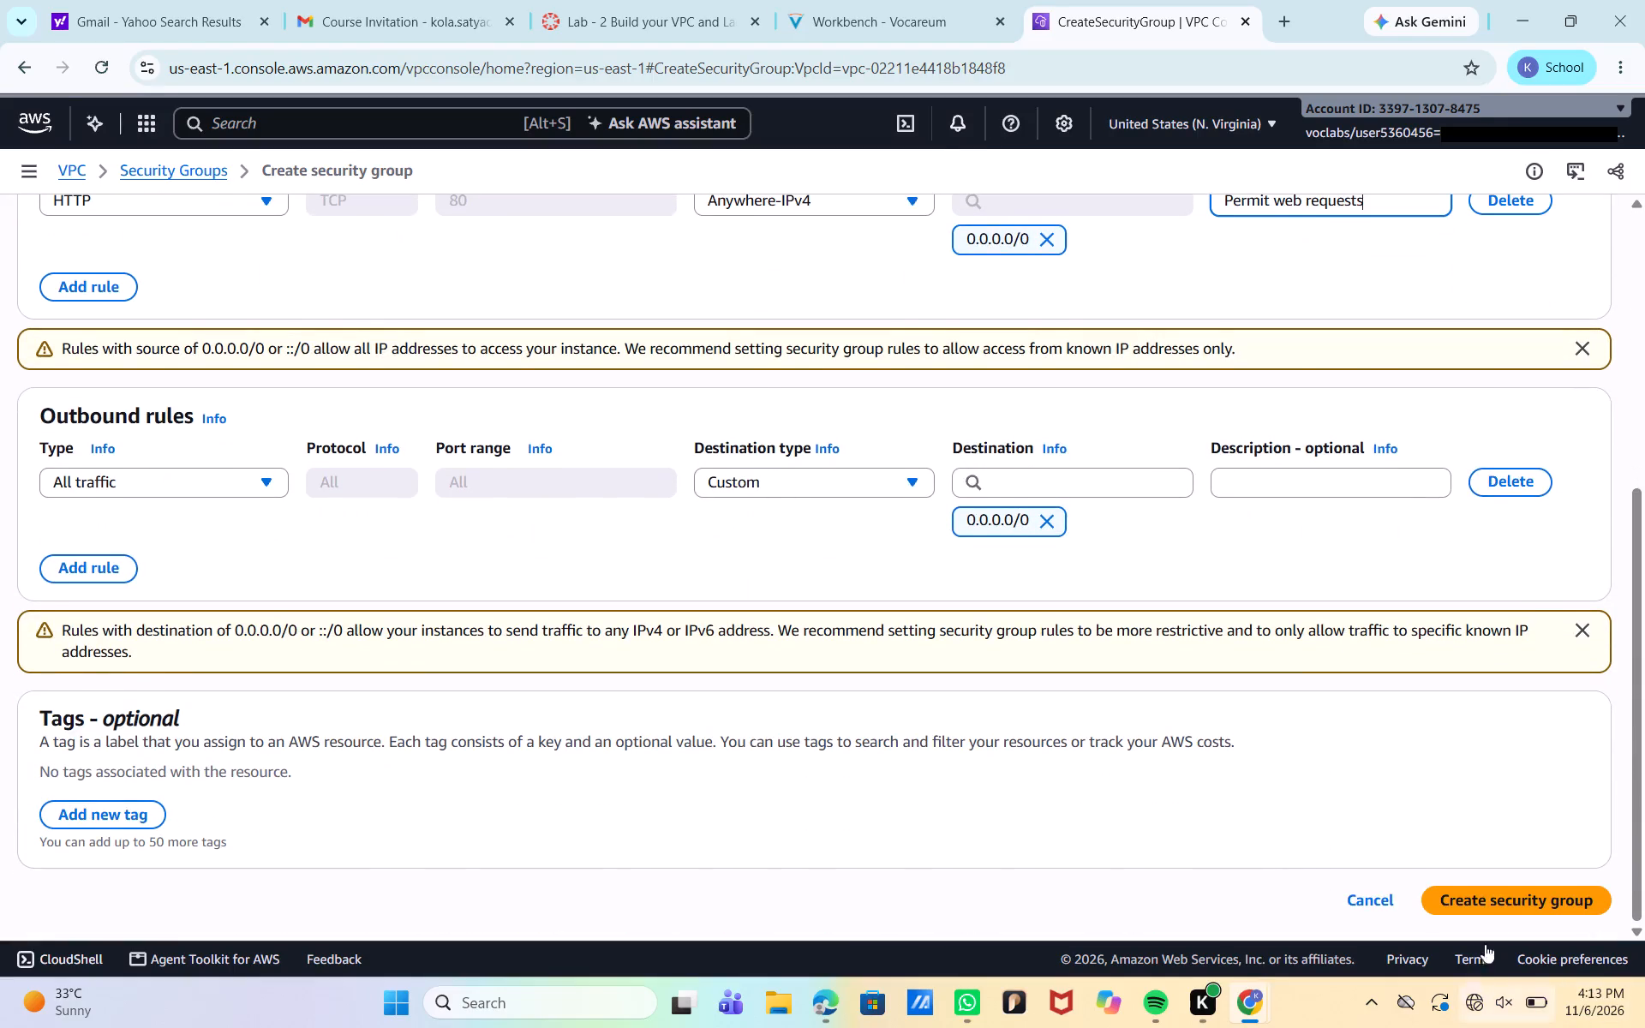
pyautogui.click(1512, 899)
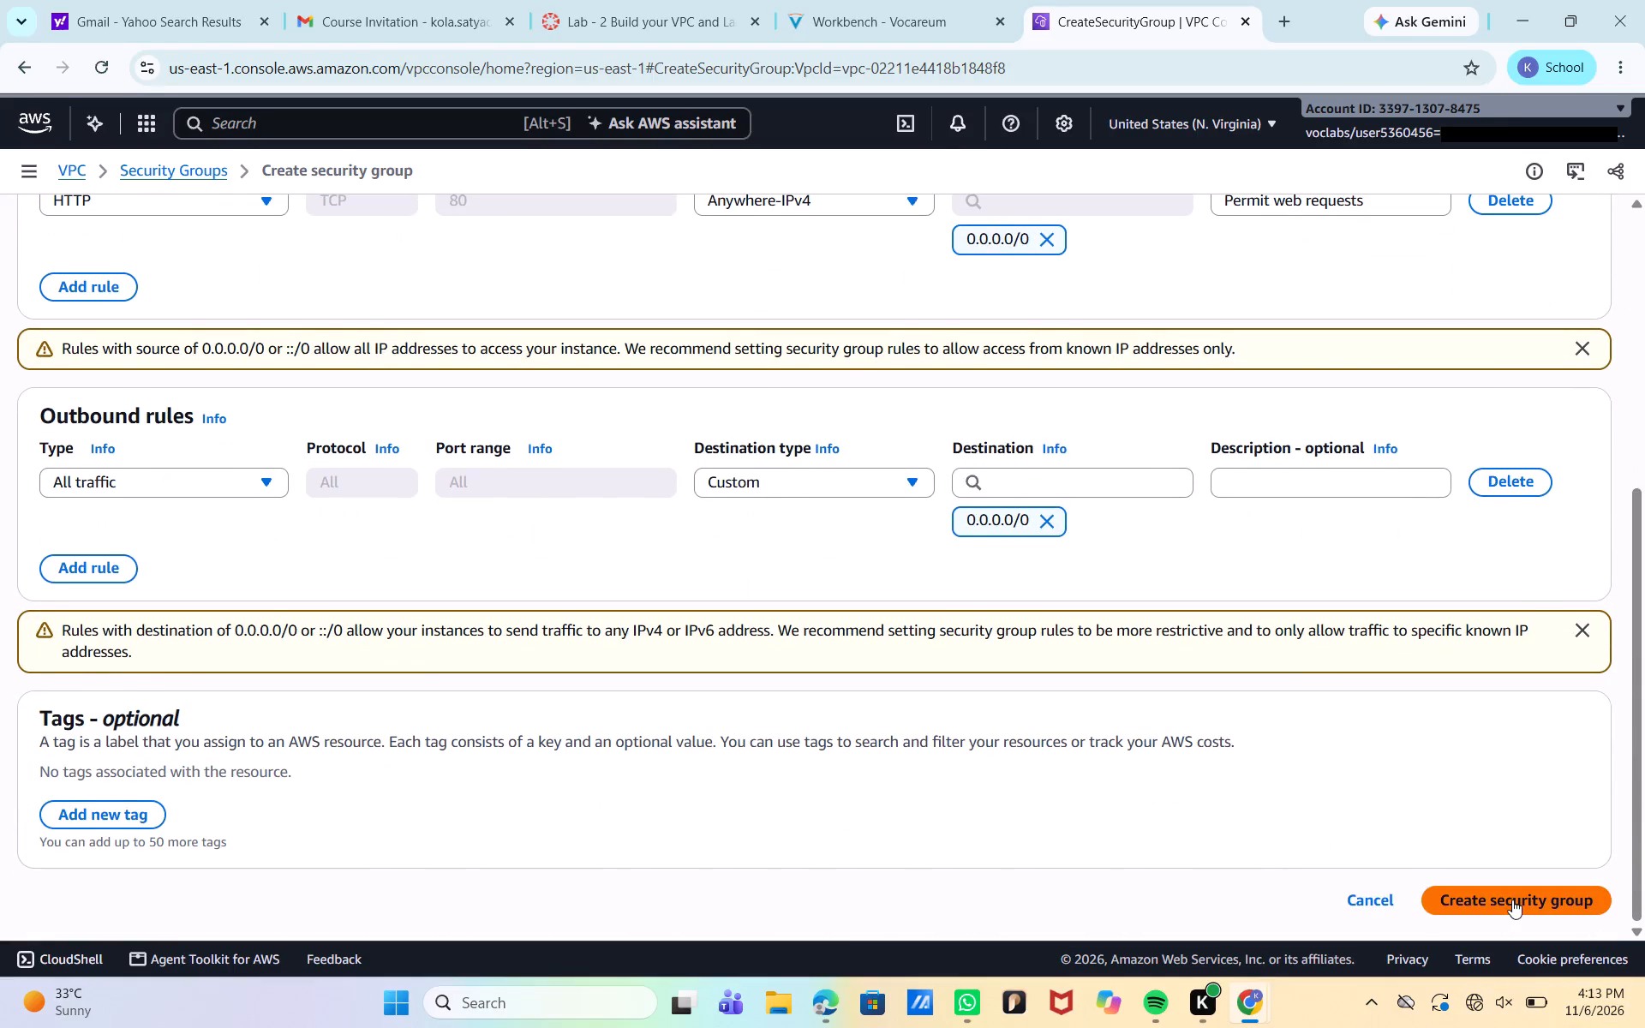
pyautogui.click(1512, 899)
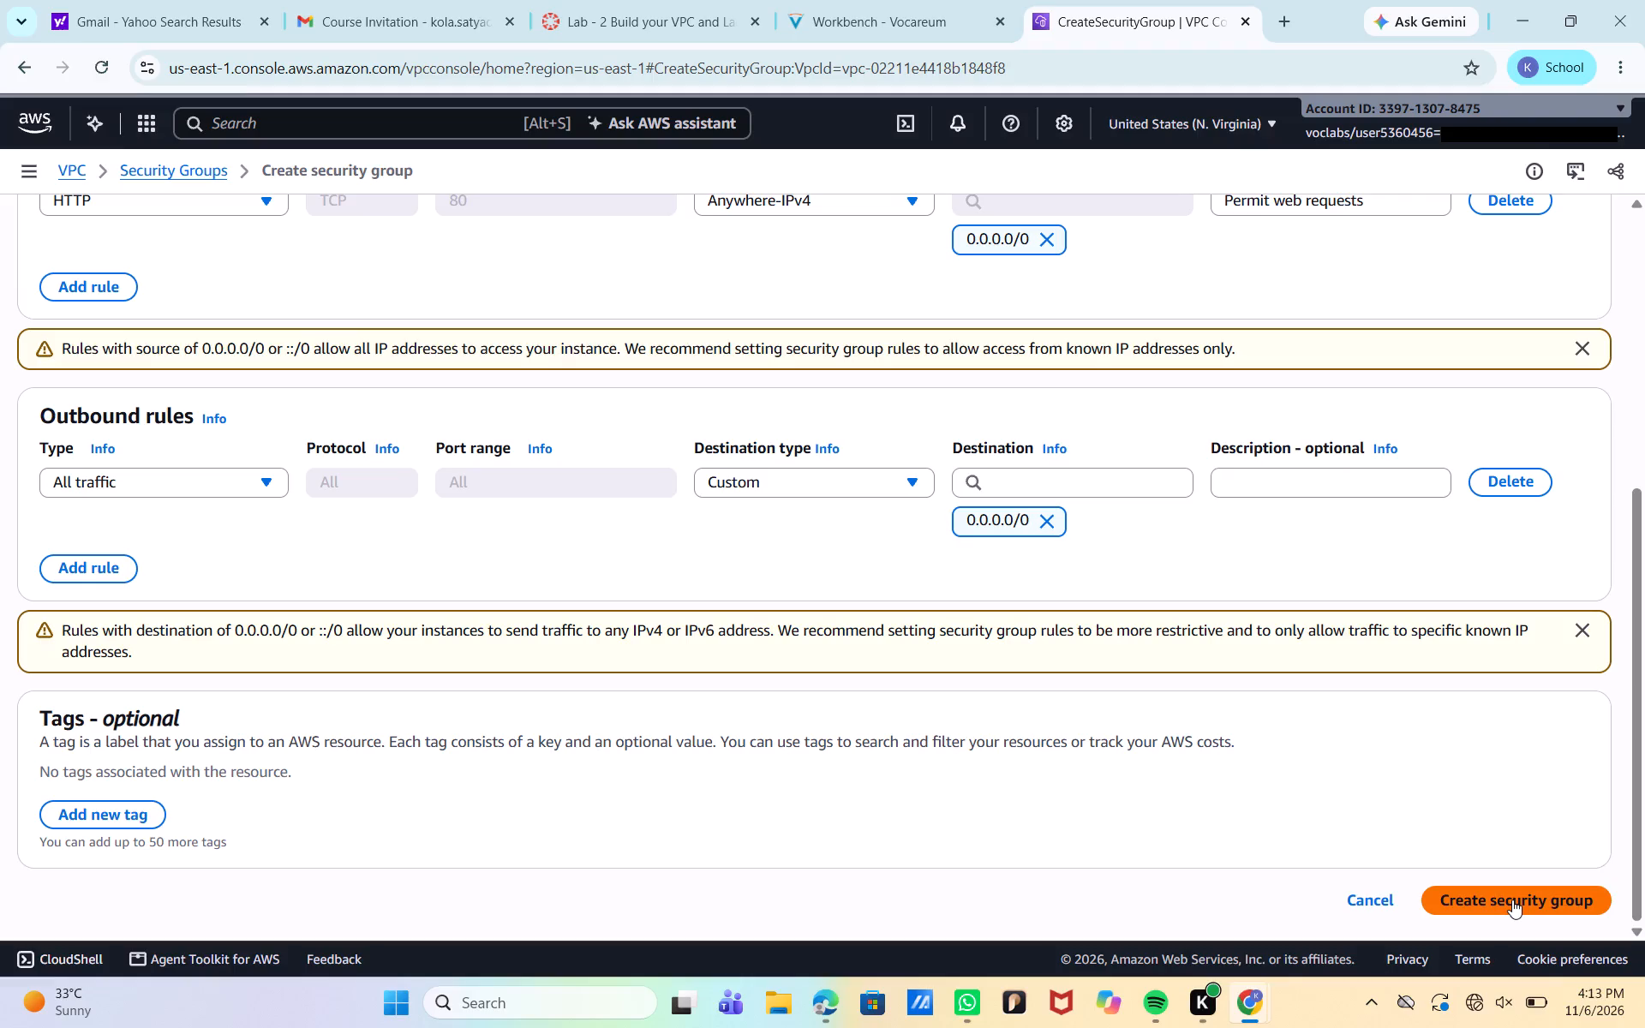
# Resubmit the form to create the Web Security Group, dismissing the inbound and outbound open-access rule warnings.
pyautogui.click(1492, 898)
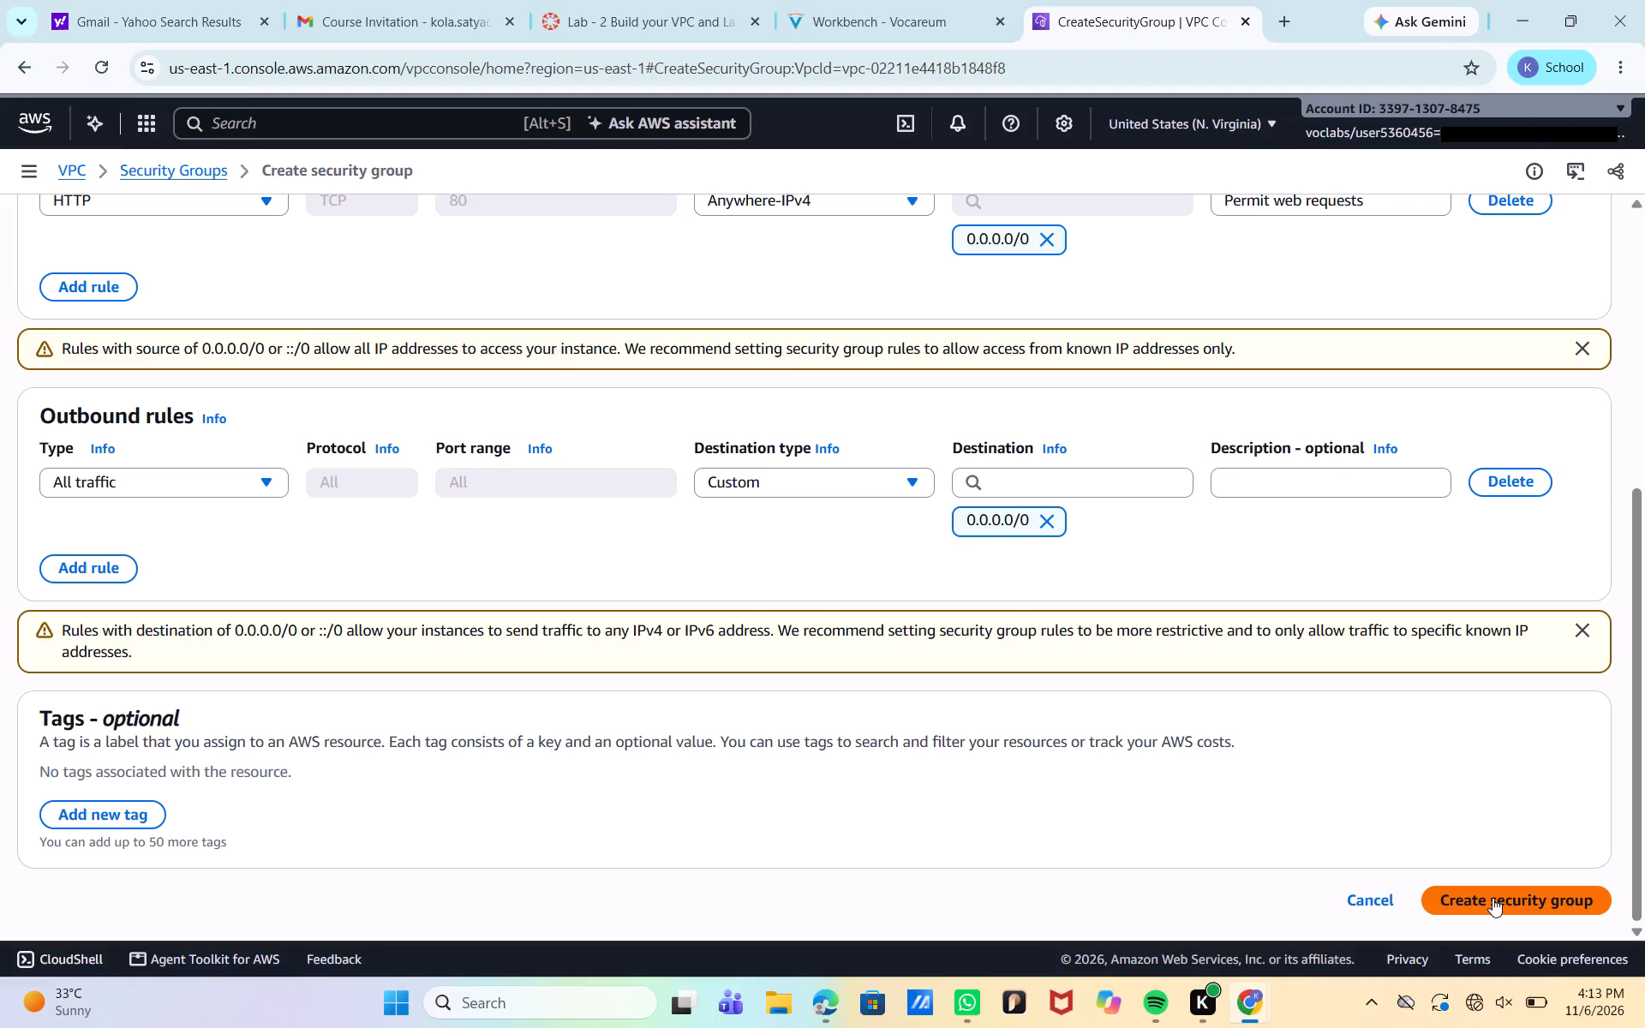
pyautogui.click(1492, 898)
pyautogui.scroll(2, 1473, 524)
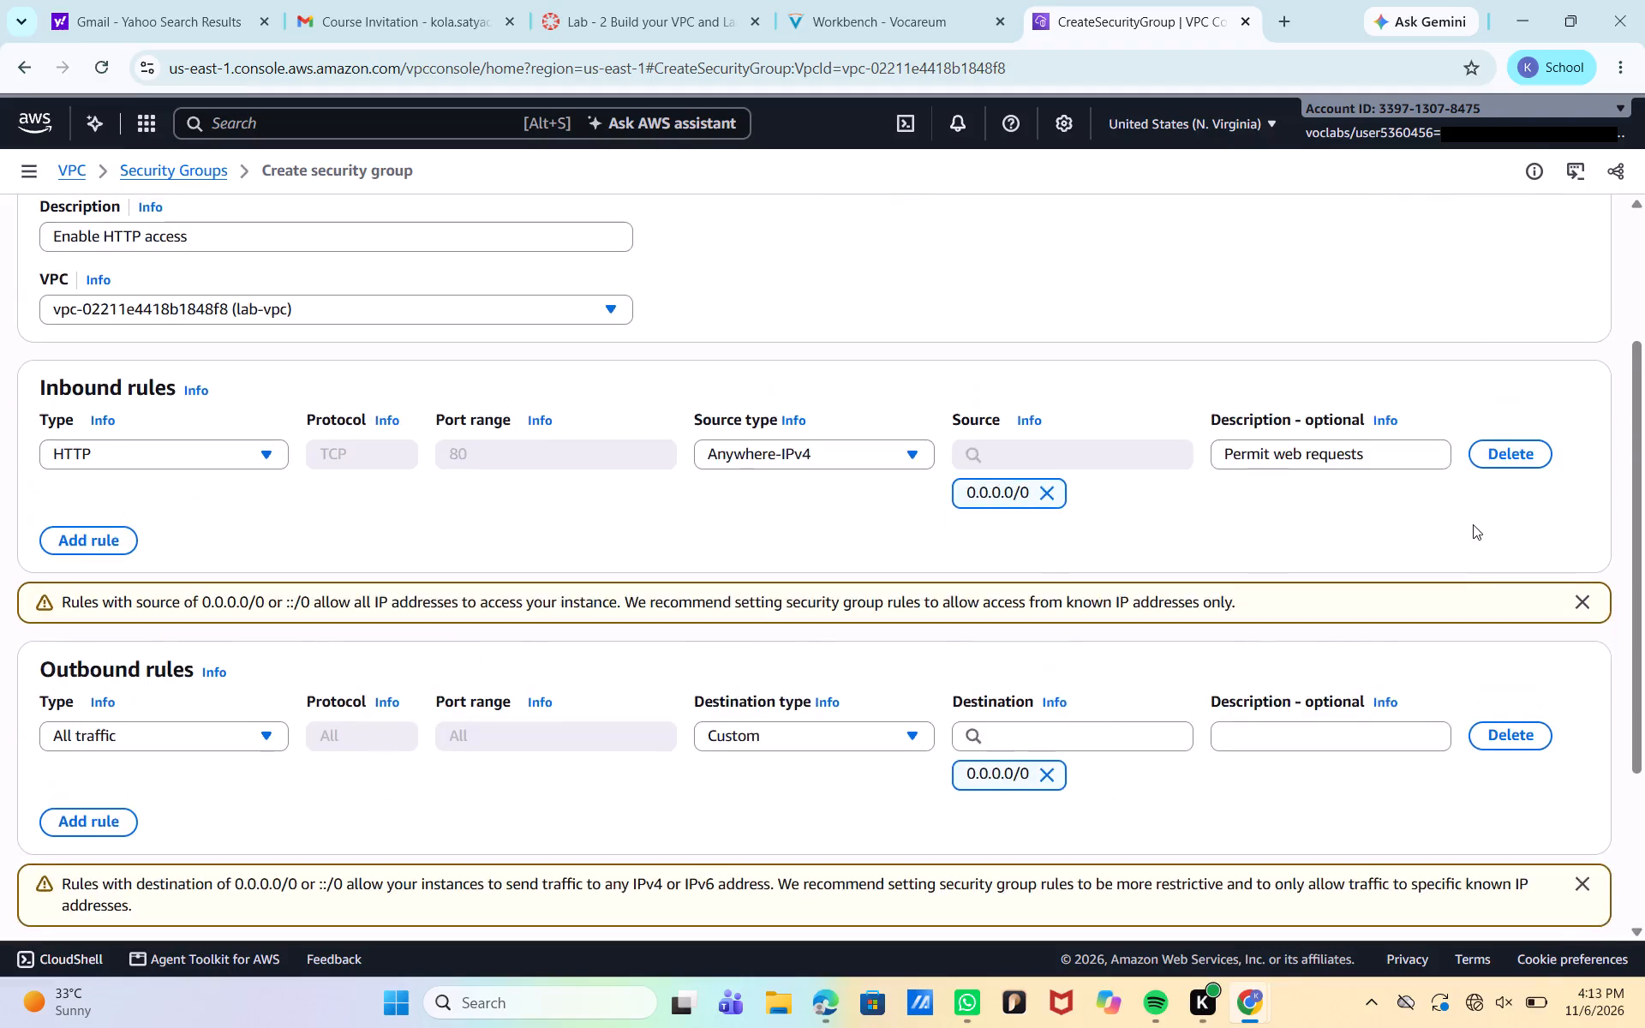
pyautogui.scroll(-3, 1473, 524)
pyautogui.scroll(2, 1473, 524)
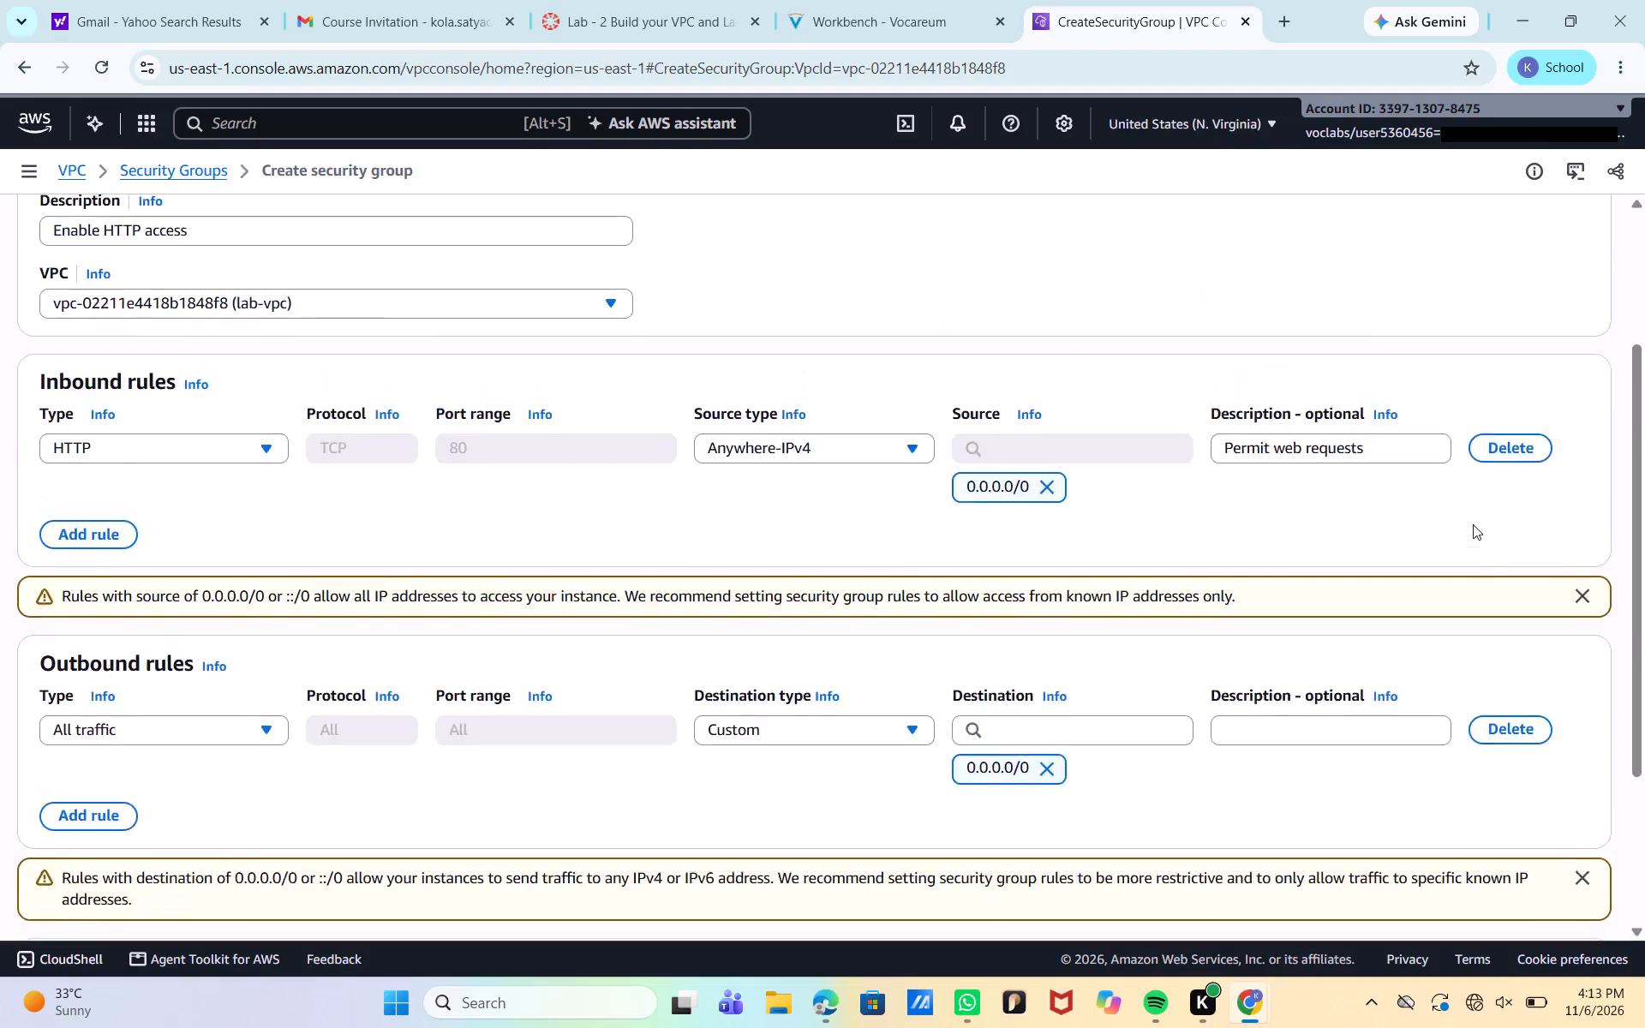
pyautogui.scroll(-5, 1473, 524)
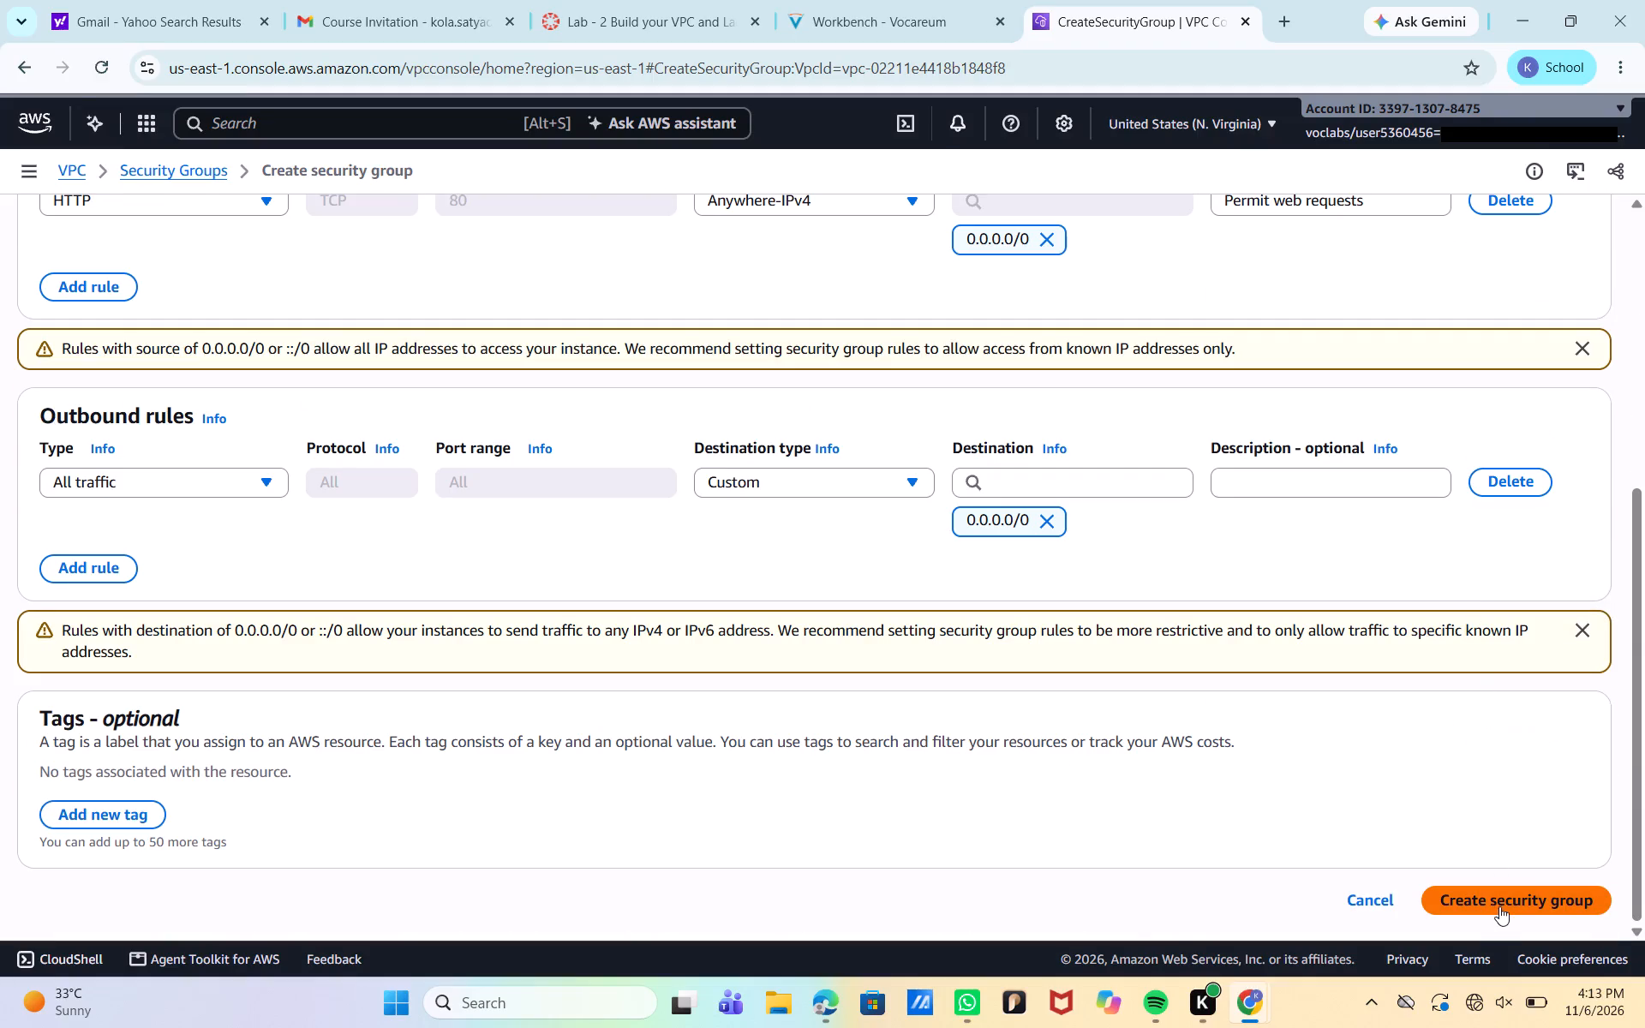
pyautogui.click(1506, 901)
pyautogui.doubleClick(1506, 901)
pyautogui.click(1506, 901)
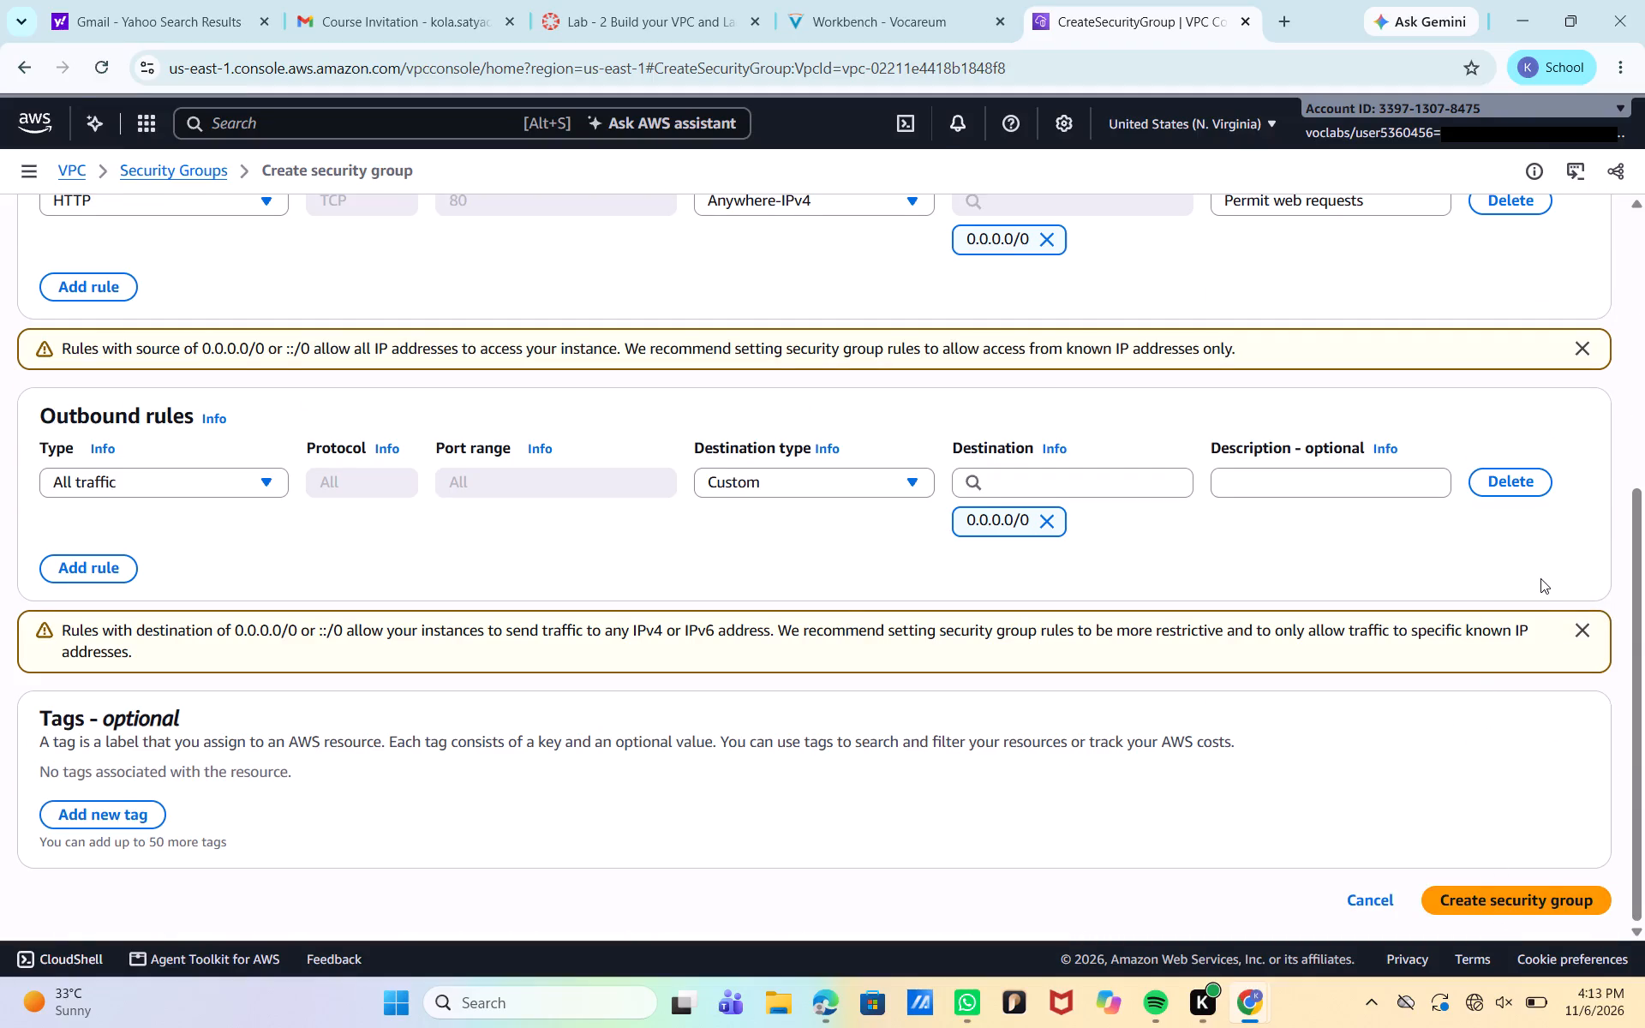
pyautogui.scroll(1, 1540, 578)
pyautogui.click(1582, 480)
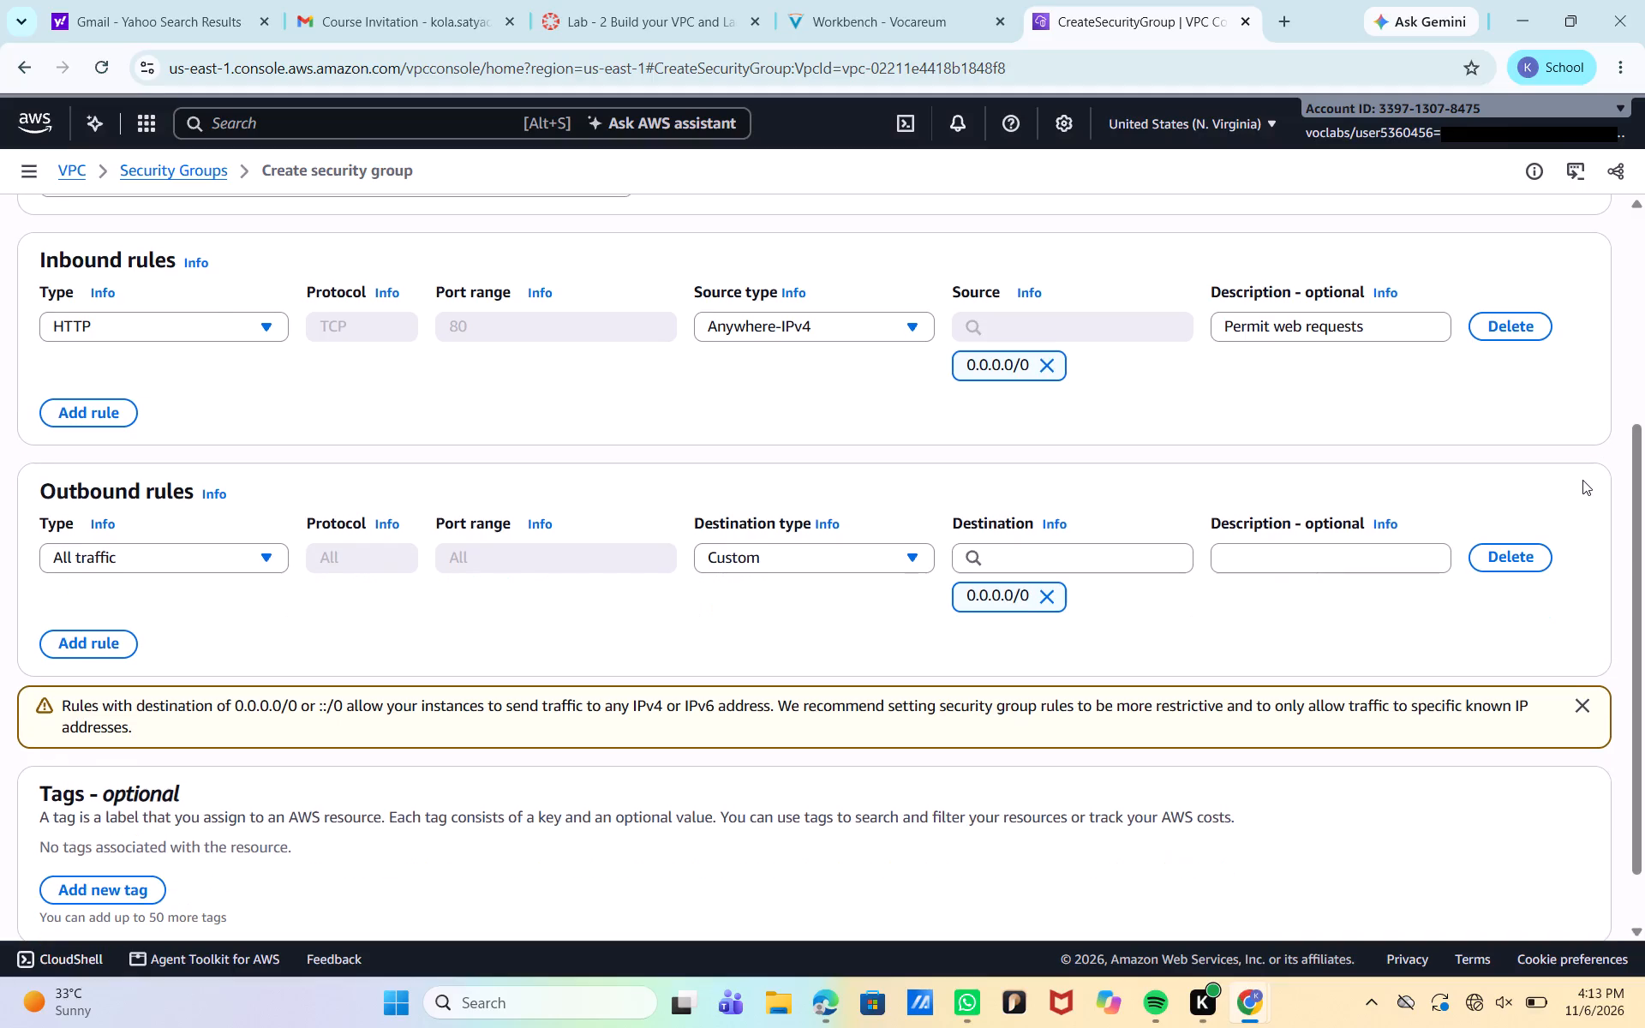
pyautogui.click(1585, 696)
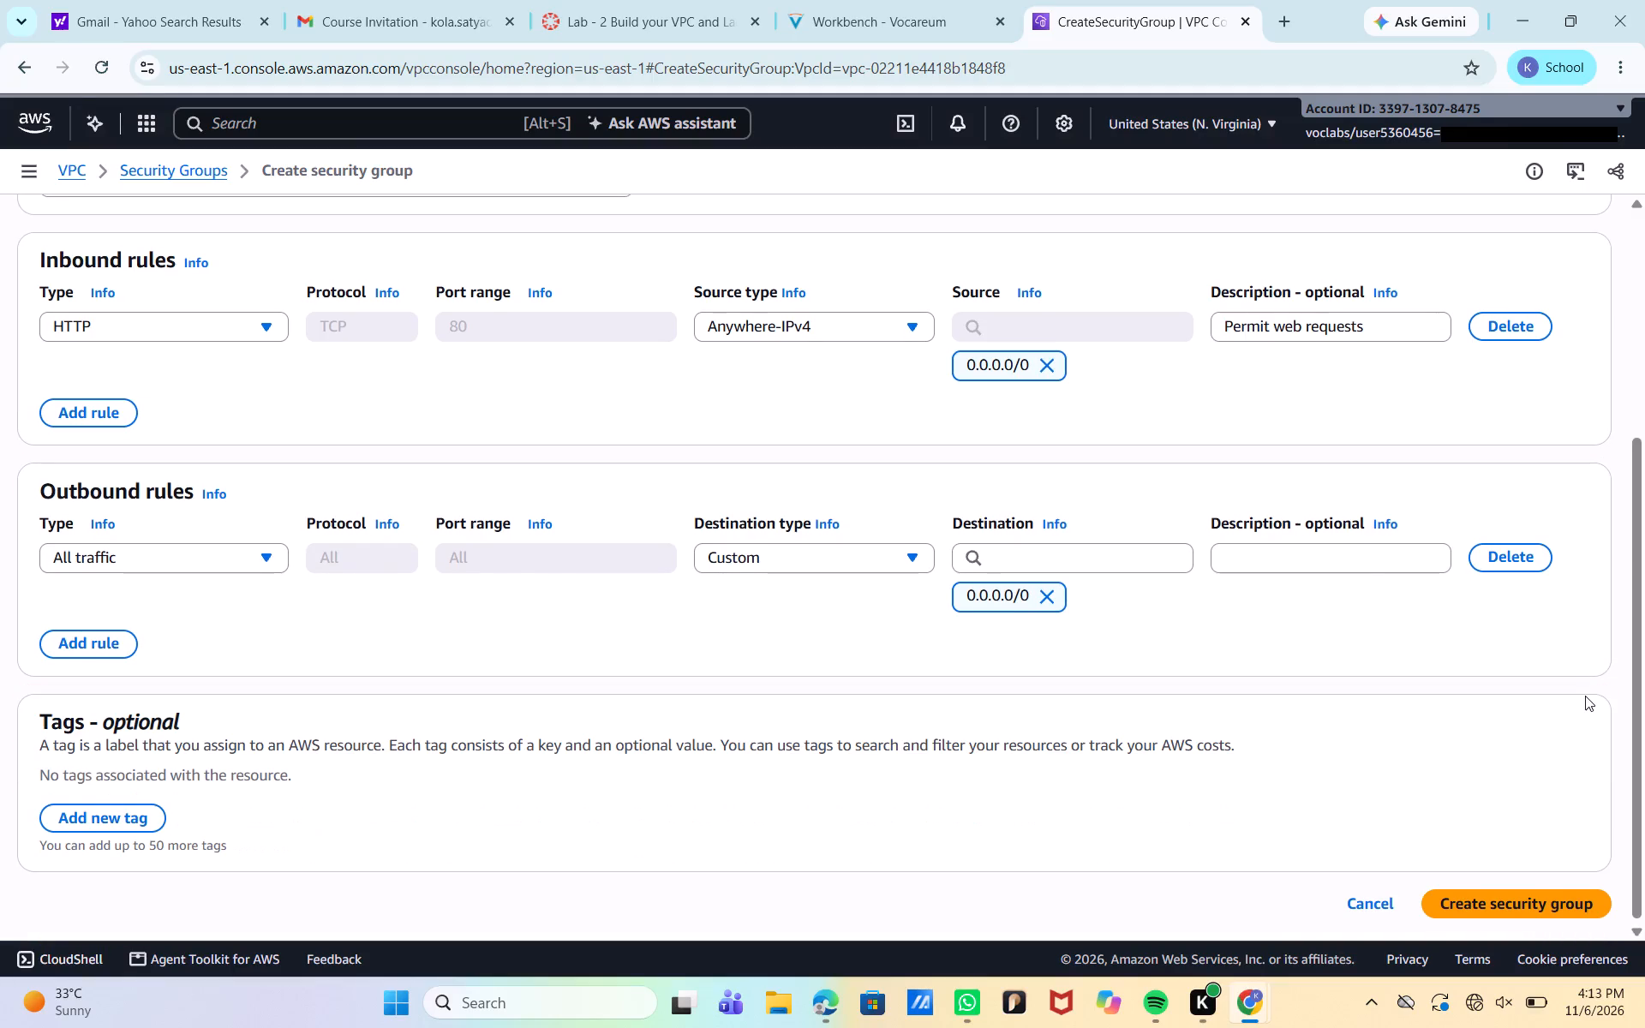
pyautogui.scroll(7, 1585, 696)
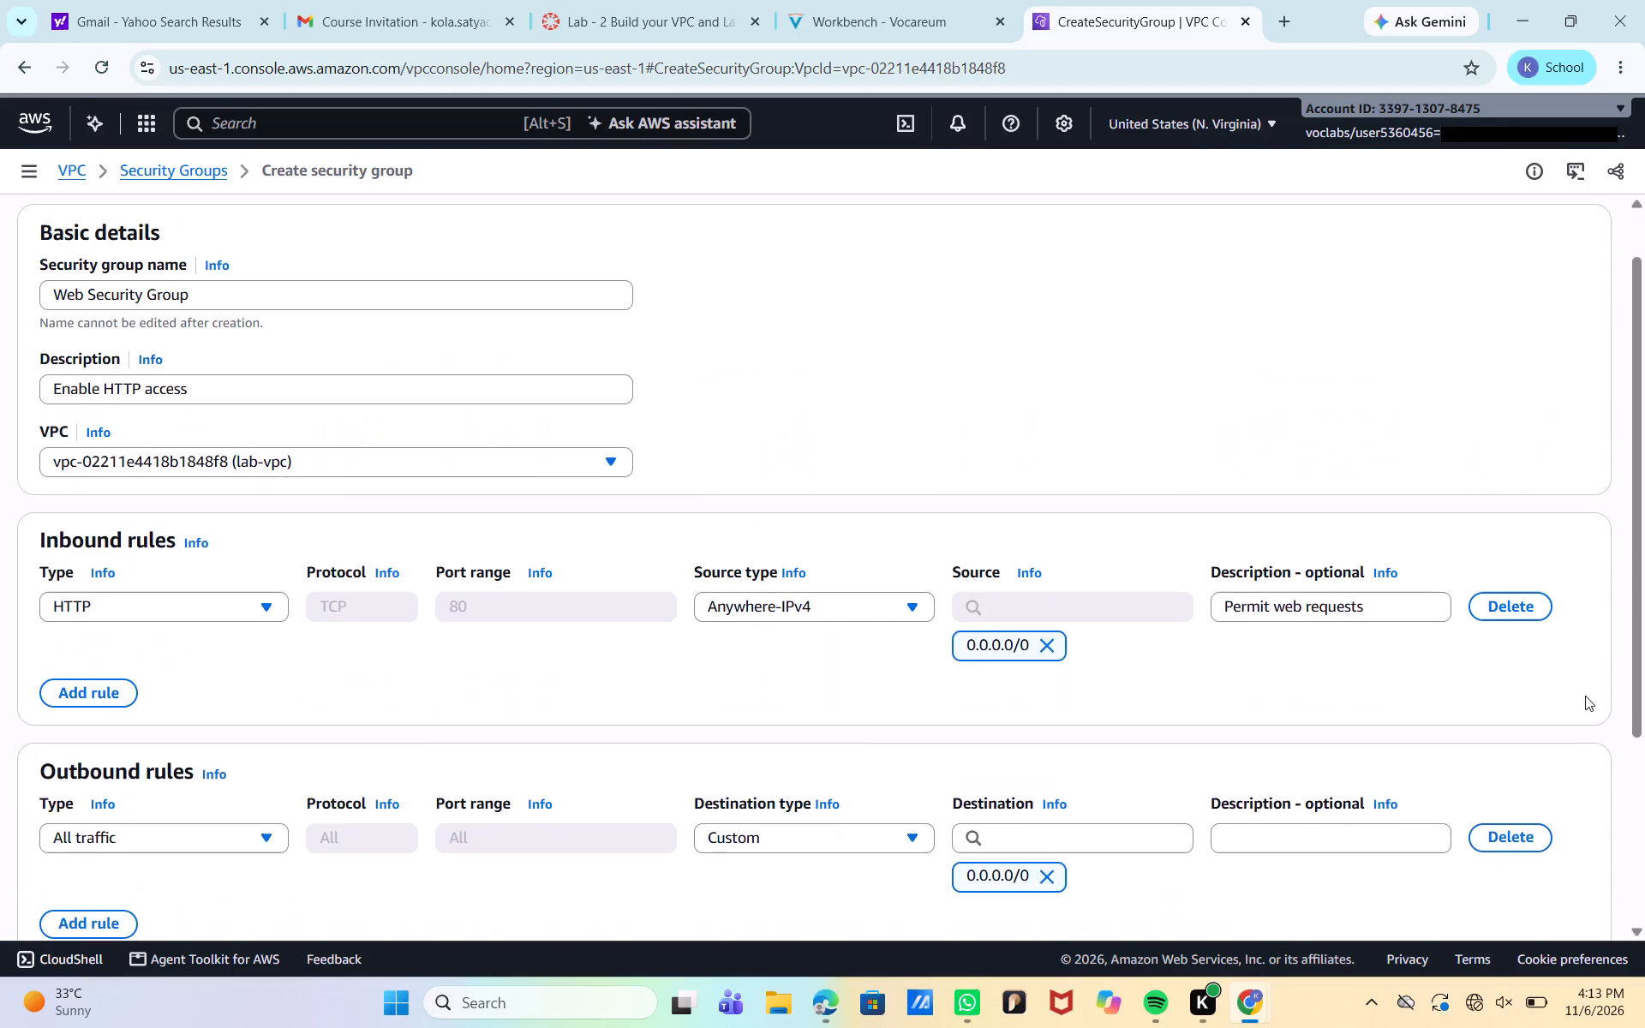
pyautogui.scroll(-7, 1585, 696)
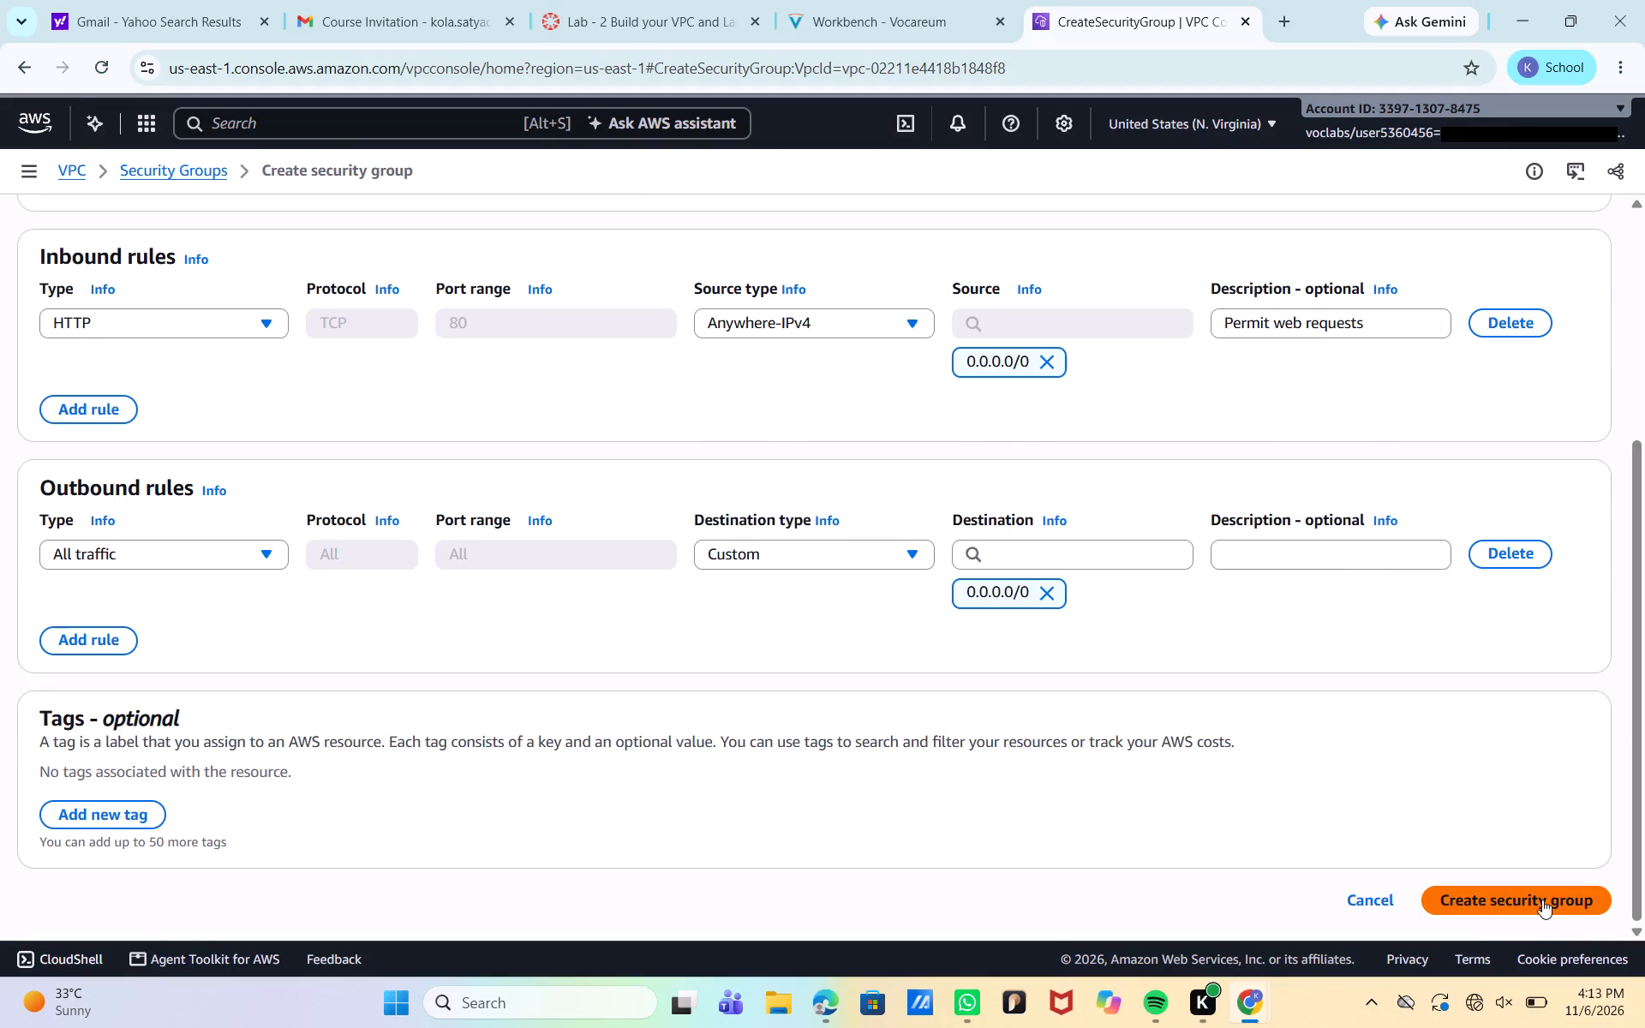
pyautogui.click(1542, 899)
pyautogui.click(1542, 899)
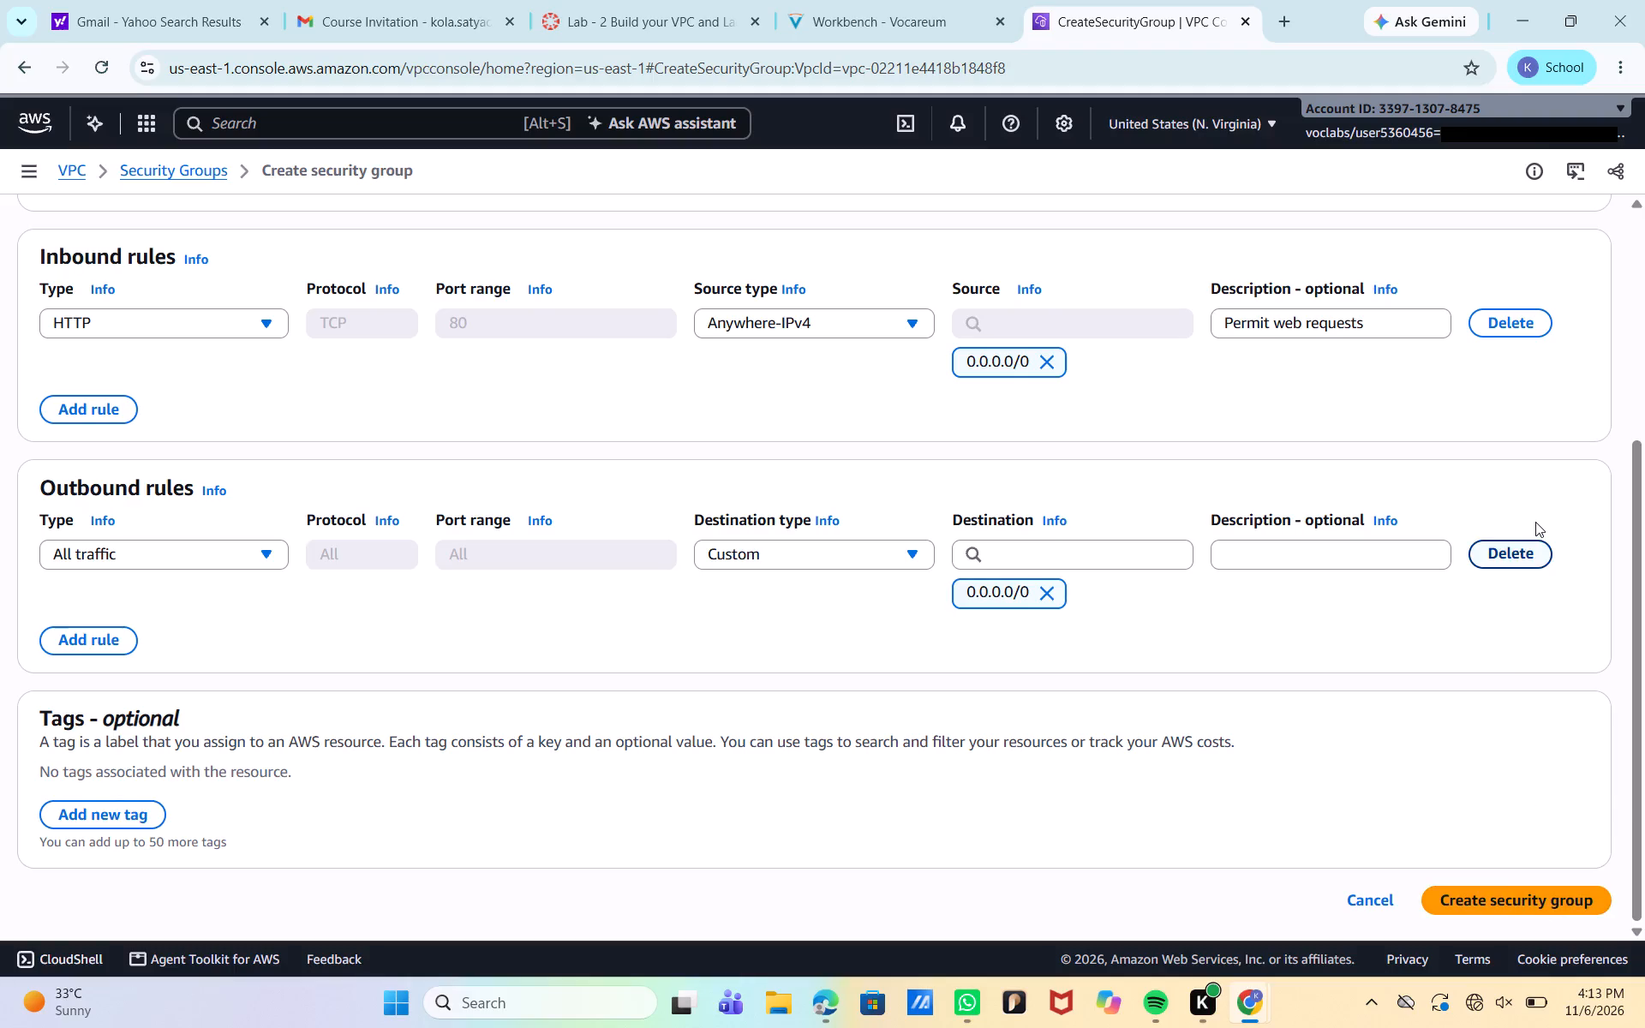
pyautogui.scroll(2, 1535, 522)
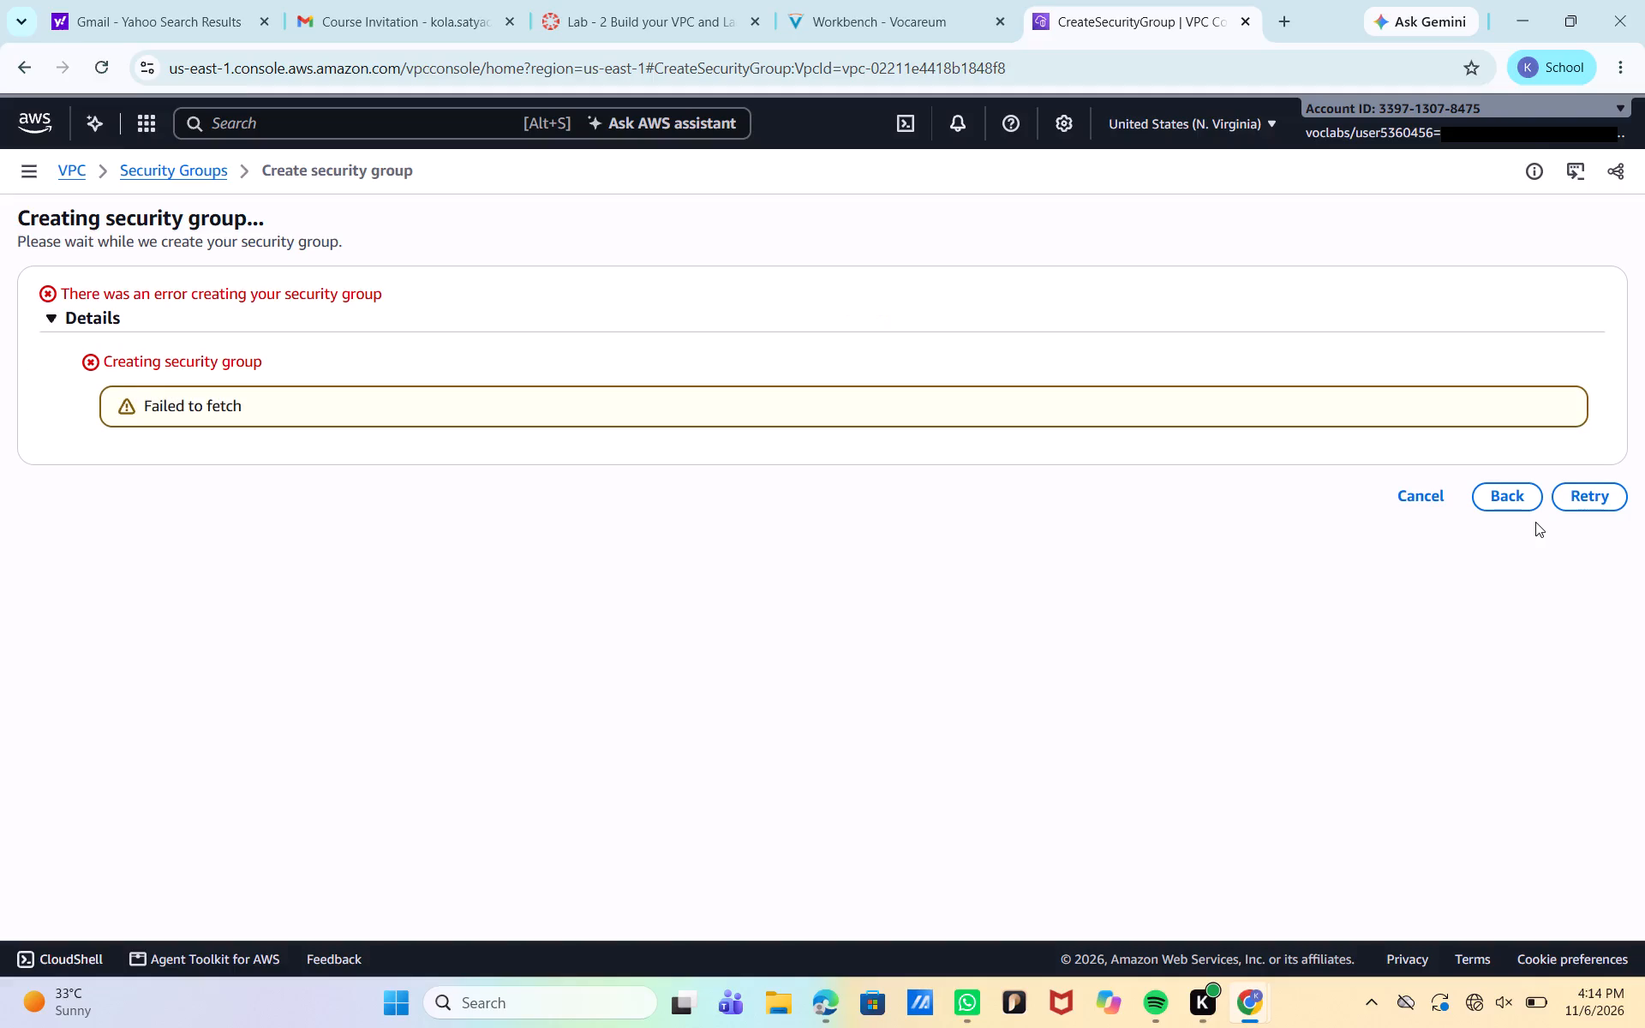
# Restore the computer's internet connection by switching Wi-Fi off and on again and selecting the iPhone network.
pyautogui.click(1471, 1001)
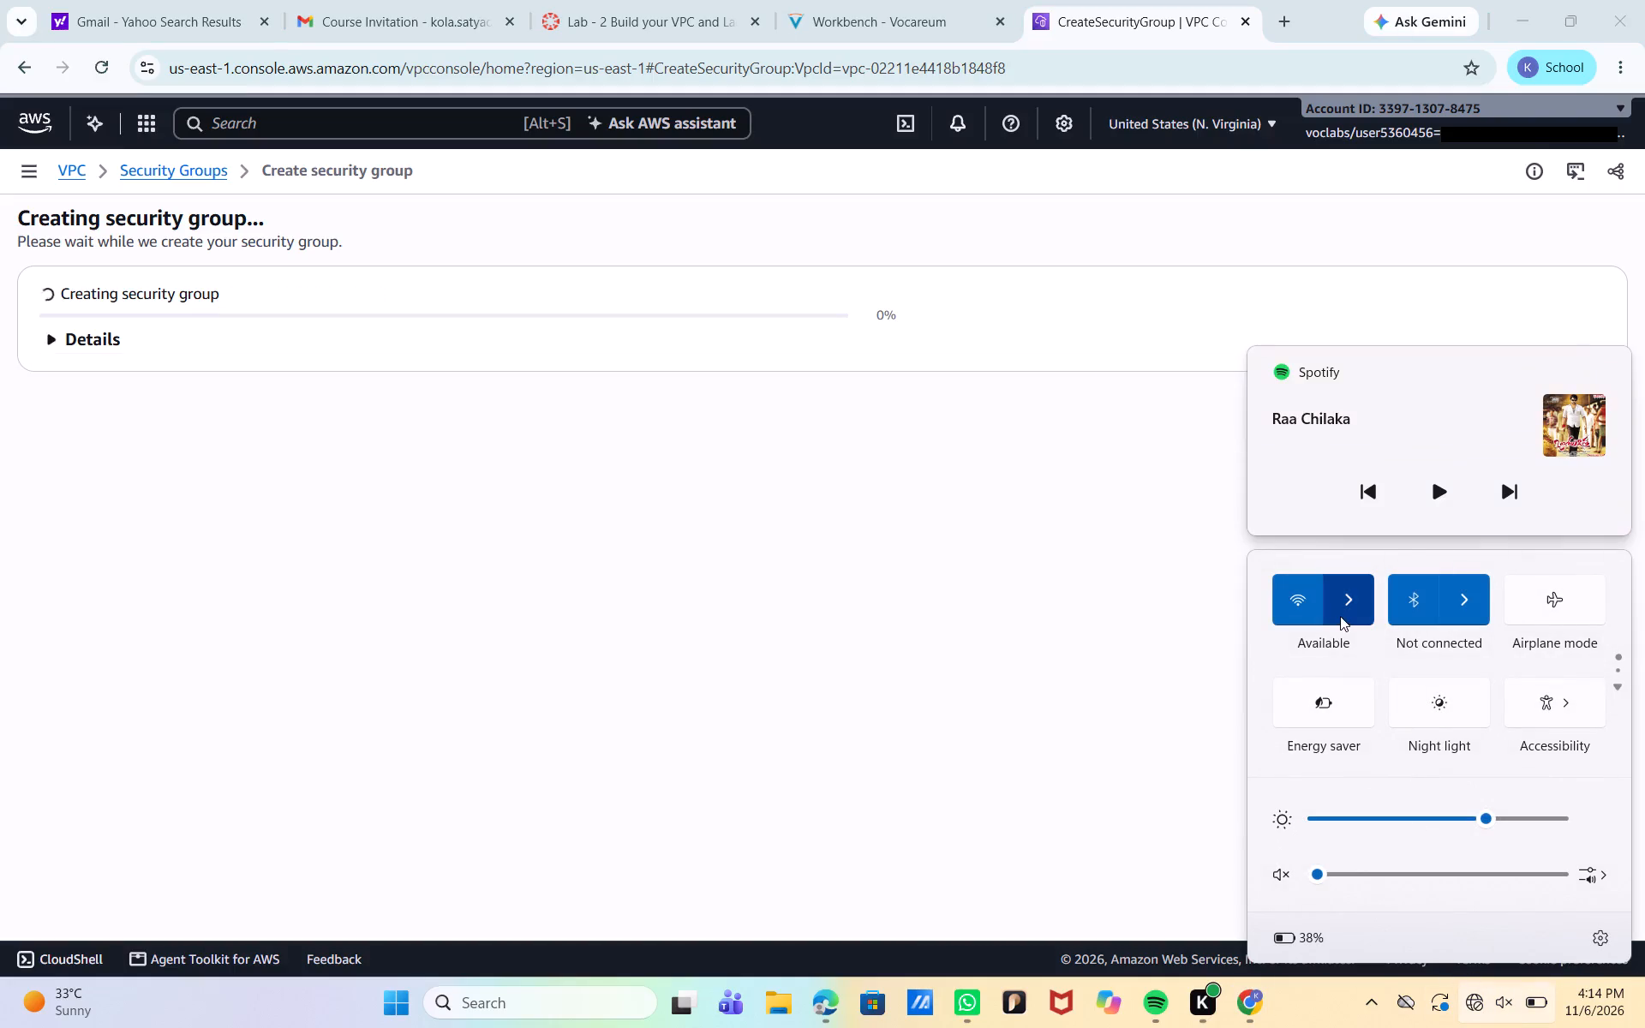
pyautogui.click(1340, 616)
pyautogui.scroll(6, 1485, 645)
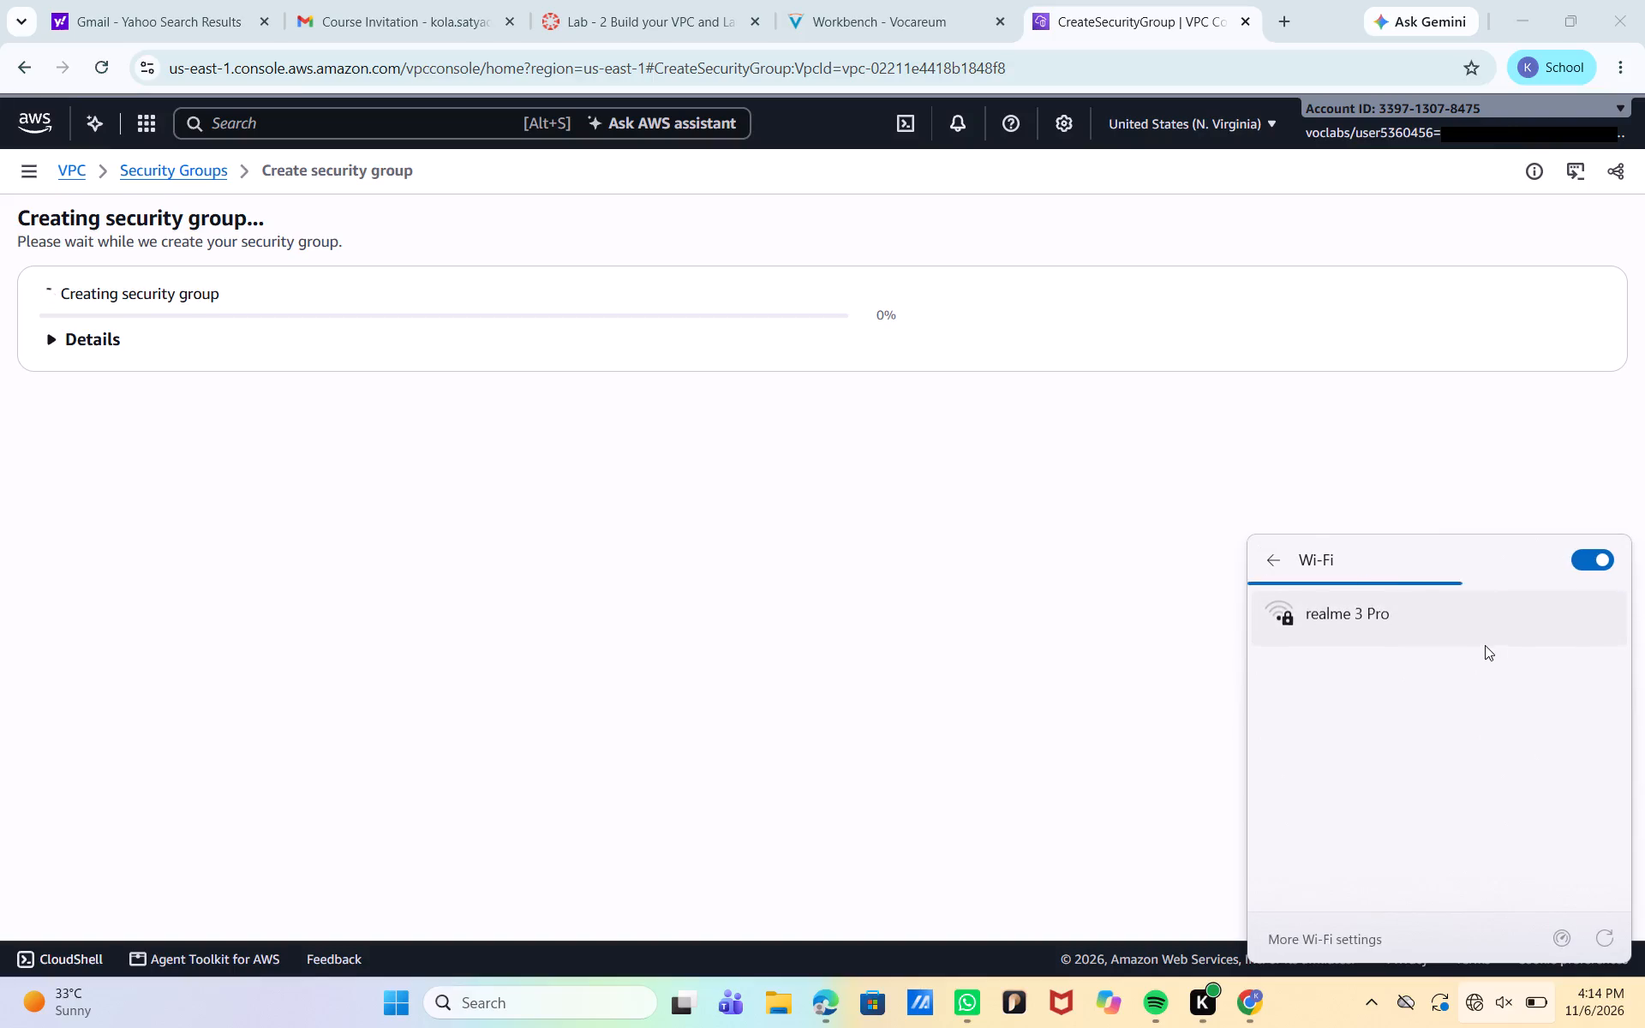
pyautogui.scroll(20, 1485, 645)
pyautogui.scroll(20, 1485, 645)
pyautogui.scroll(8, 1485, 645)
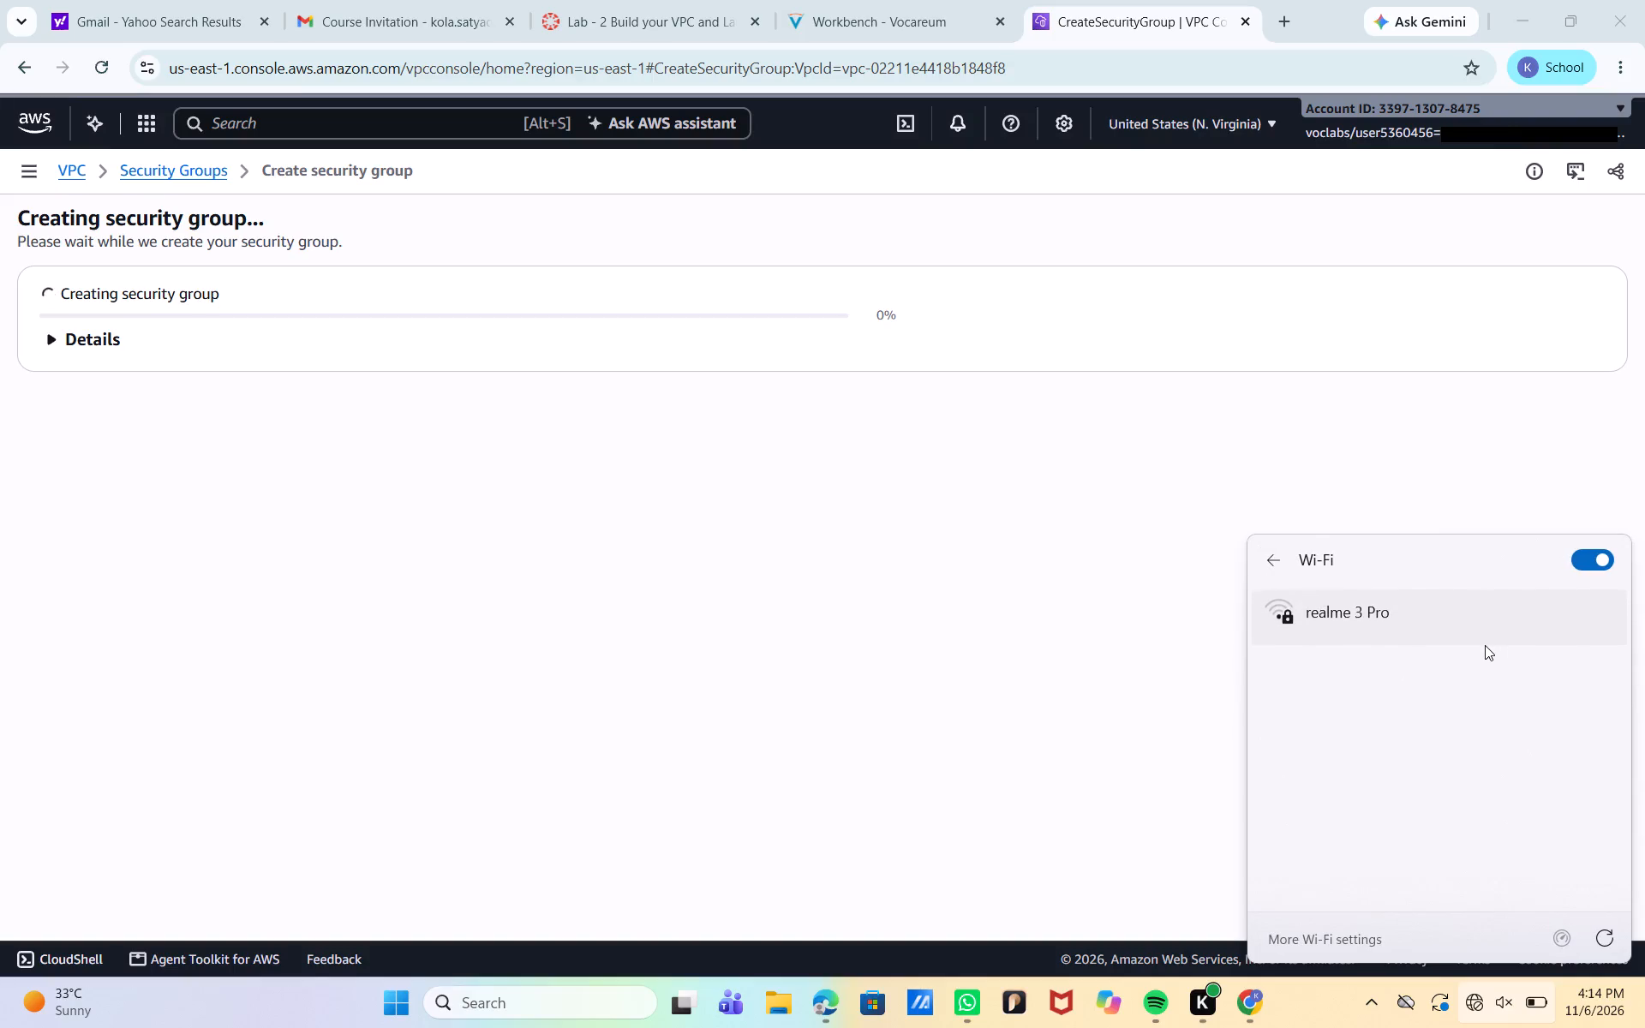
pyautogui.scroll(20, 1485, 645)
pyautogui.scroll(20, 1485, 645)
pyautogui.scroll(8, 1485, 645)
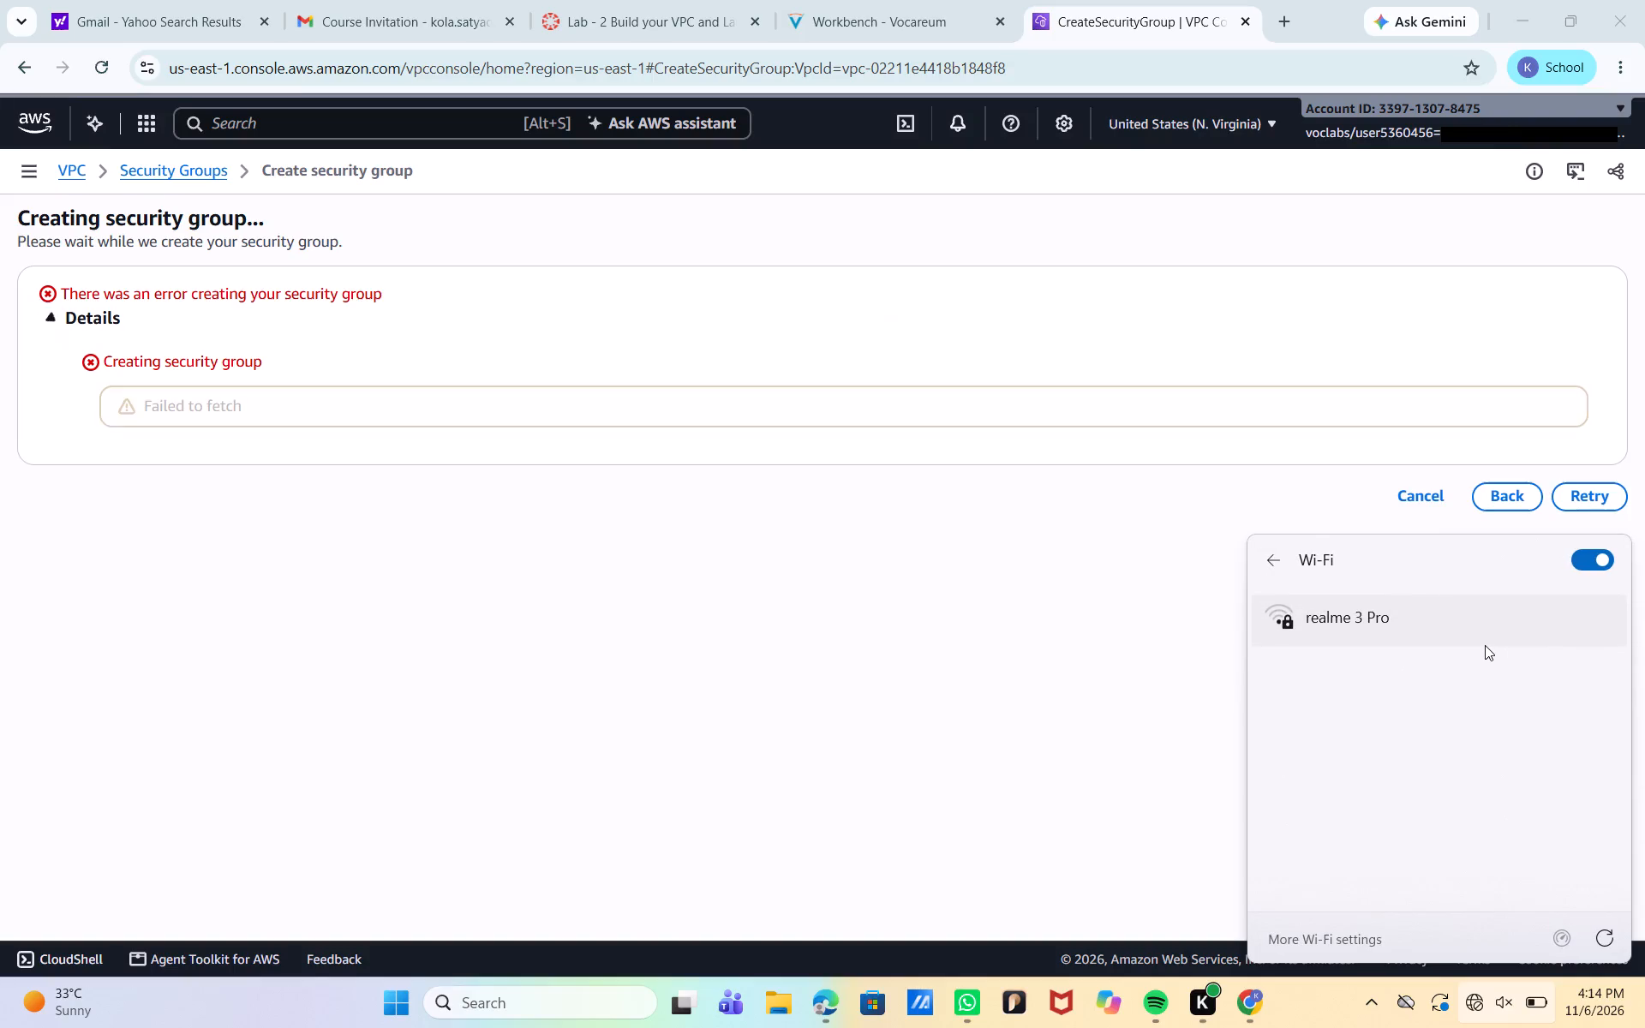
pyautogui.scroll(20, 1485, 645)
pyautogui.scroll(15, 1485, 645)
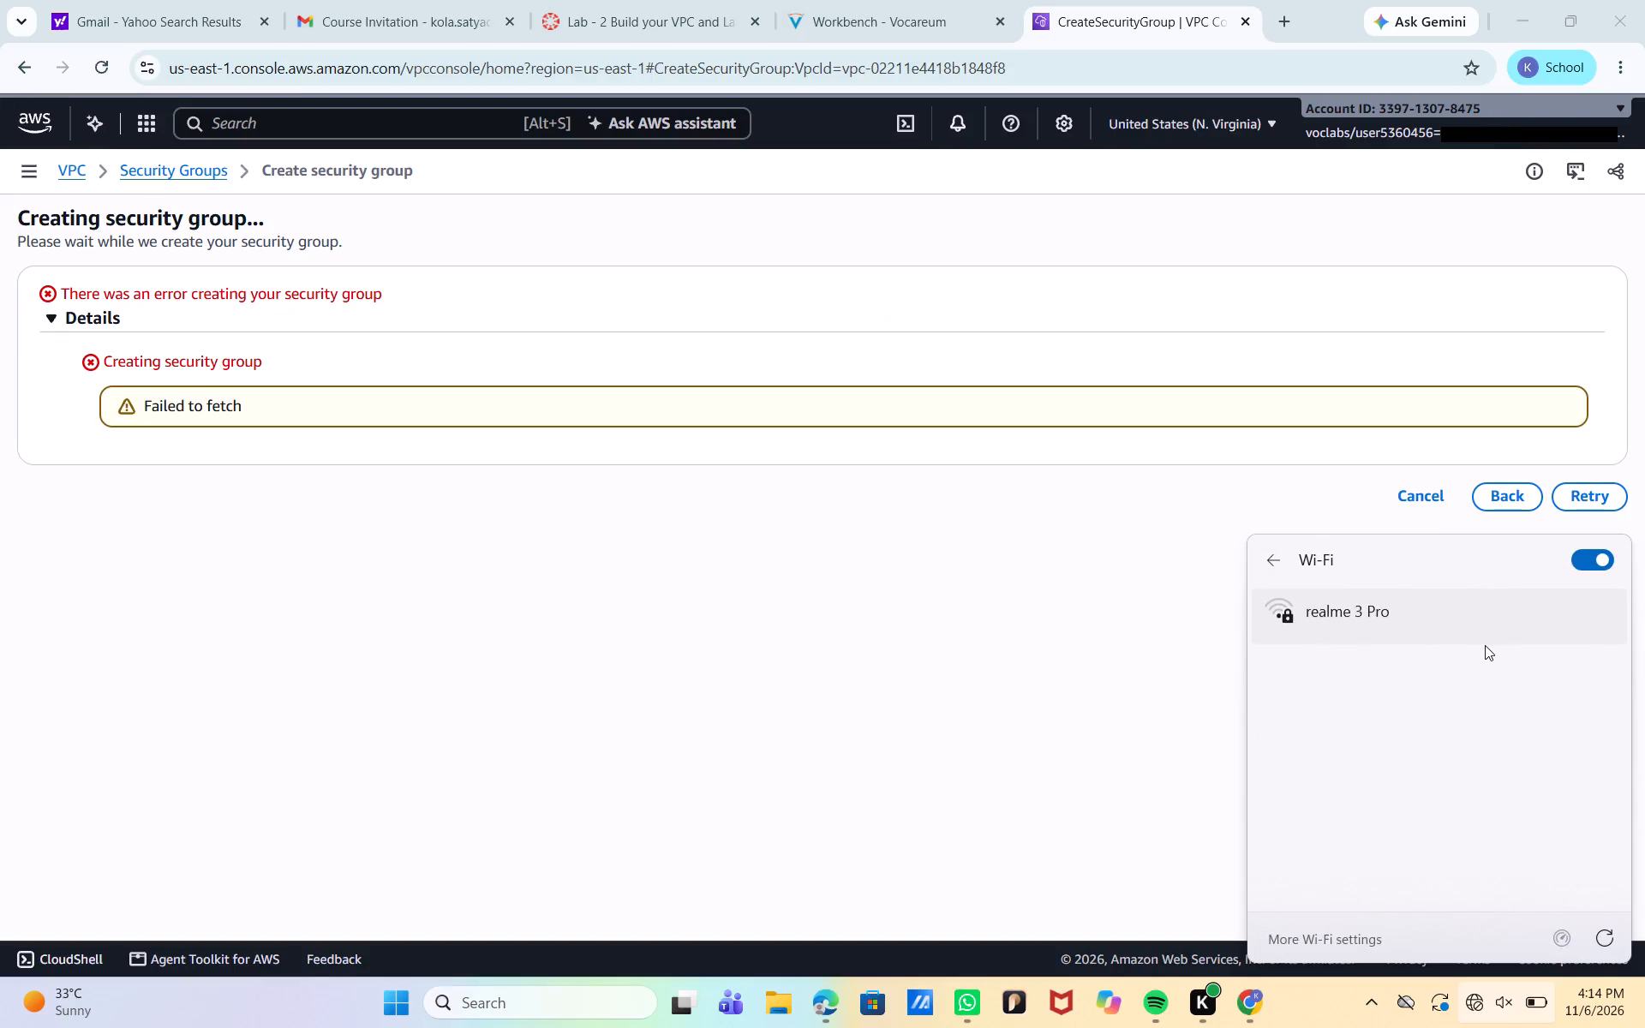
pyautogui.scroll(20, 1485, 645)
pyautogui.scroll(2, 1485, 645)
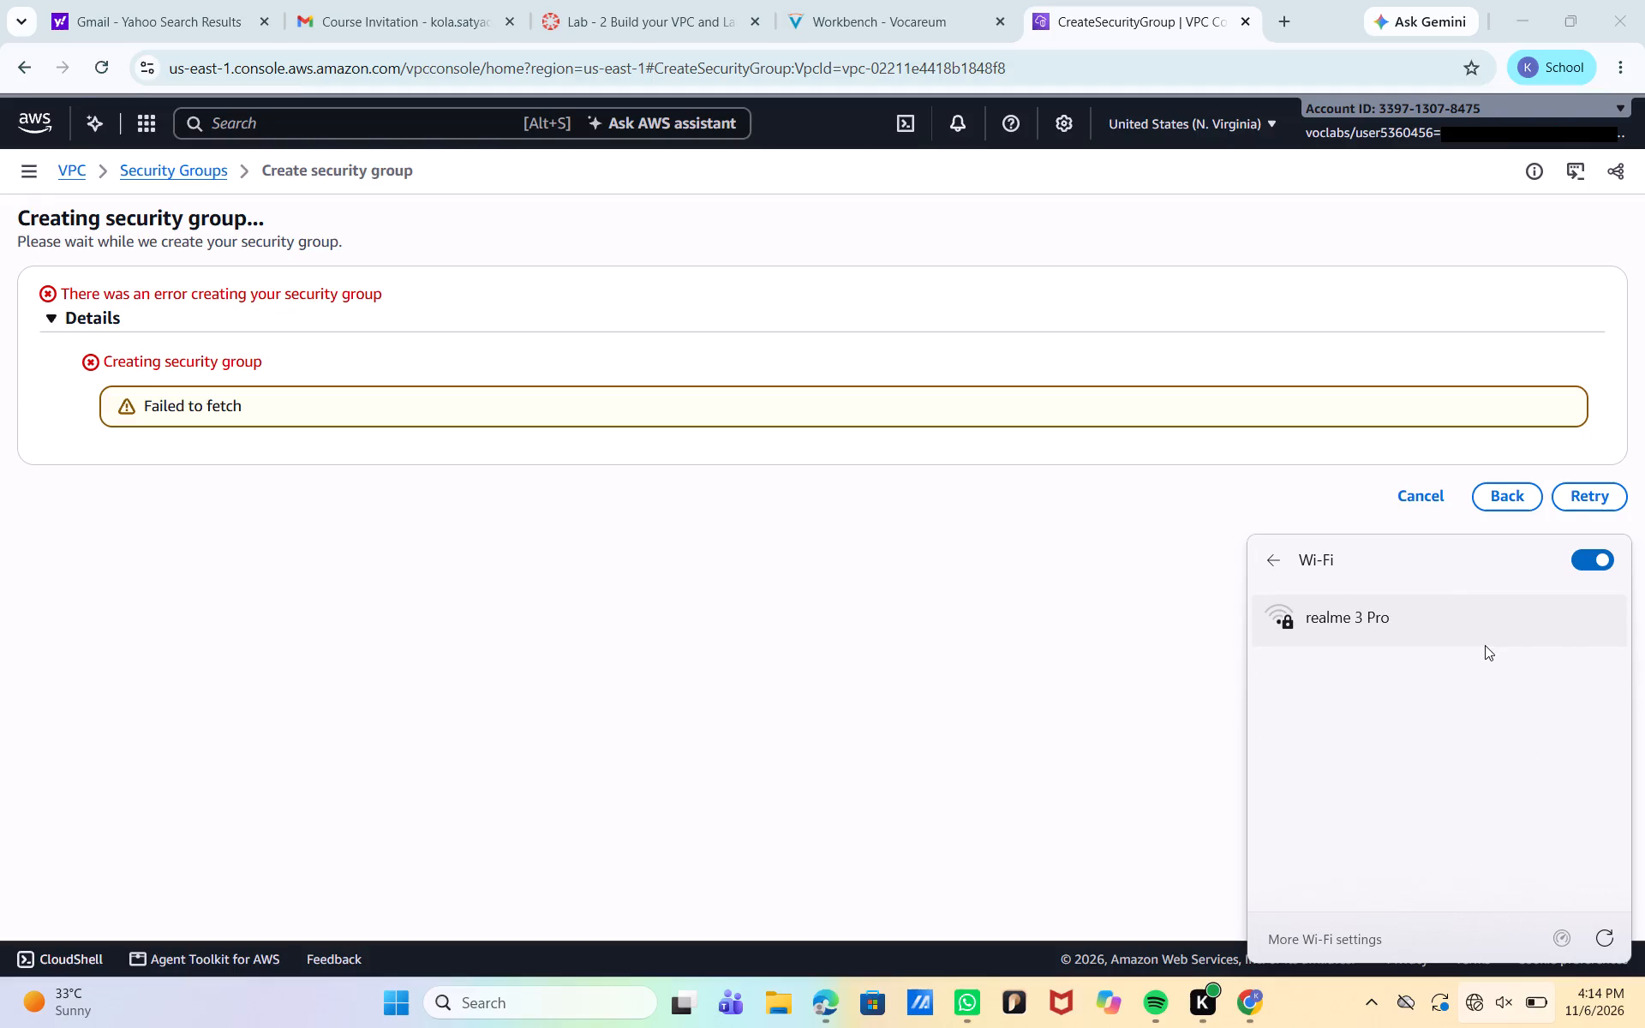
pyautogui.scroll(4, 1485, 645)
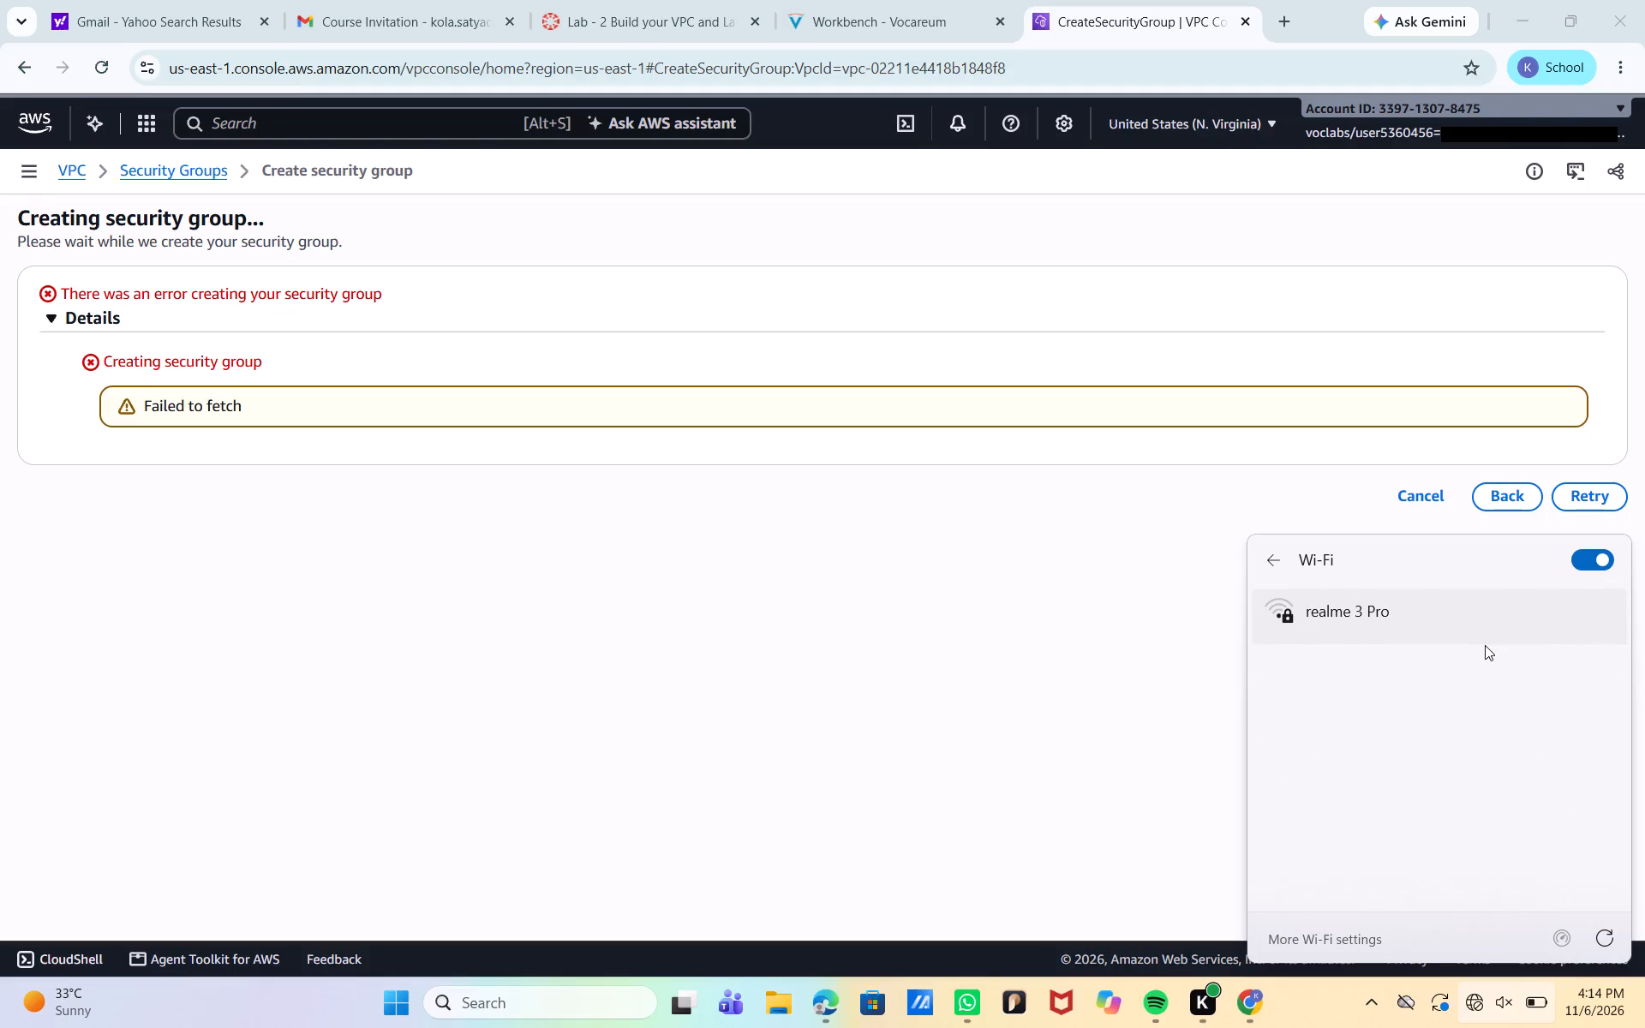
pyautogui.scroll(20, 1485, 645)
pyautogui.scroll(20, 1485, 645)
pyautogui.scroll(1, 1485, 645)
pyautogui.scroll(20, 1485, 645)
pyautogui.scroll(5, 1485, 645)
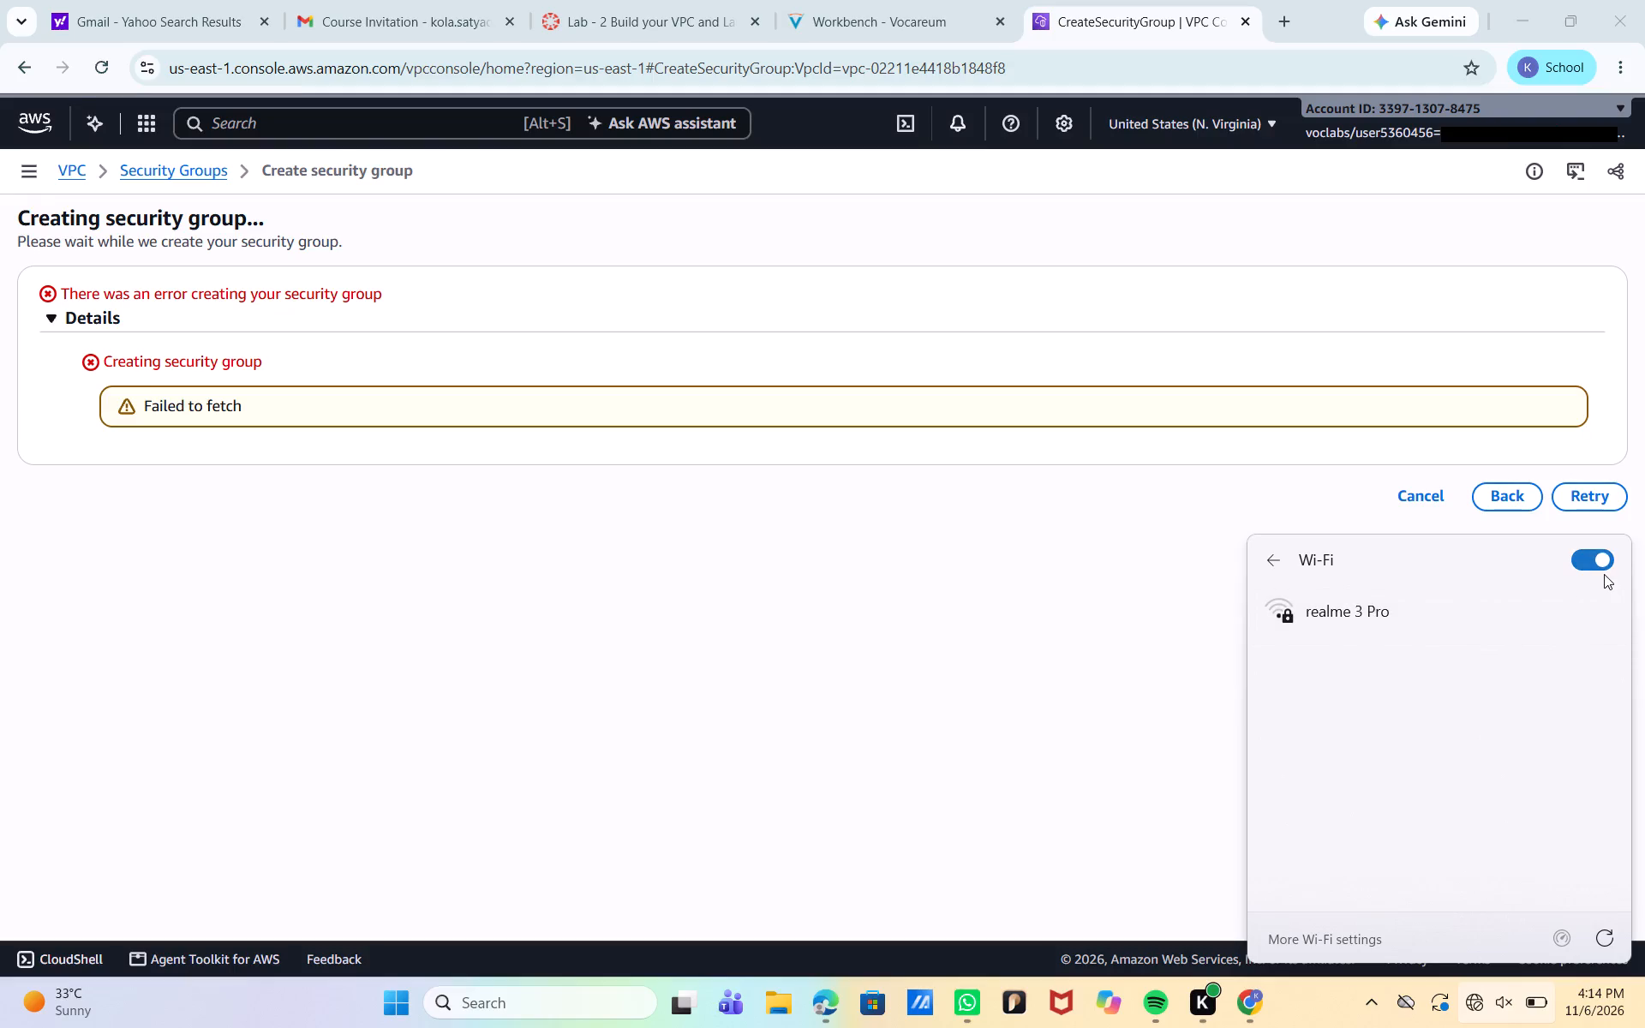
pyautogui.click(1604, 574)
pyautogui.click(1604, 574)
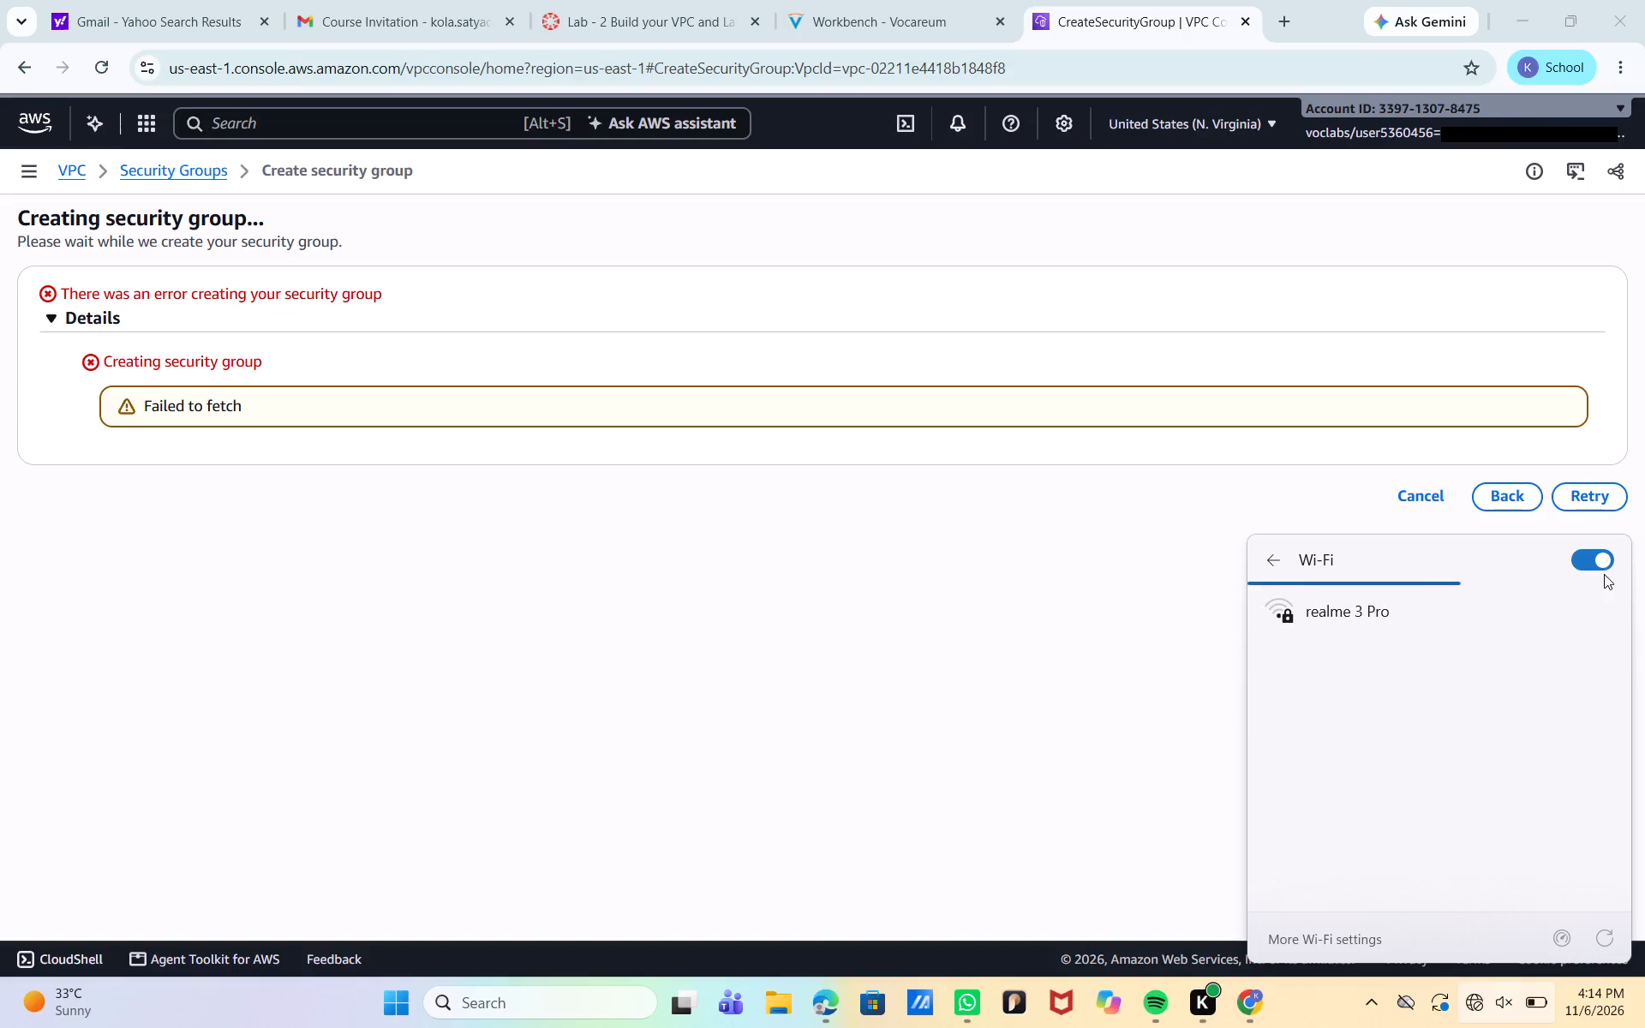
pyautogui.scroll(8, 1604, 574)
pyautogui.scroll(6, 1486, 745)
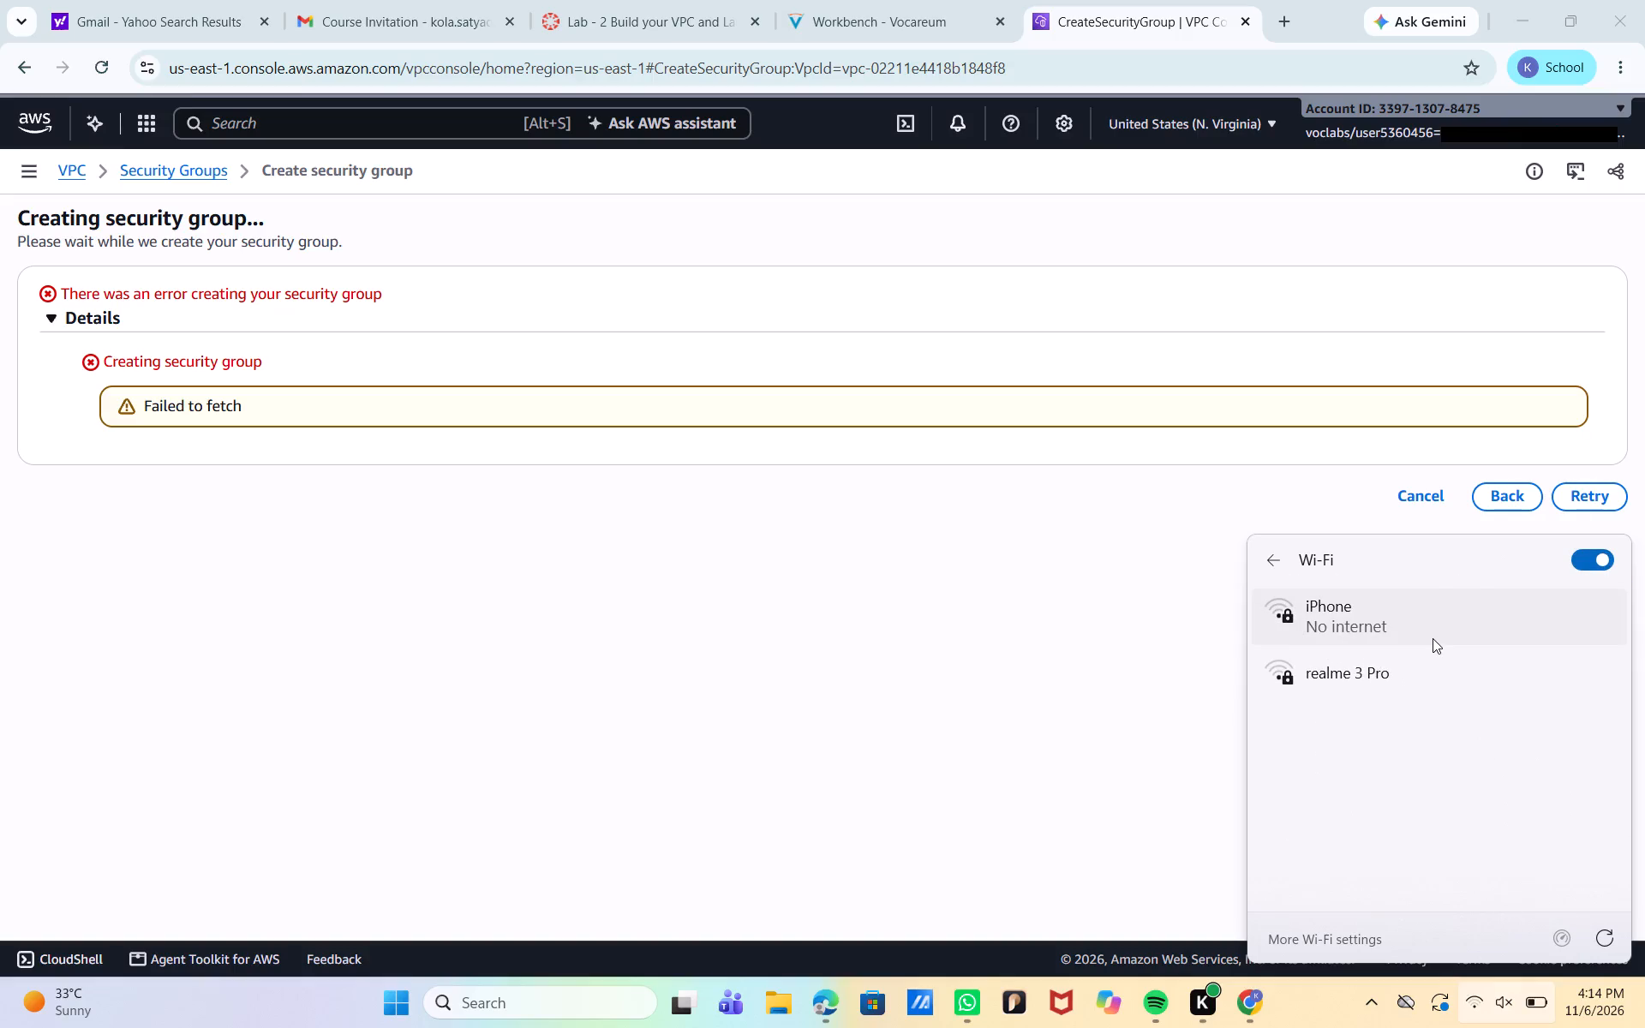
pyautogui.click(1433, 638)
pyautogui.click(1190, 714)
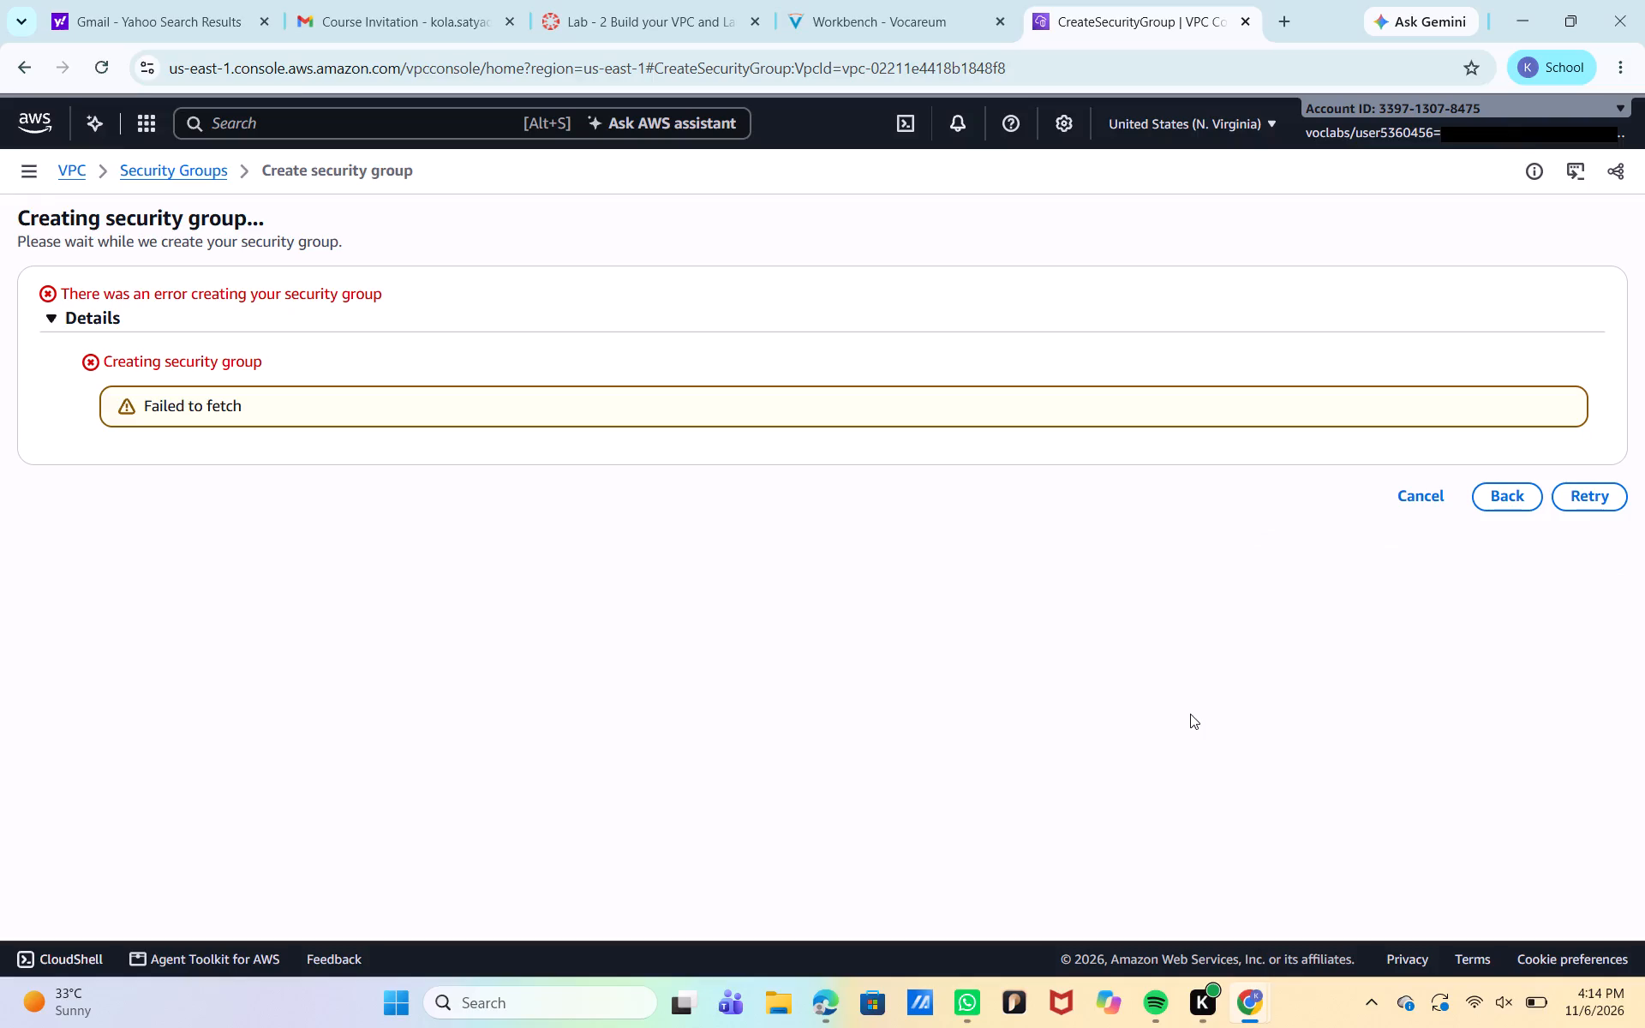
# Retry the creation of the Web Security Group.
pyautogui.click(1582, 500)
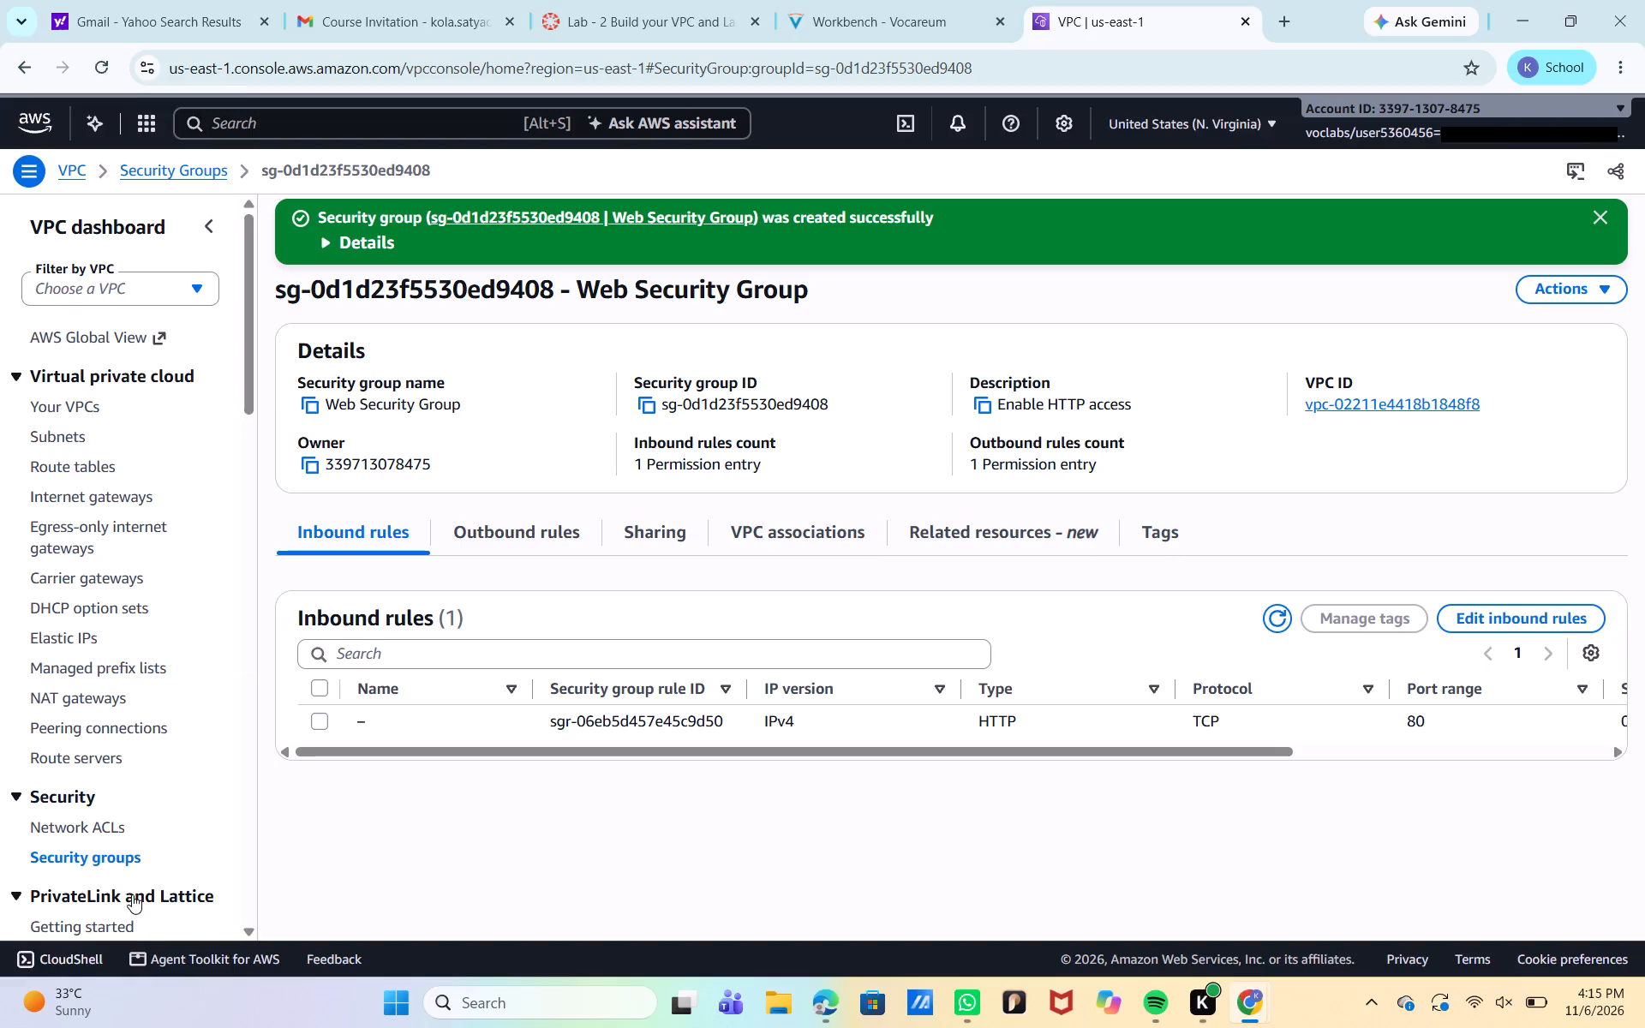
# Search for the EC2 service, open its instances list and start launching a new instance.
pyautogui.click(338, 116)
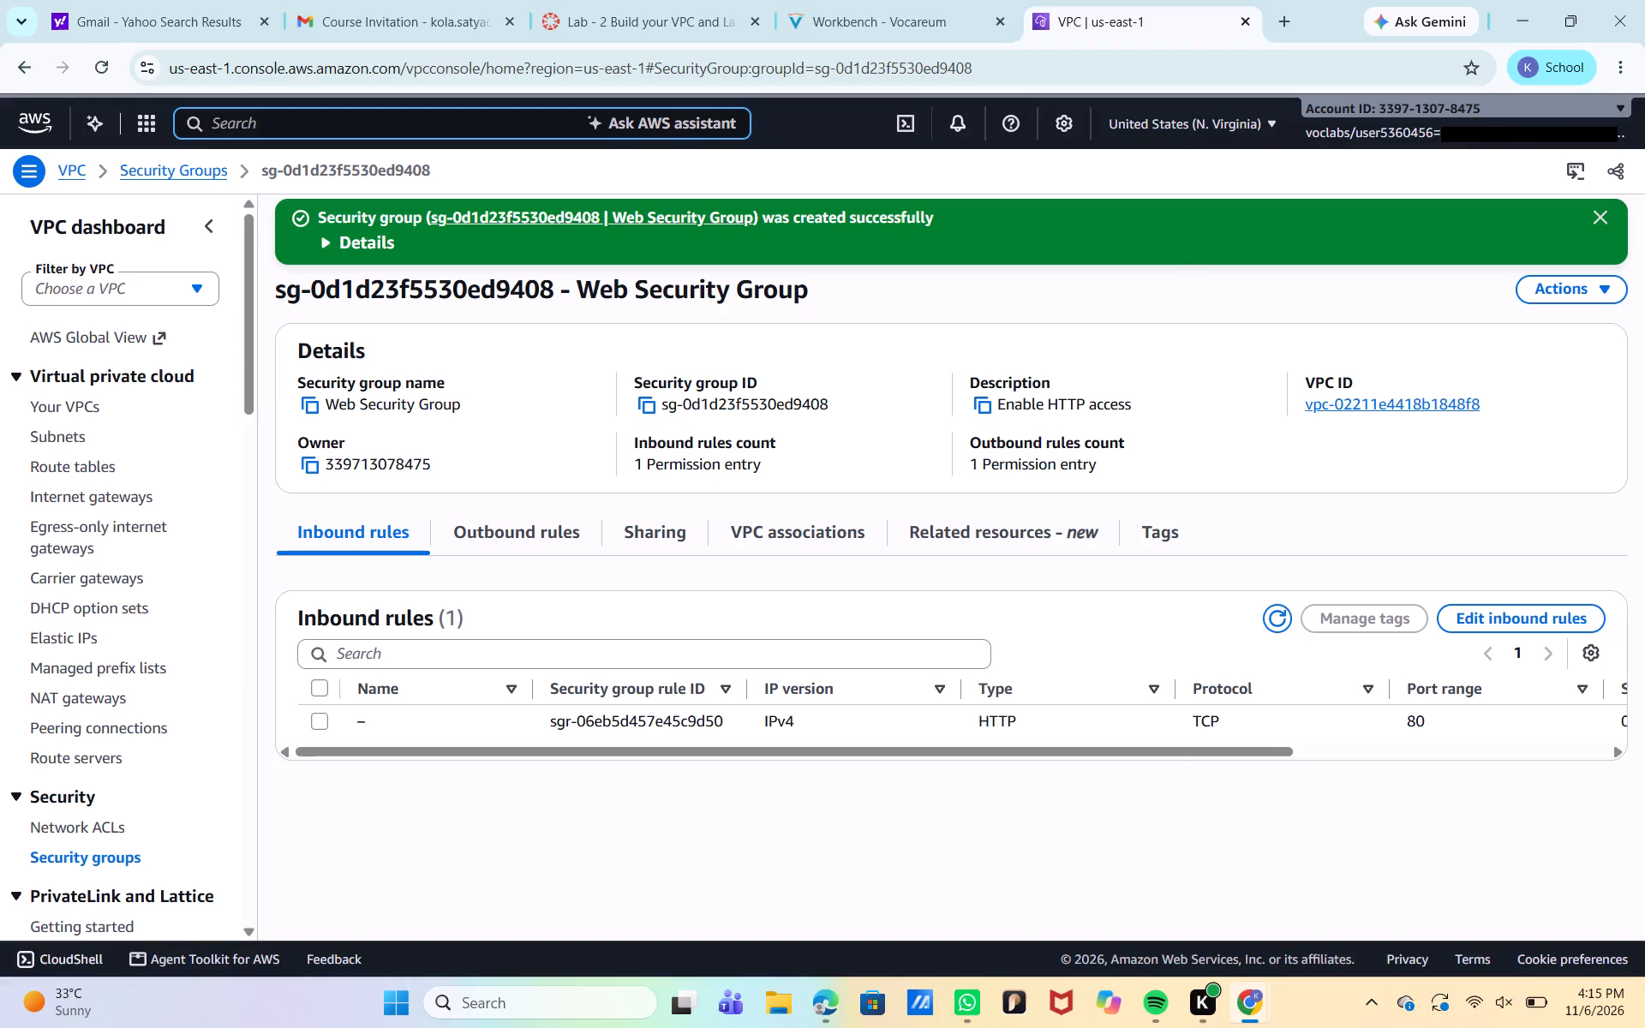
pyautogui.write('ec2')
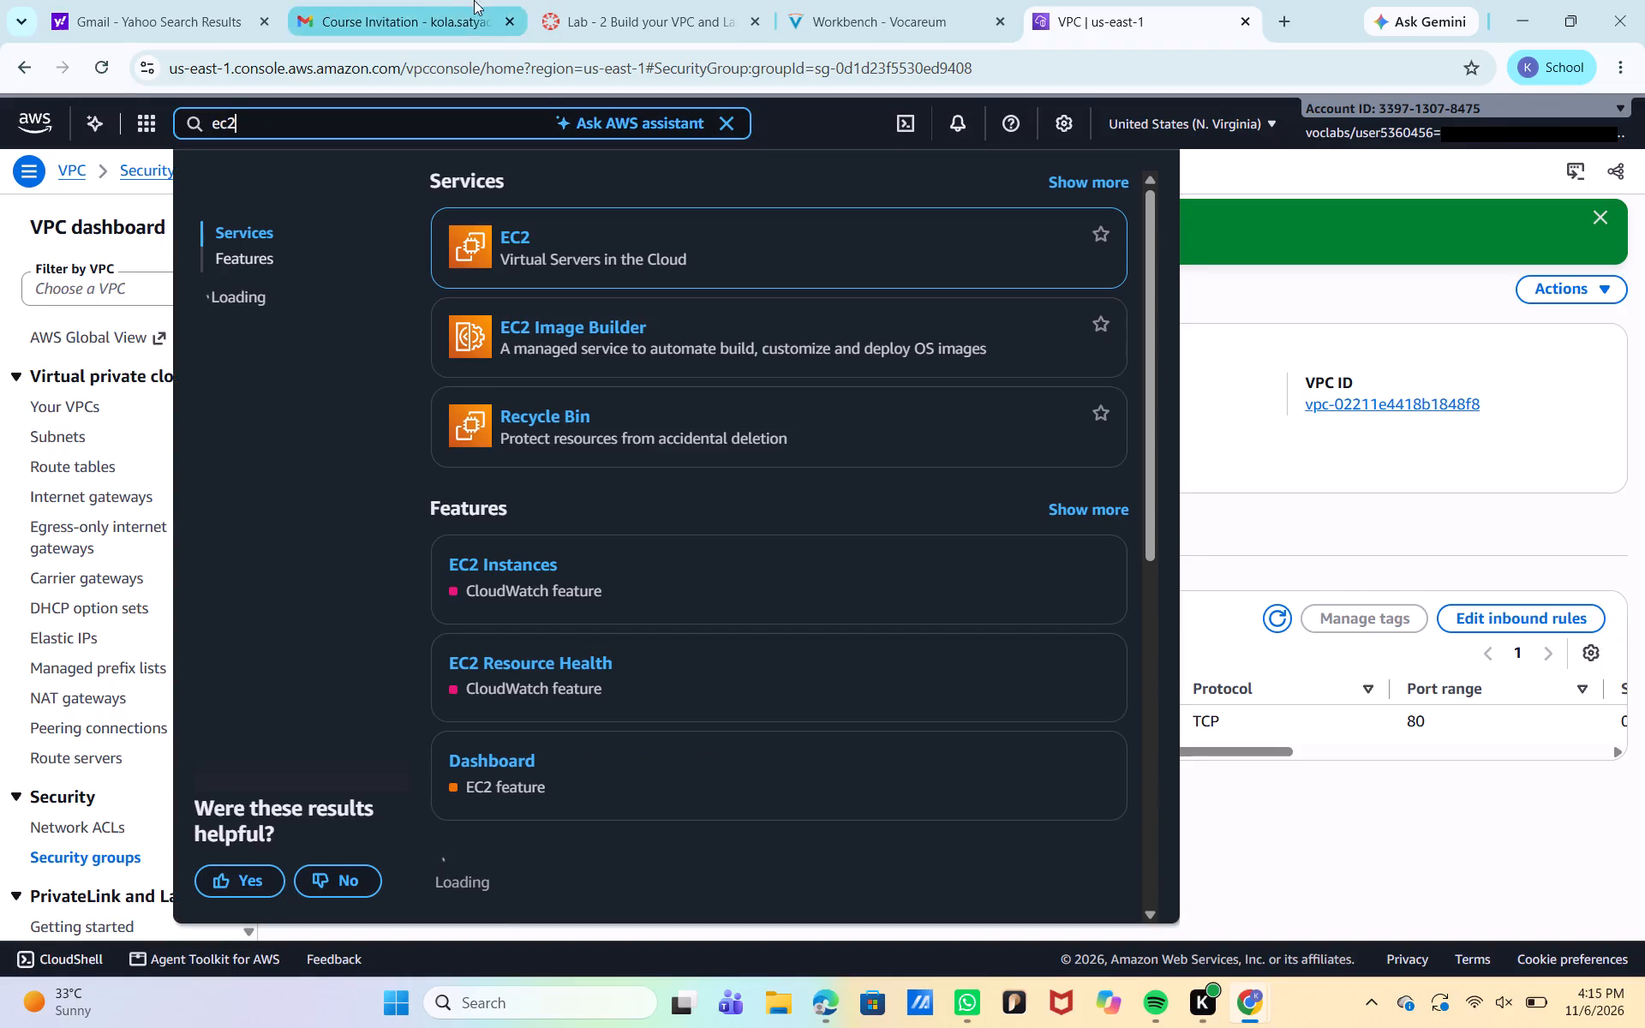
pyautogui.click(510, 232)
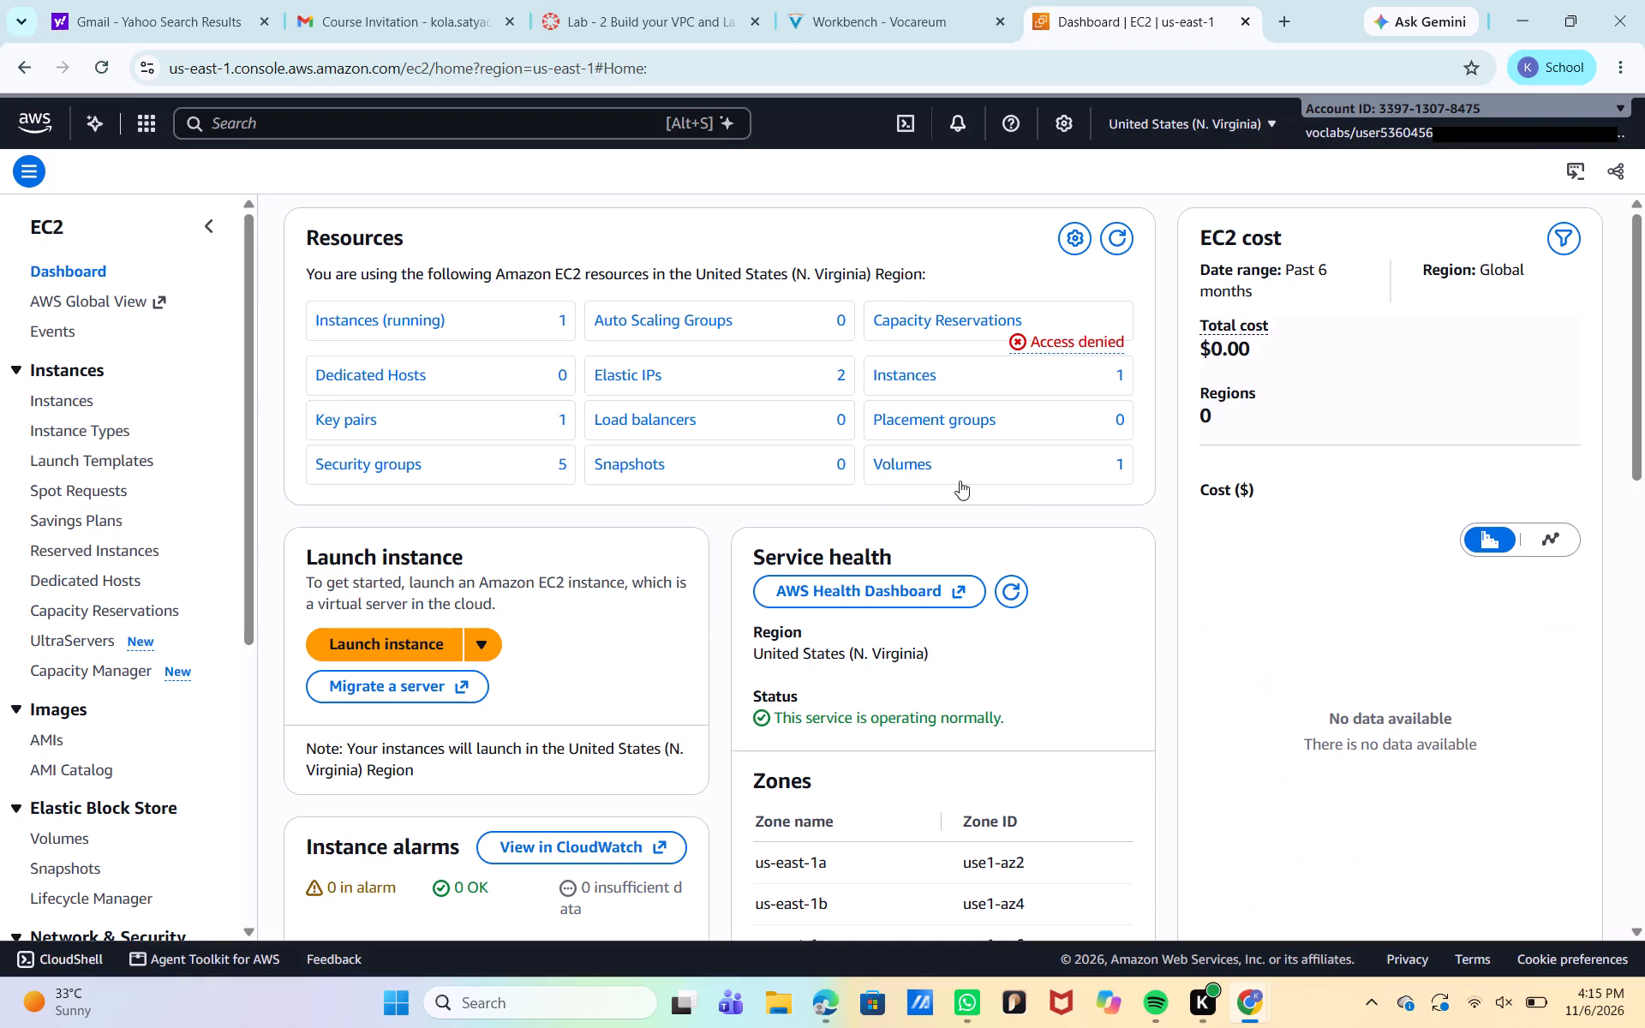
pyautogui.click(78, 403)
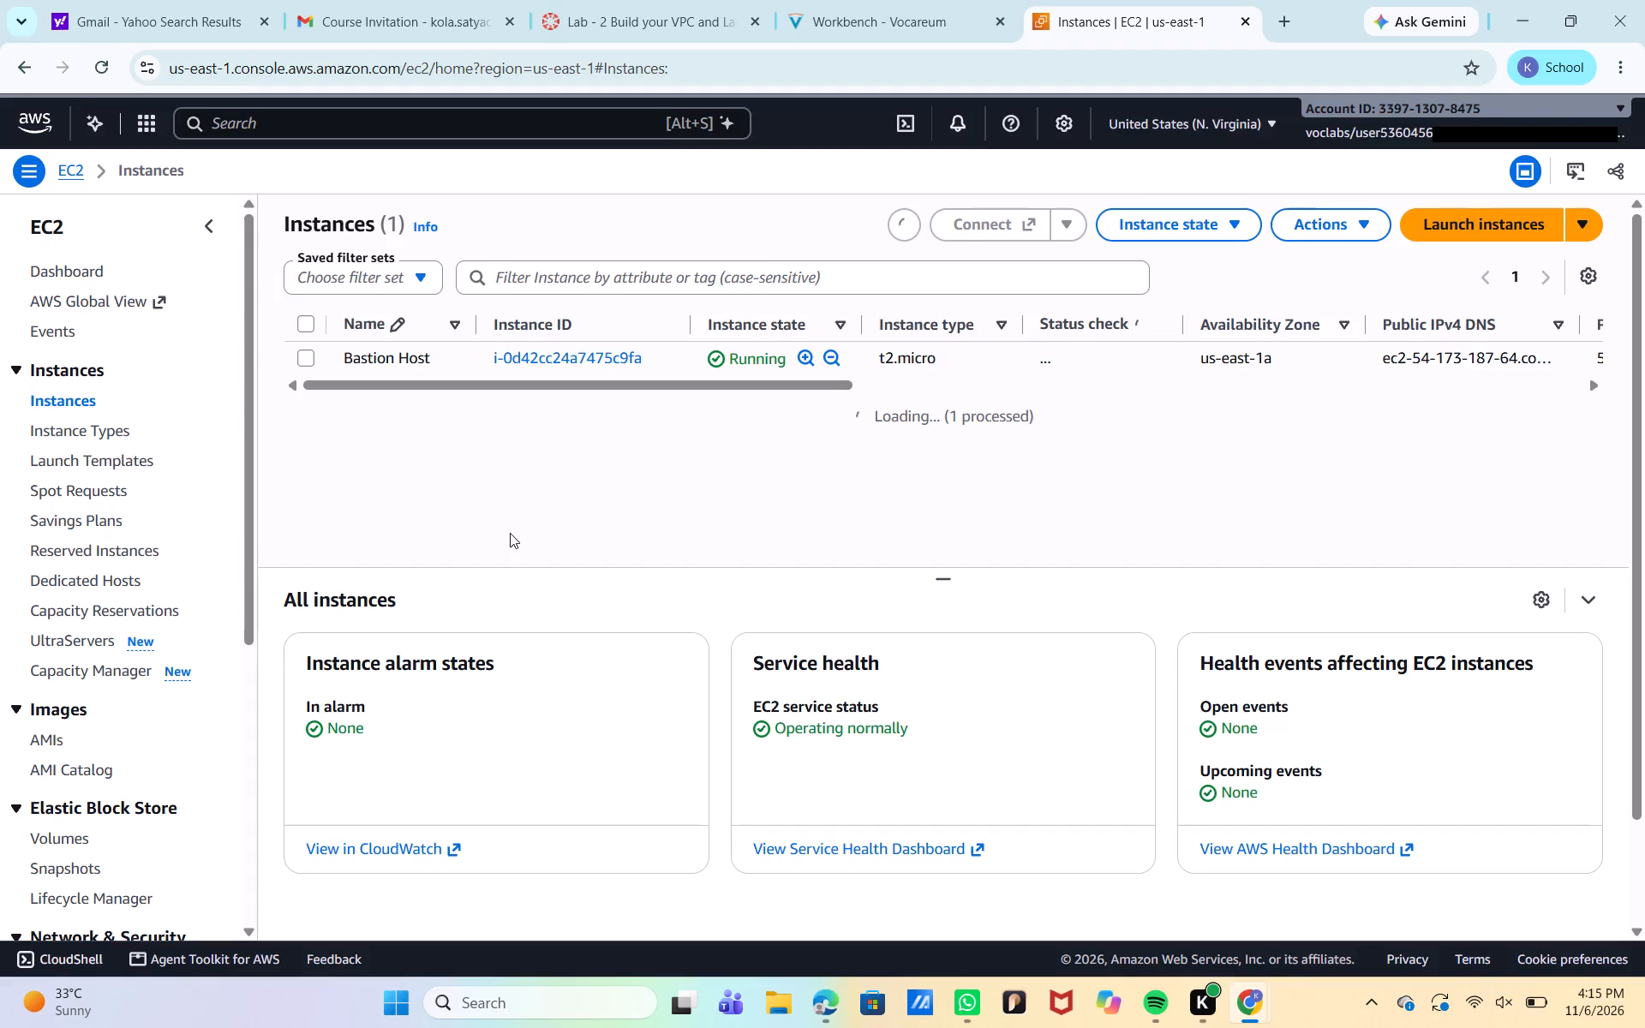
pyautogui.scroll(-4, 510, 533)
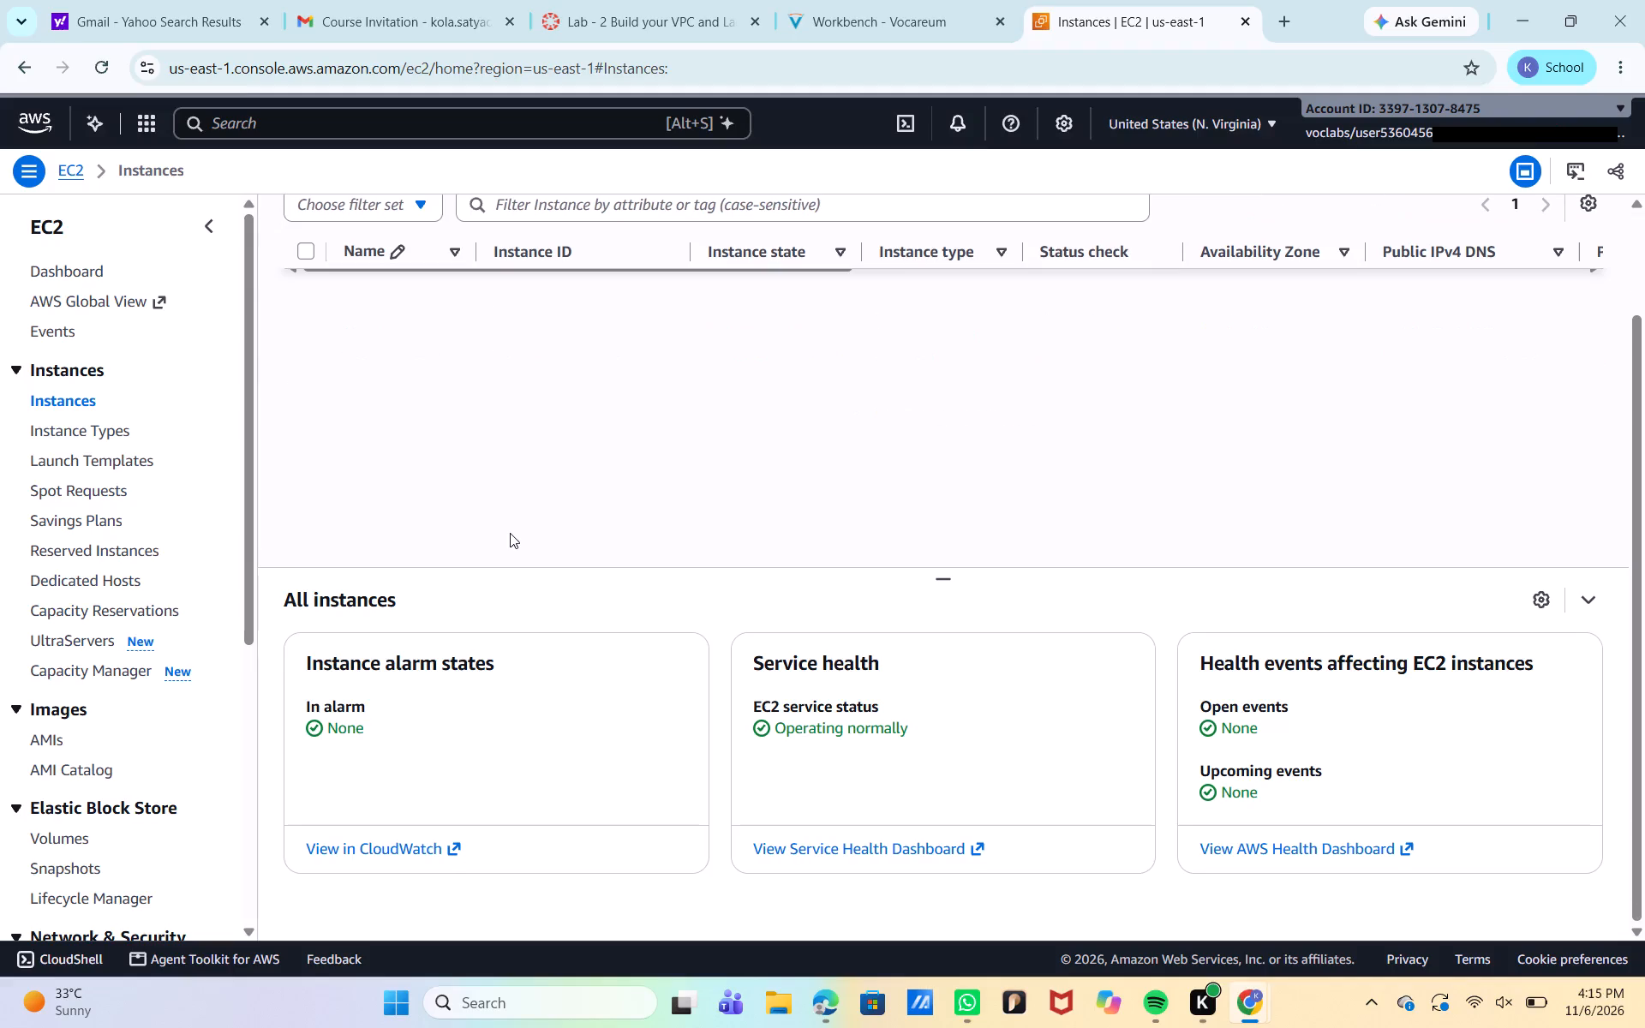
pyautogui.scroll(-2, 510, 533)
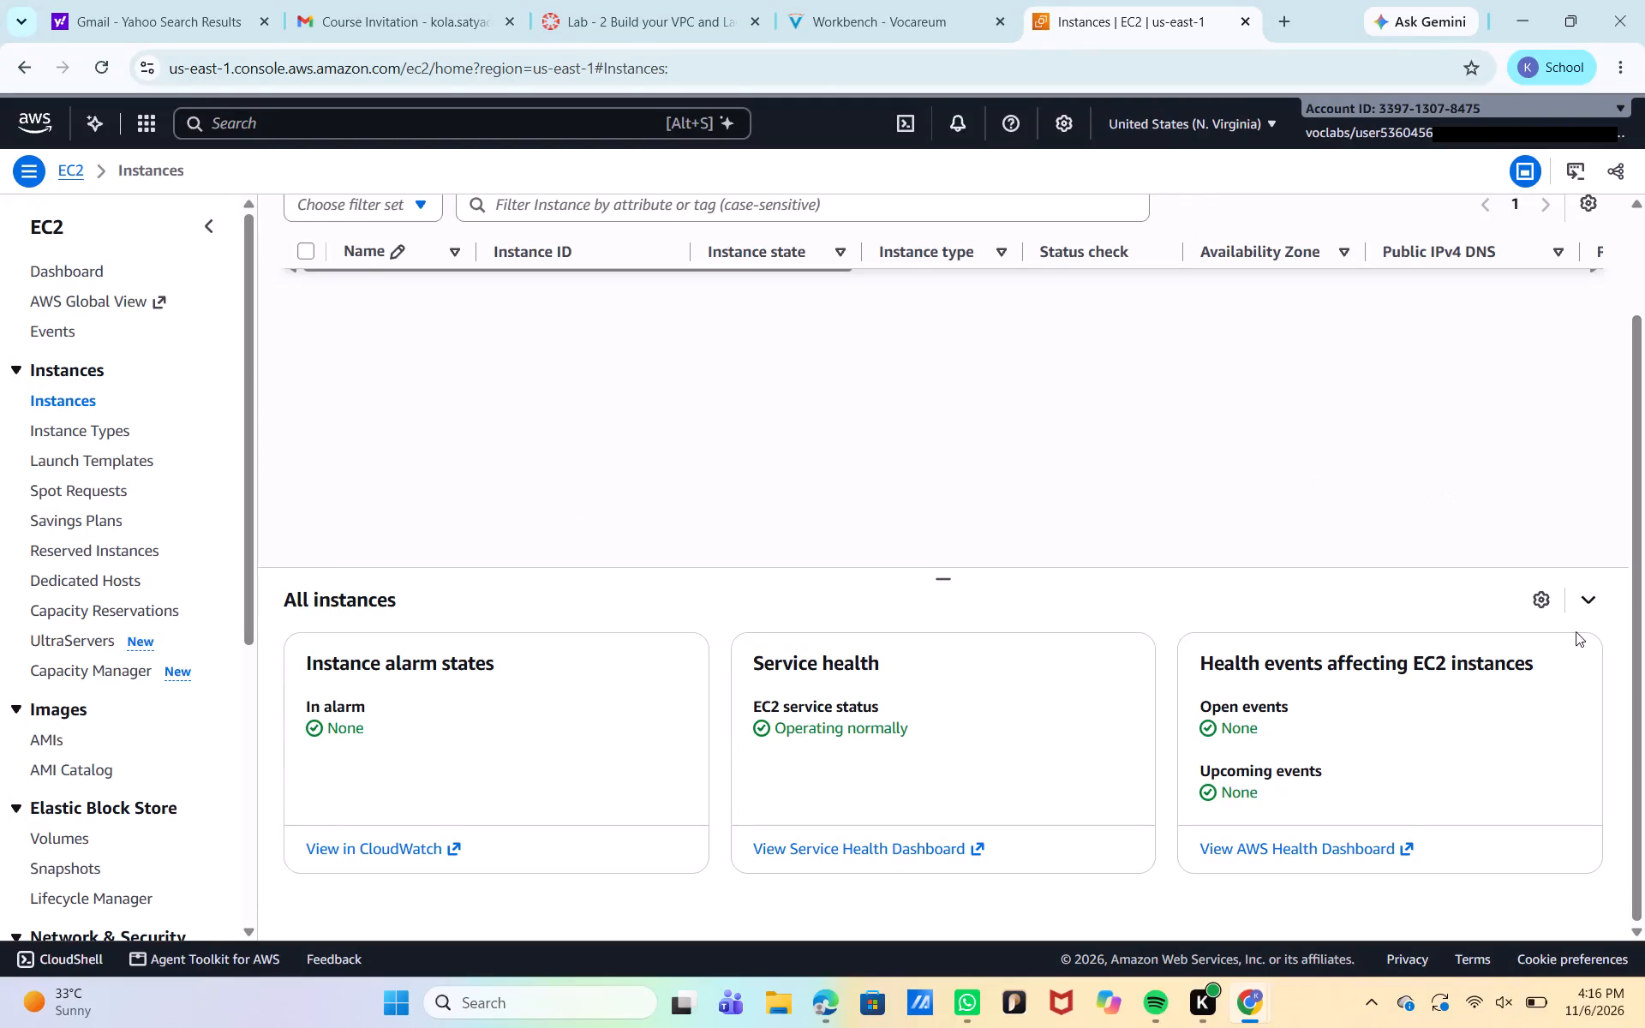
pyautogui.scroll(7, 1552, 642)
pyautogui.click(1525, 215)
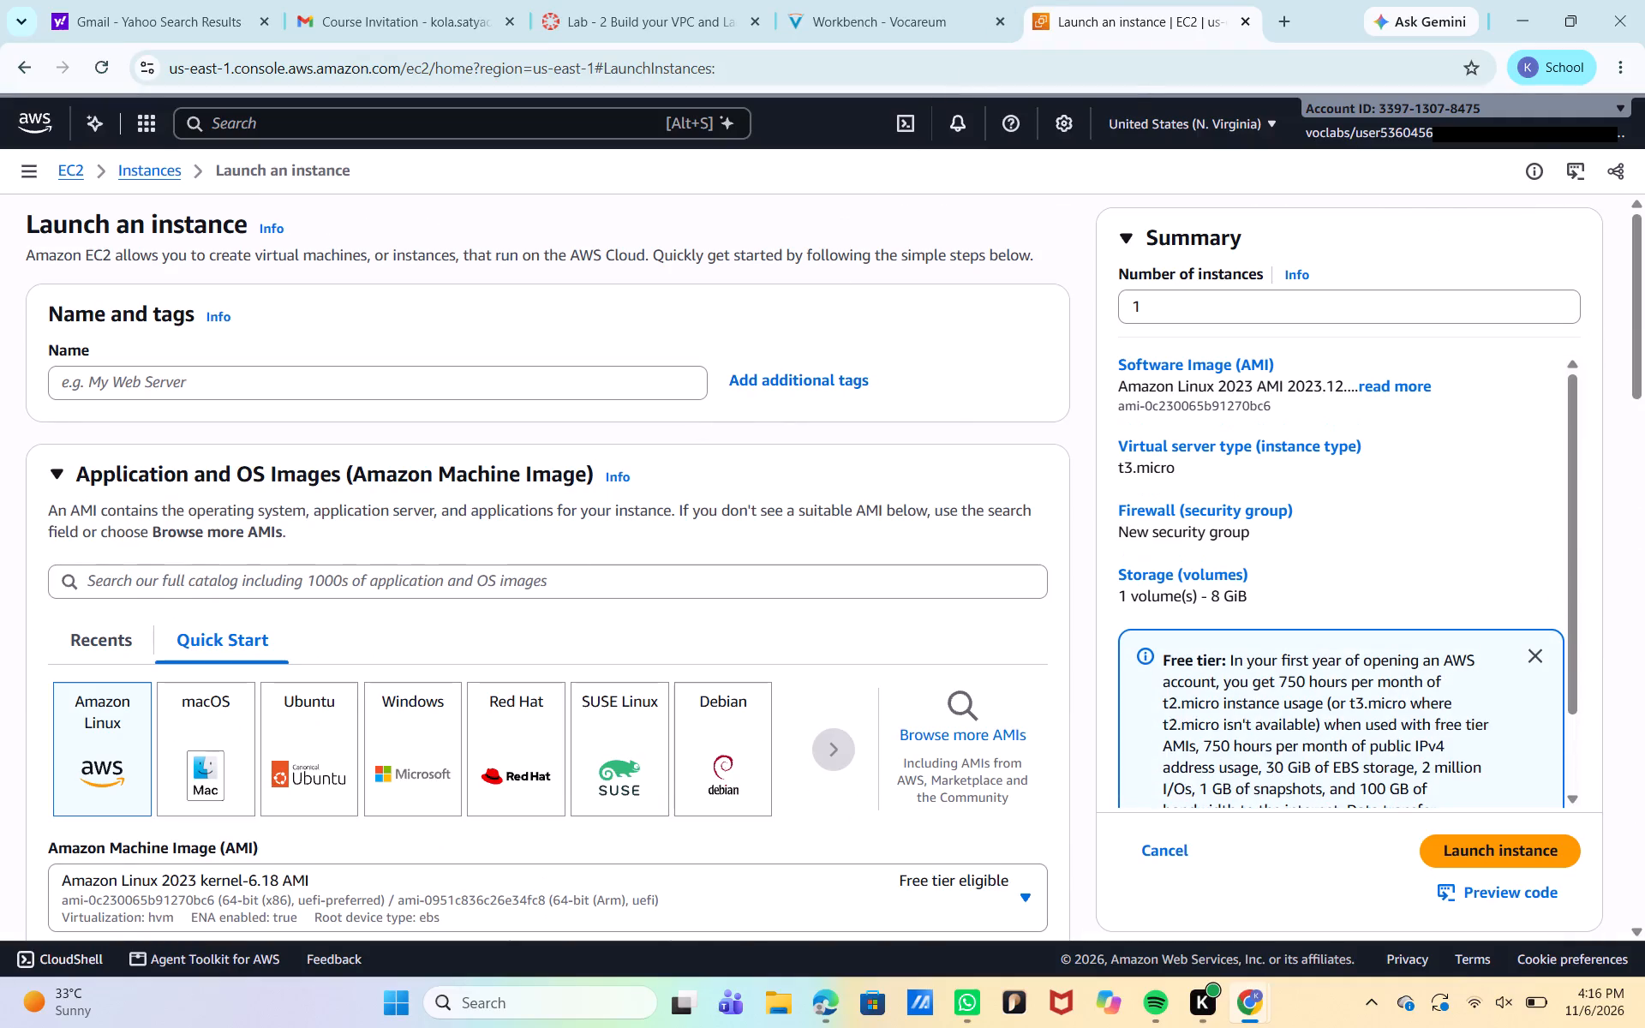
# Name the new instance Web Server 1, copied from step 35 of the lab instructions.
pyautogui.click(882, 1)
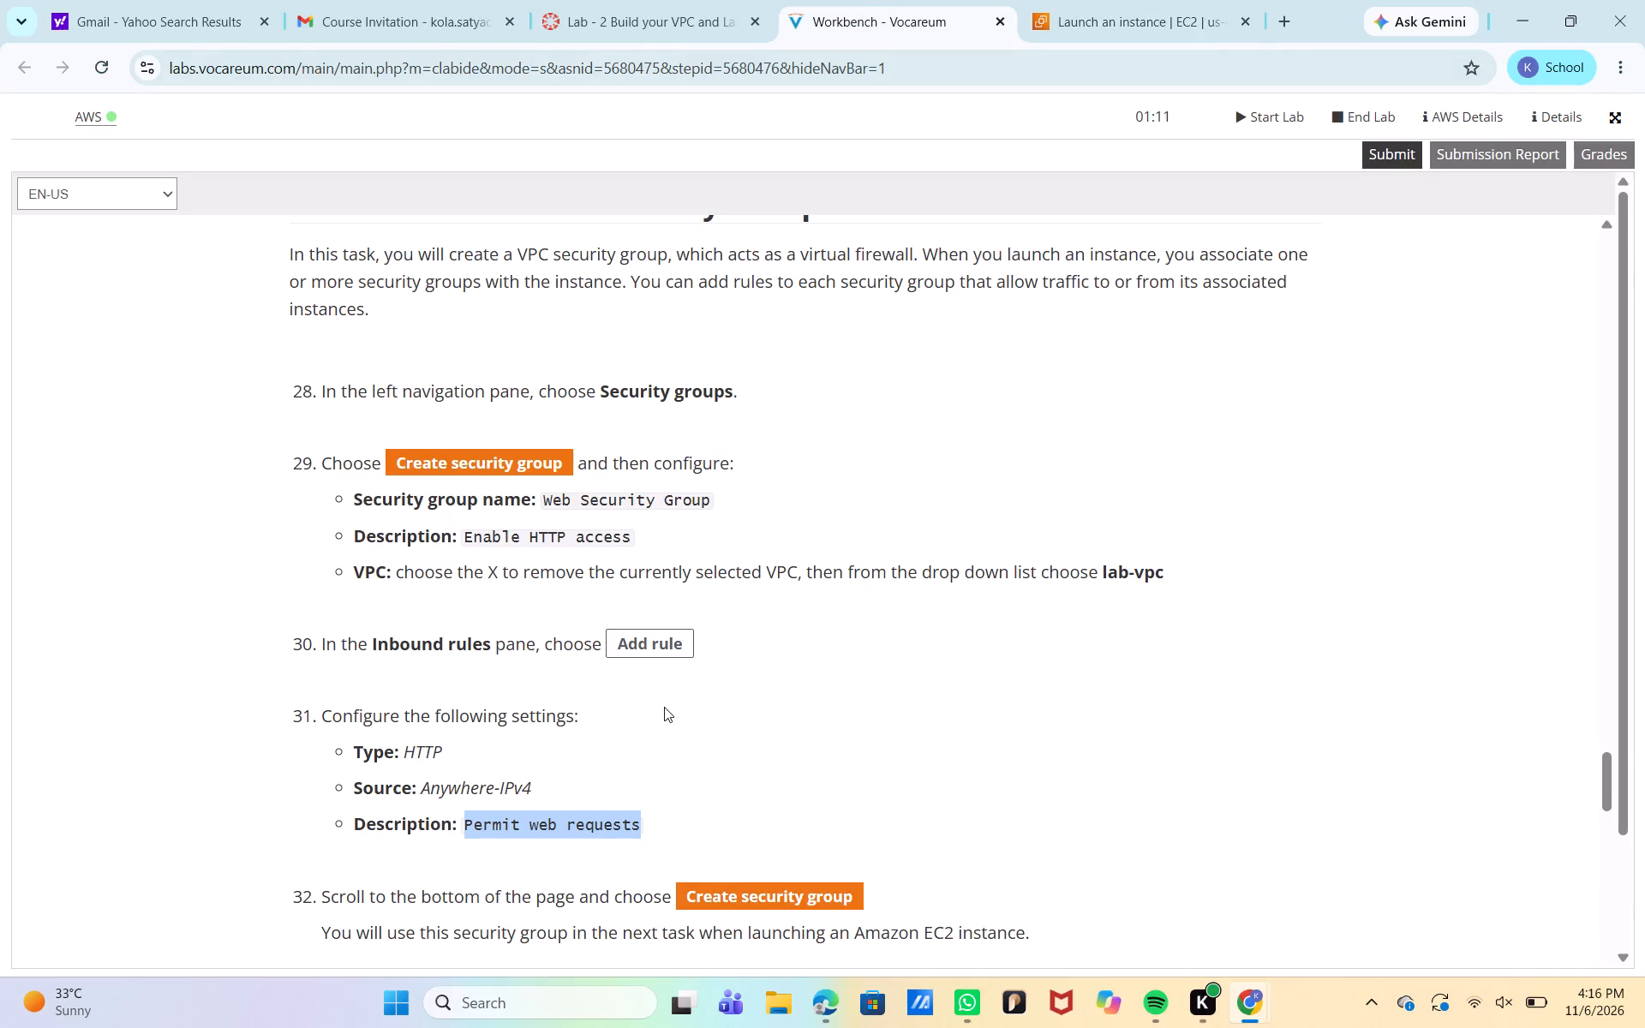
pyautogui.scroll(-5, 664, 707)
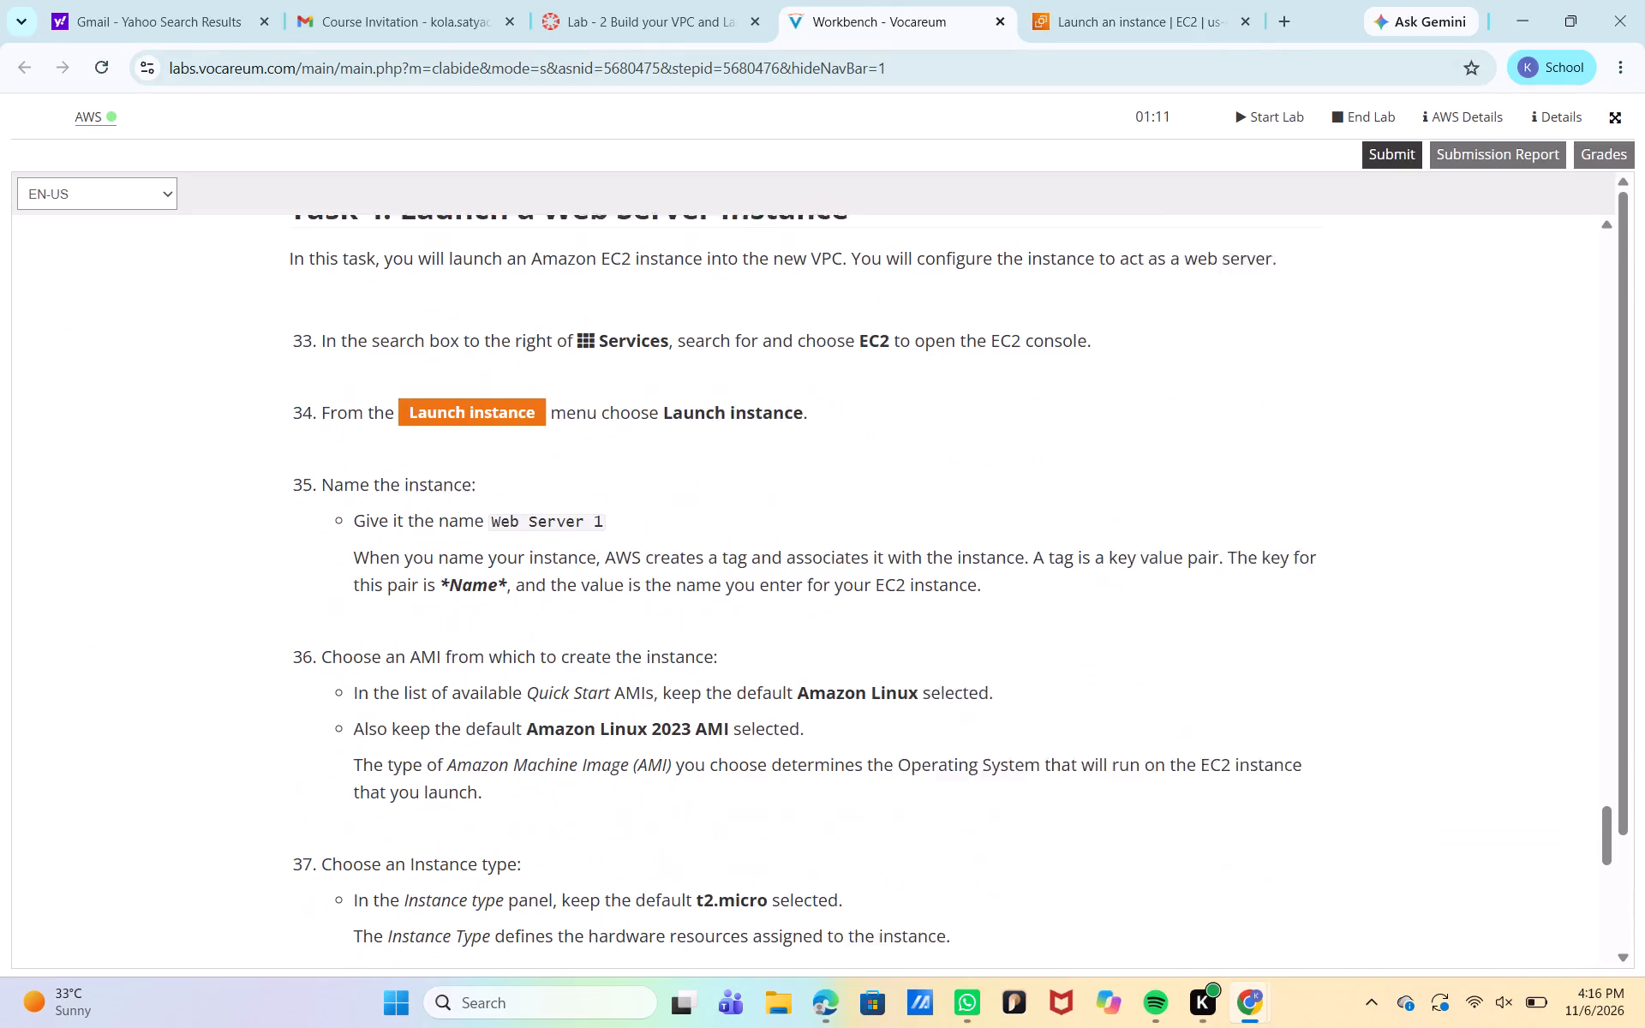
pyautogui.scroll(-2, 664, 707)
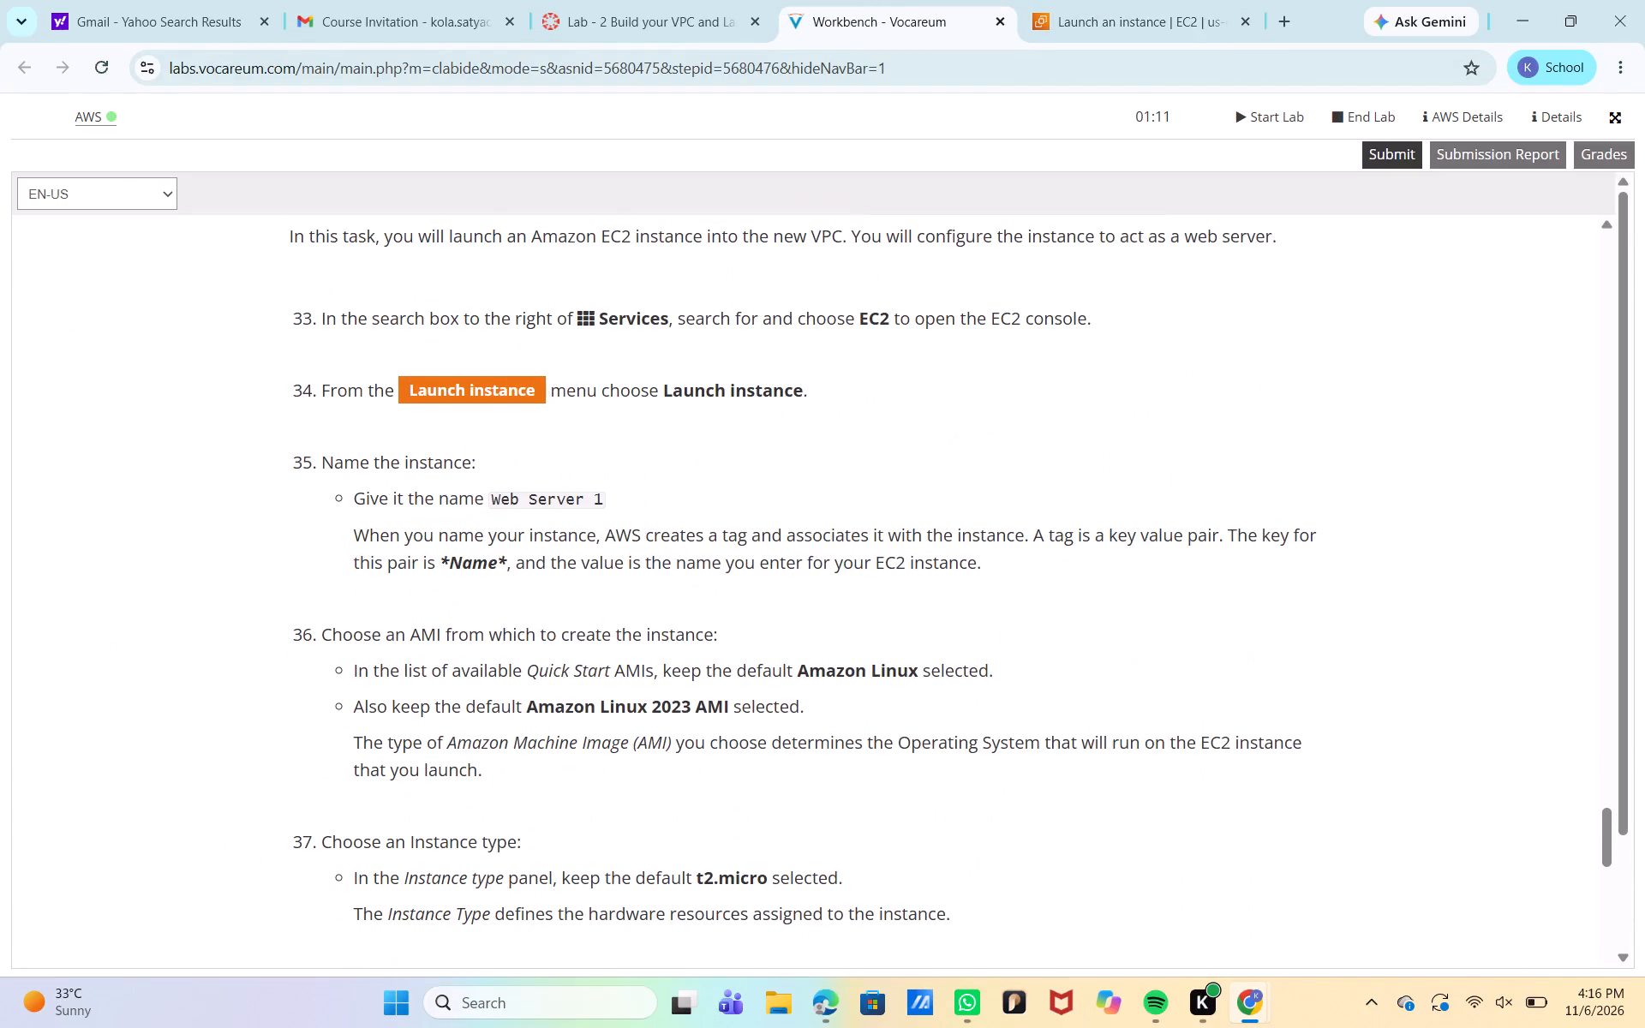
pyautogui.moveTo(492, 501); pyautogui.dragTo(644, 488)
pyautogui.hotkey('ctrl', 'c')
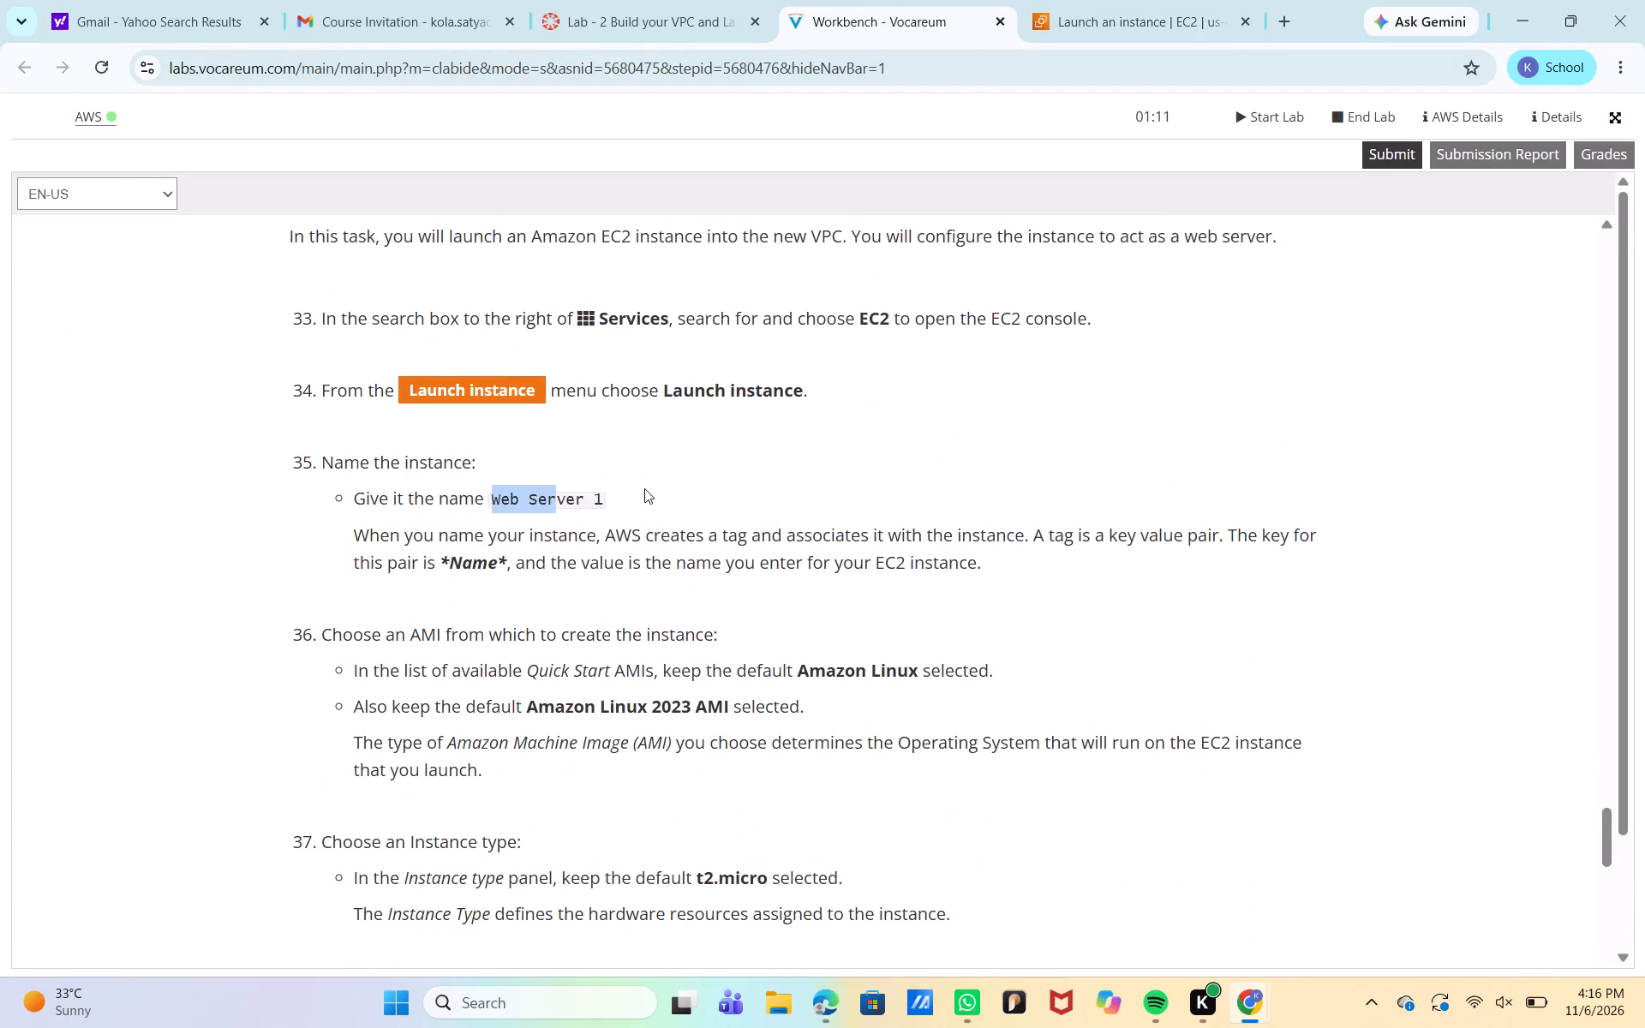
pyautogui.click(1092, 4)
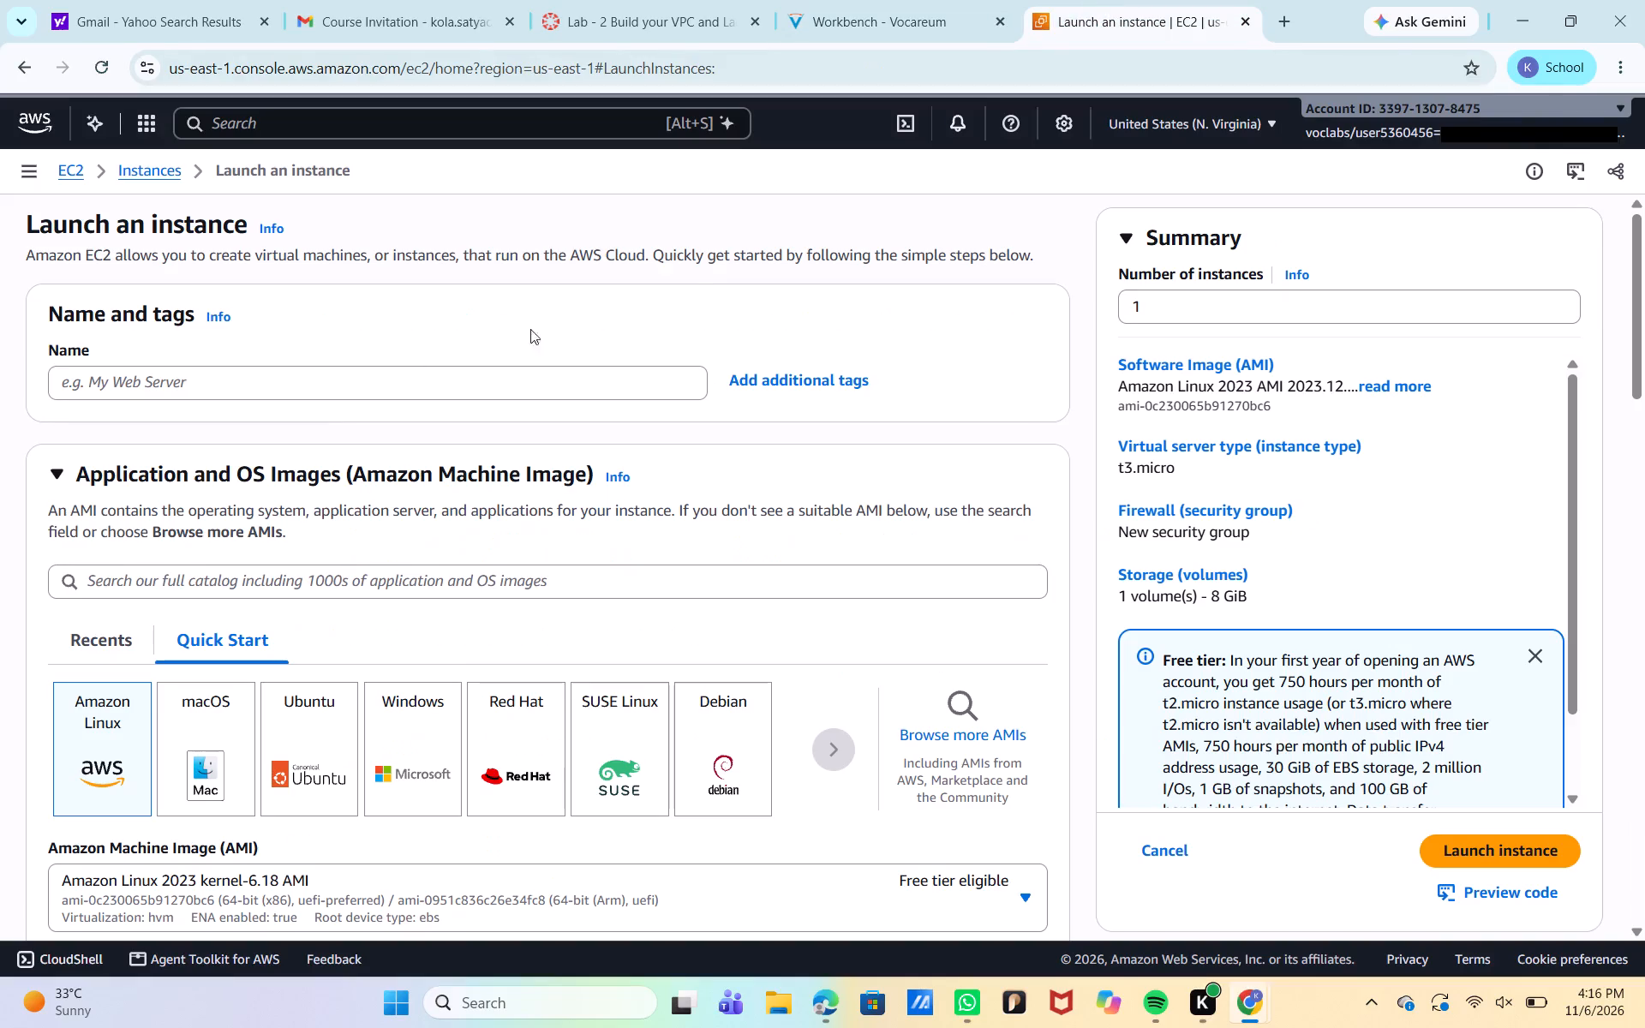
pyautogui.click(364, 361)
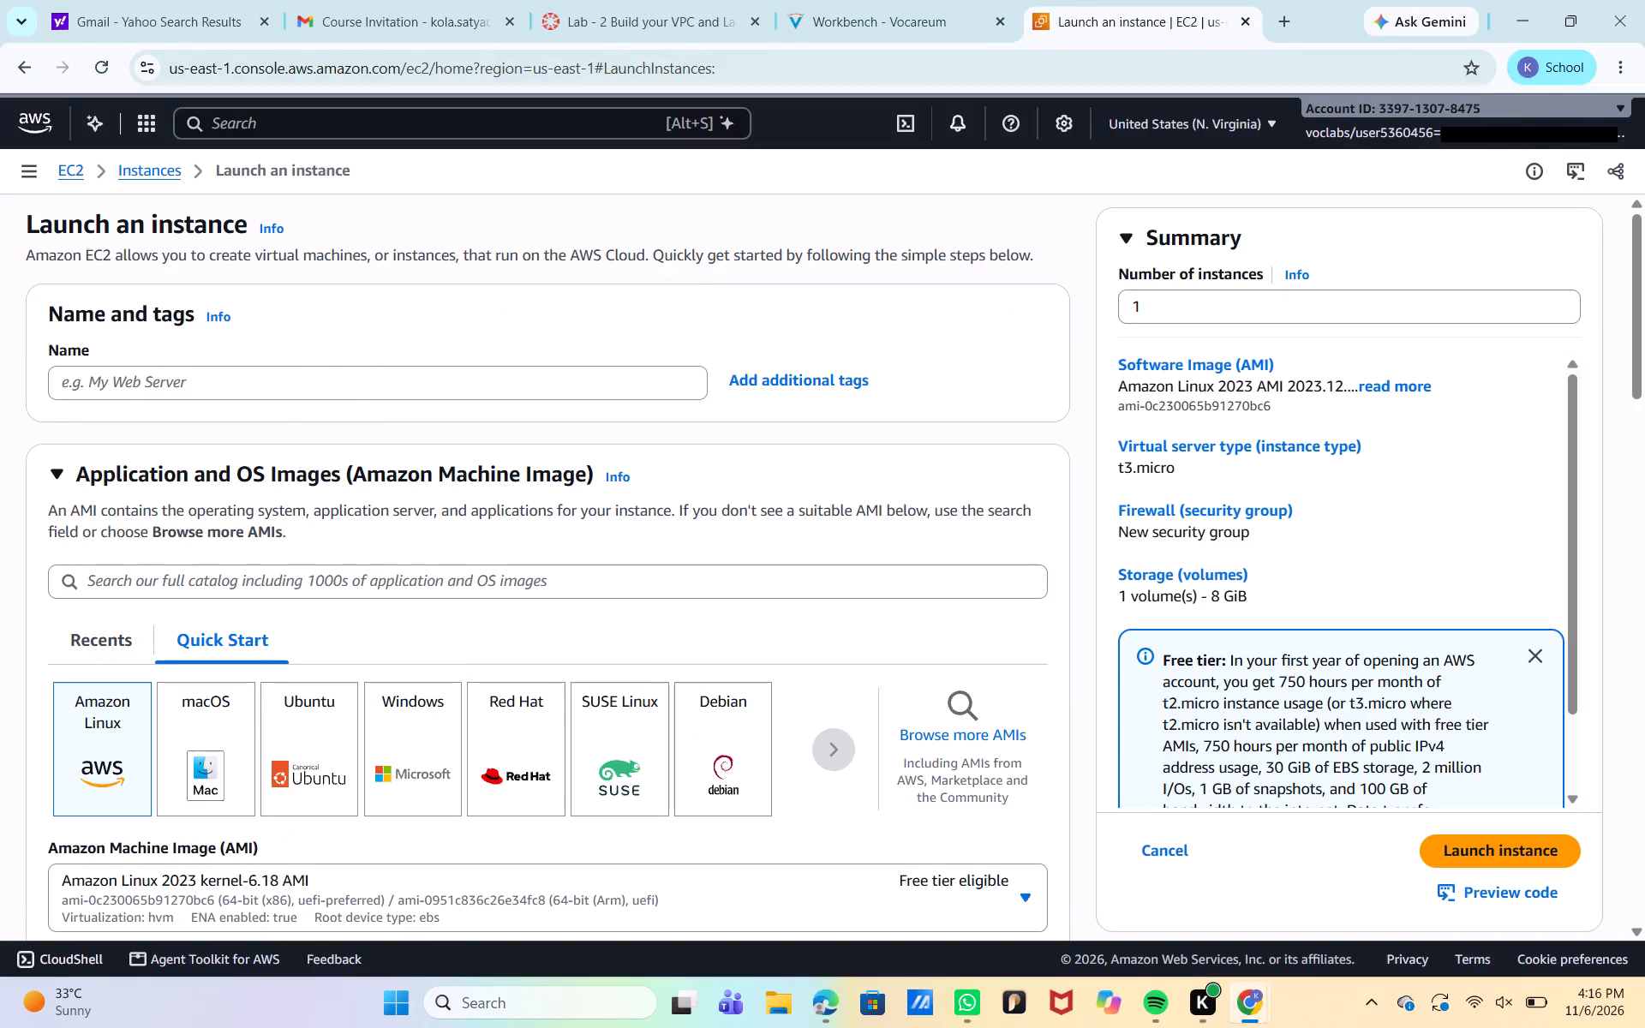
pyautogui.hotkey('ctrl', 'v')
pyautogui.click(358, 380)
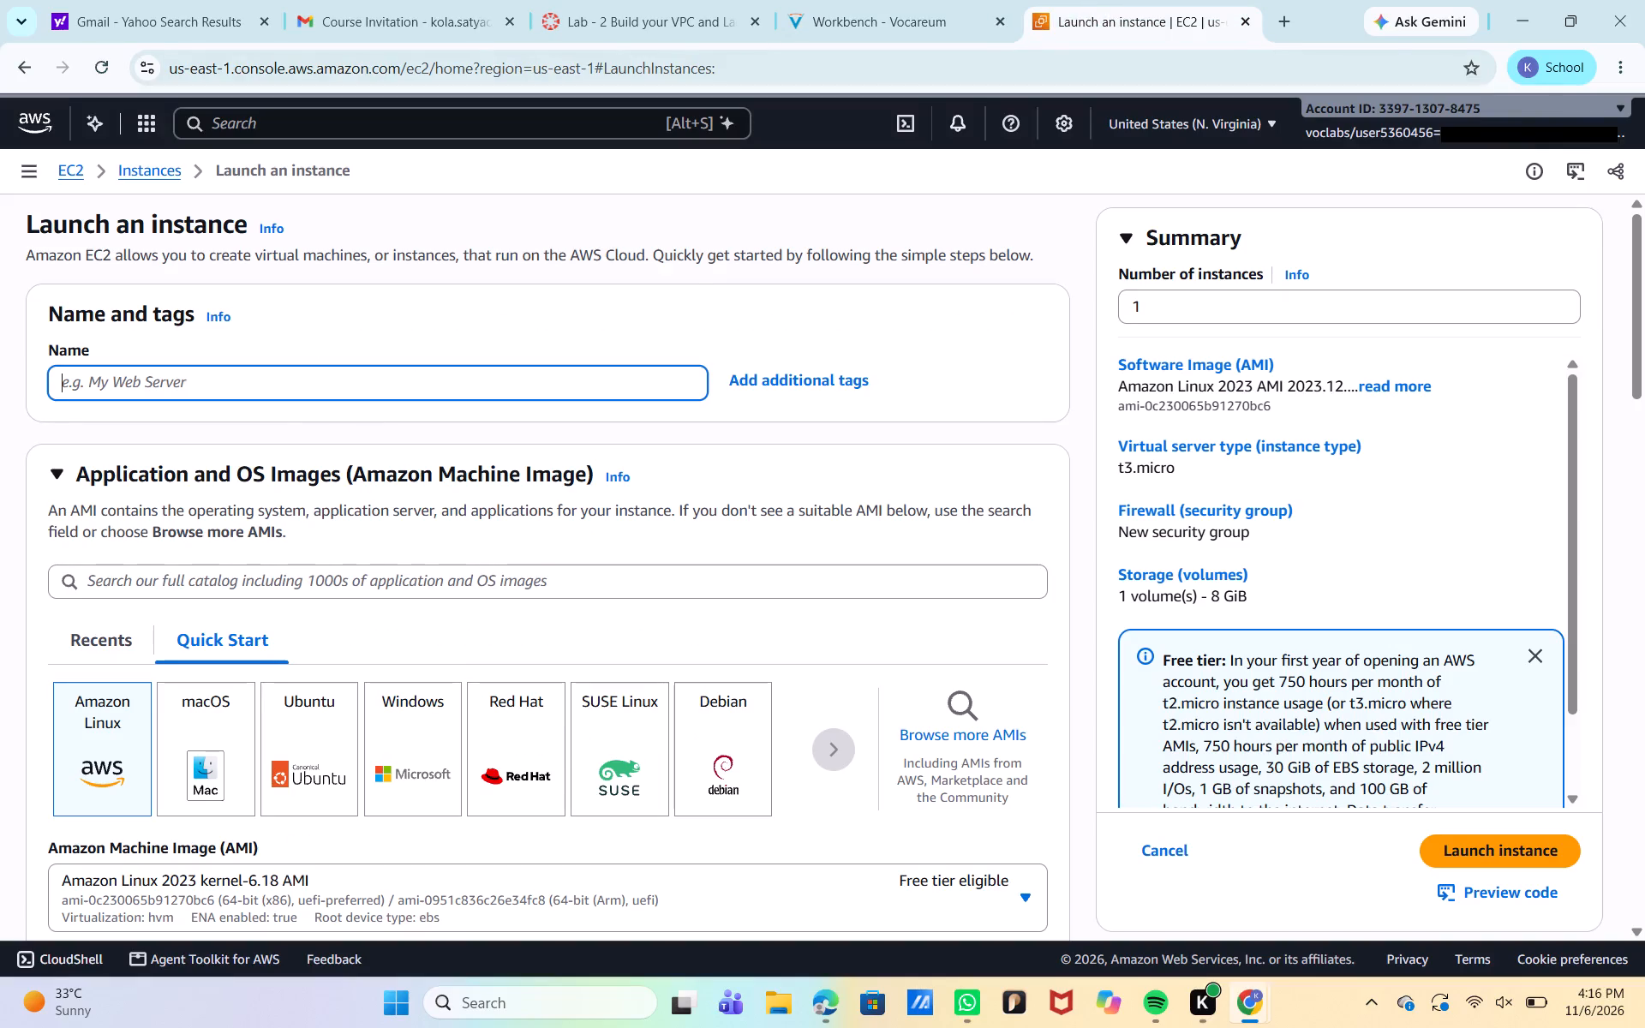
pyautogui.hotkey('ctrl', 'v')
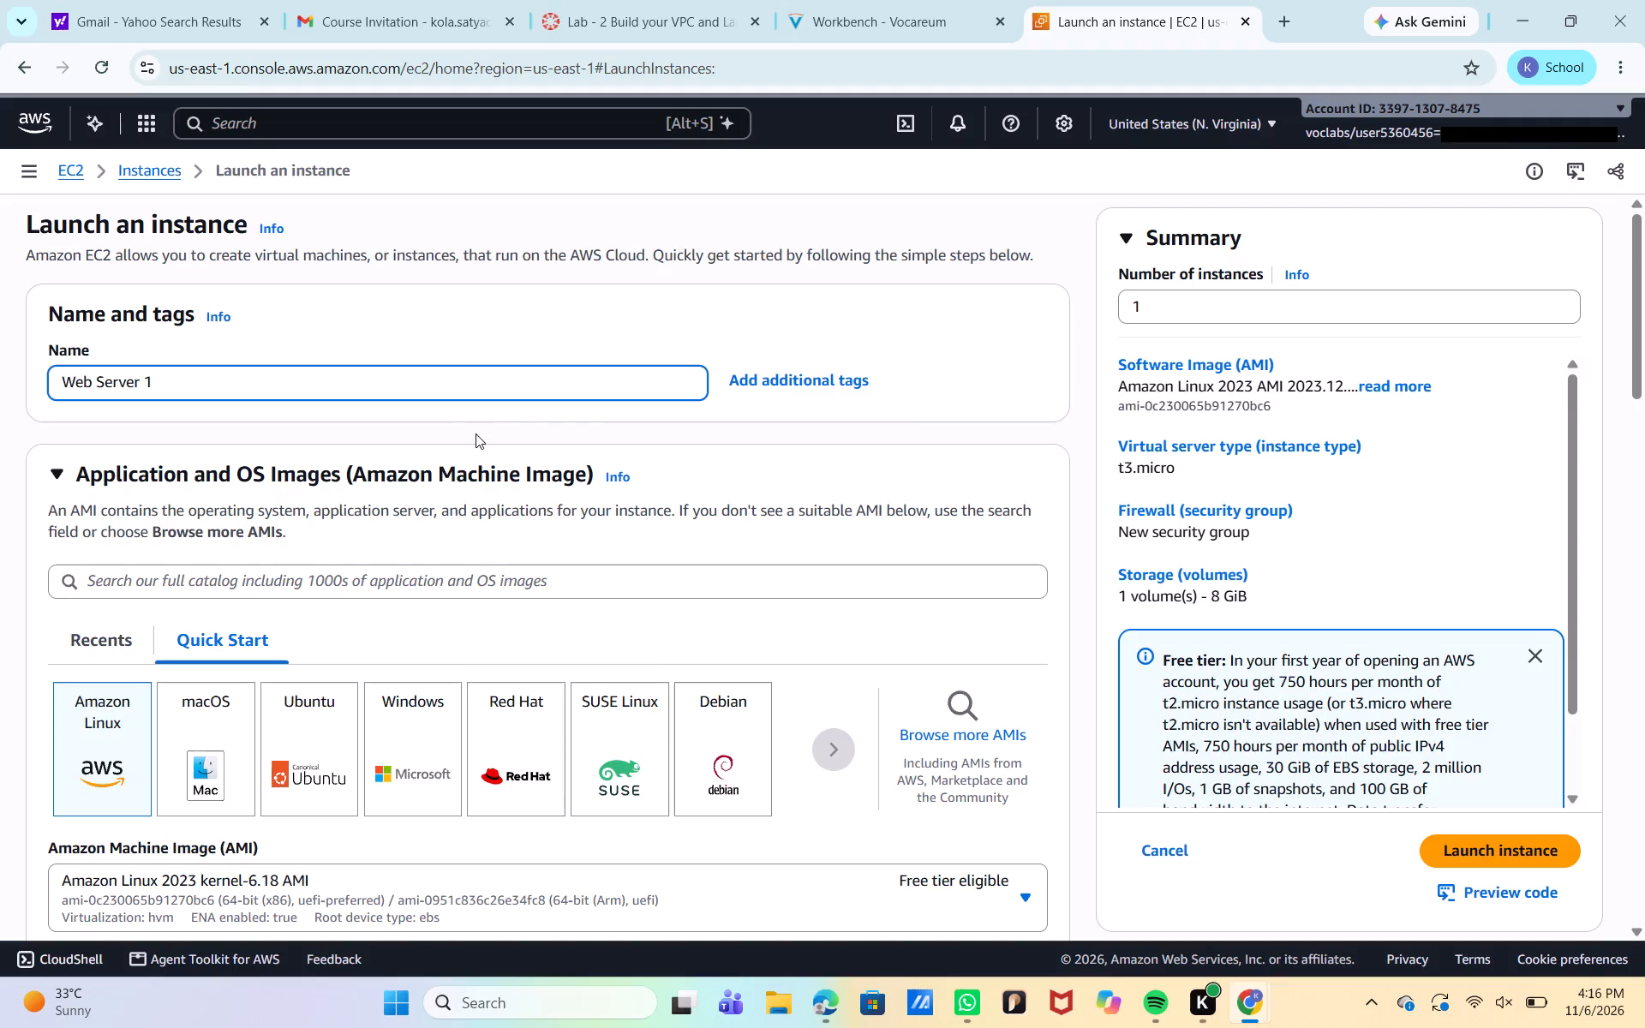
# Select the Amazon Linux 2023 kernel-6.18 AMI, 64-bit (x86), from the full AMI catalog.
pyautogui.click(506, 579)
pyautogui.scroll(-2, 506, 579)
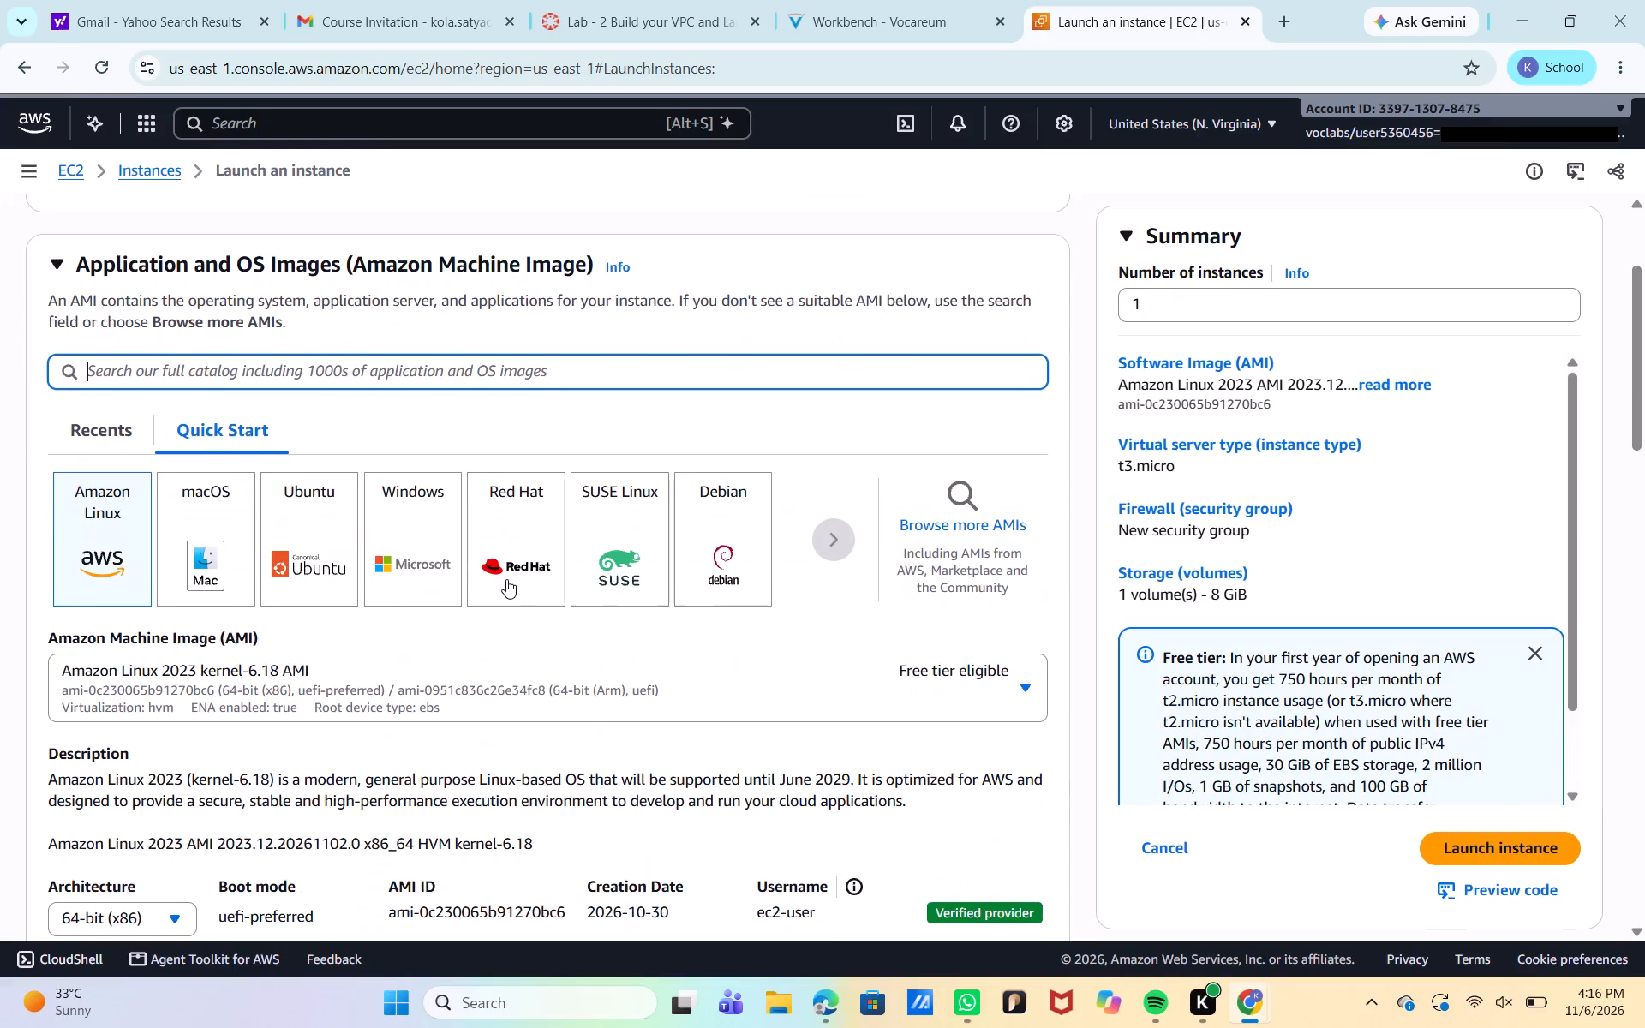
pyautogui.click(954, 508)
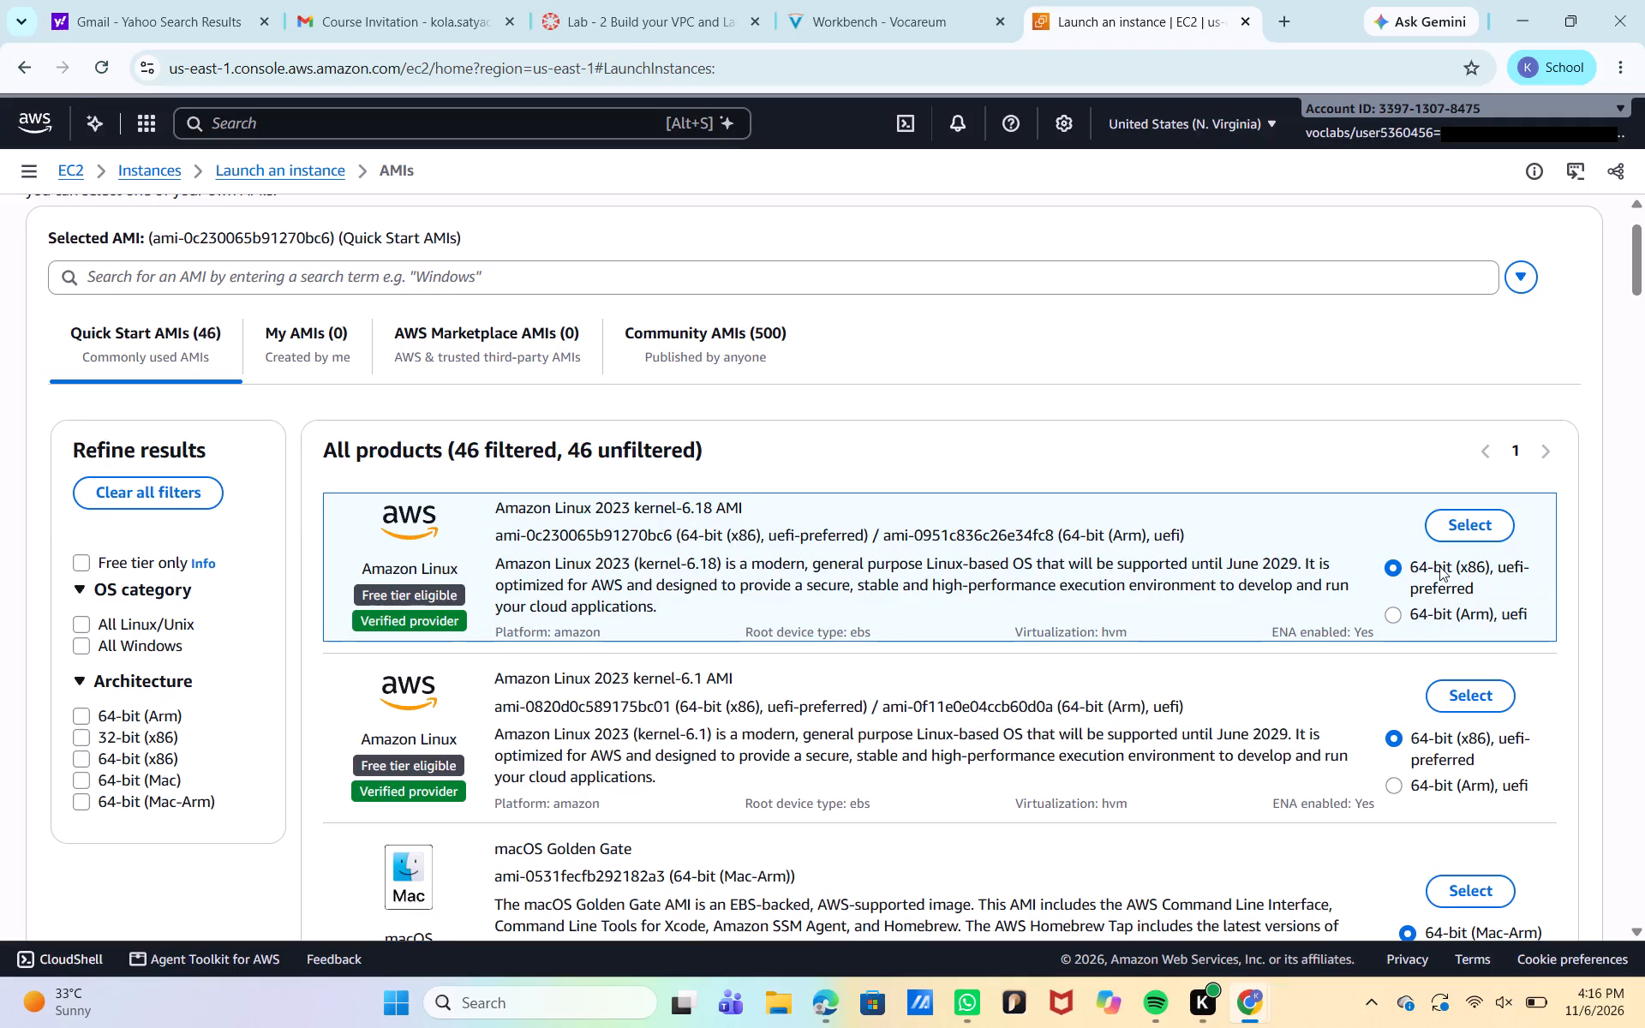
pyautogui.click(1469, 521)
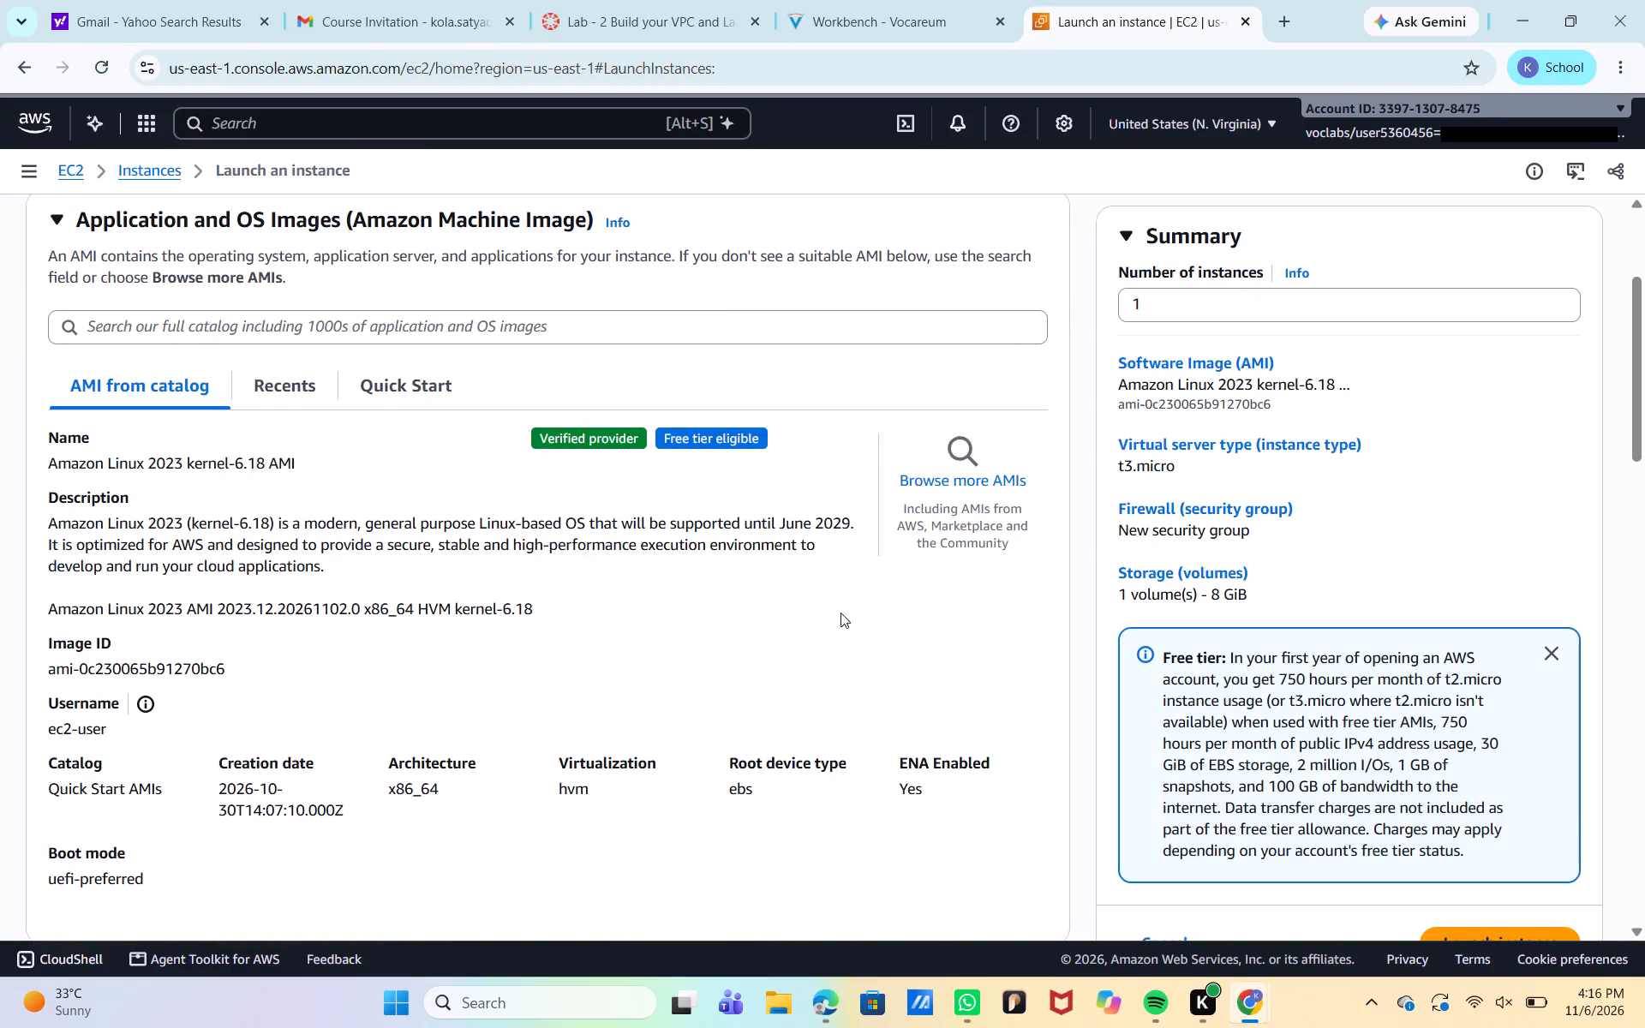
# Set the instance's login key pair to vockey, leaving the instance type at its default.
pyautogui.scroll(-2, 738, 552)
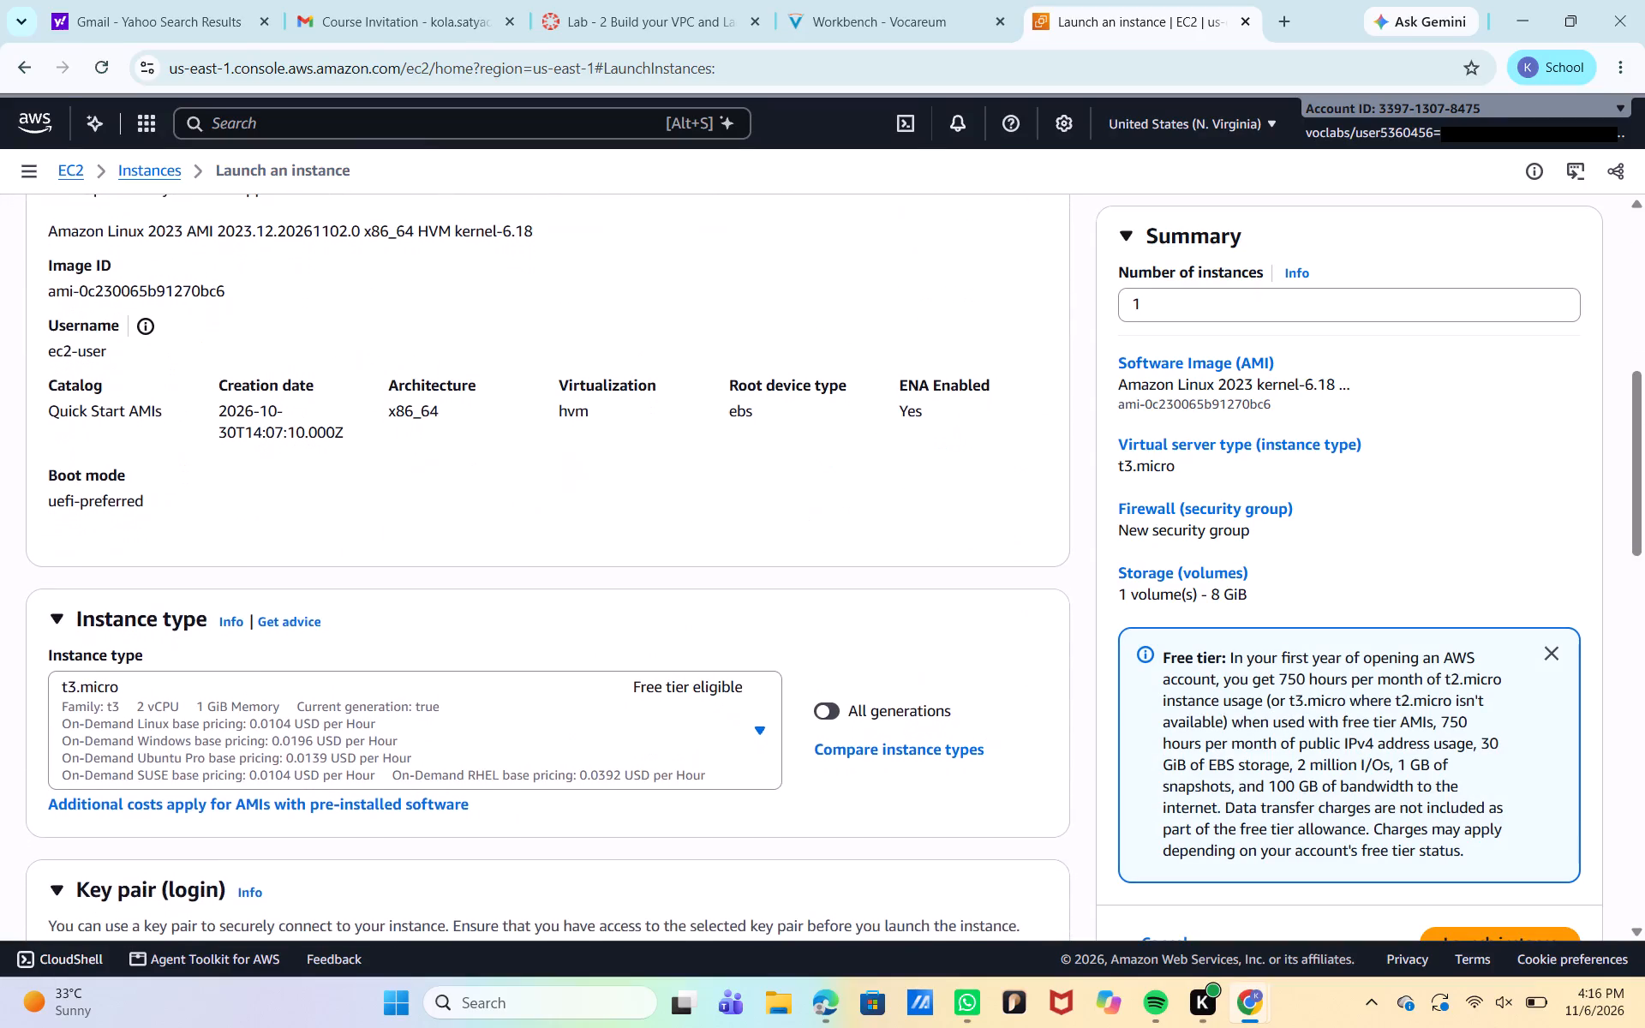
pyautogui.scroll(-5, 738, 552)
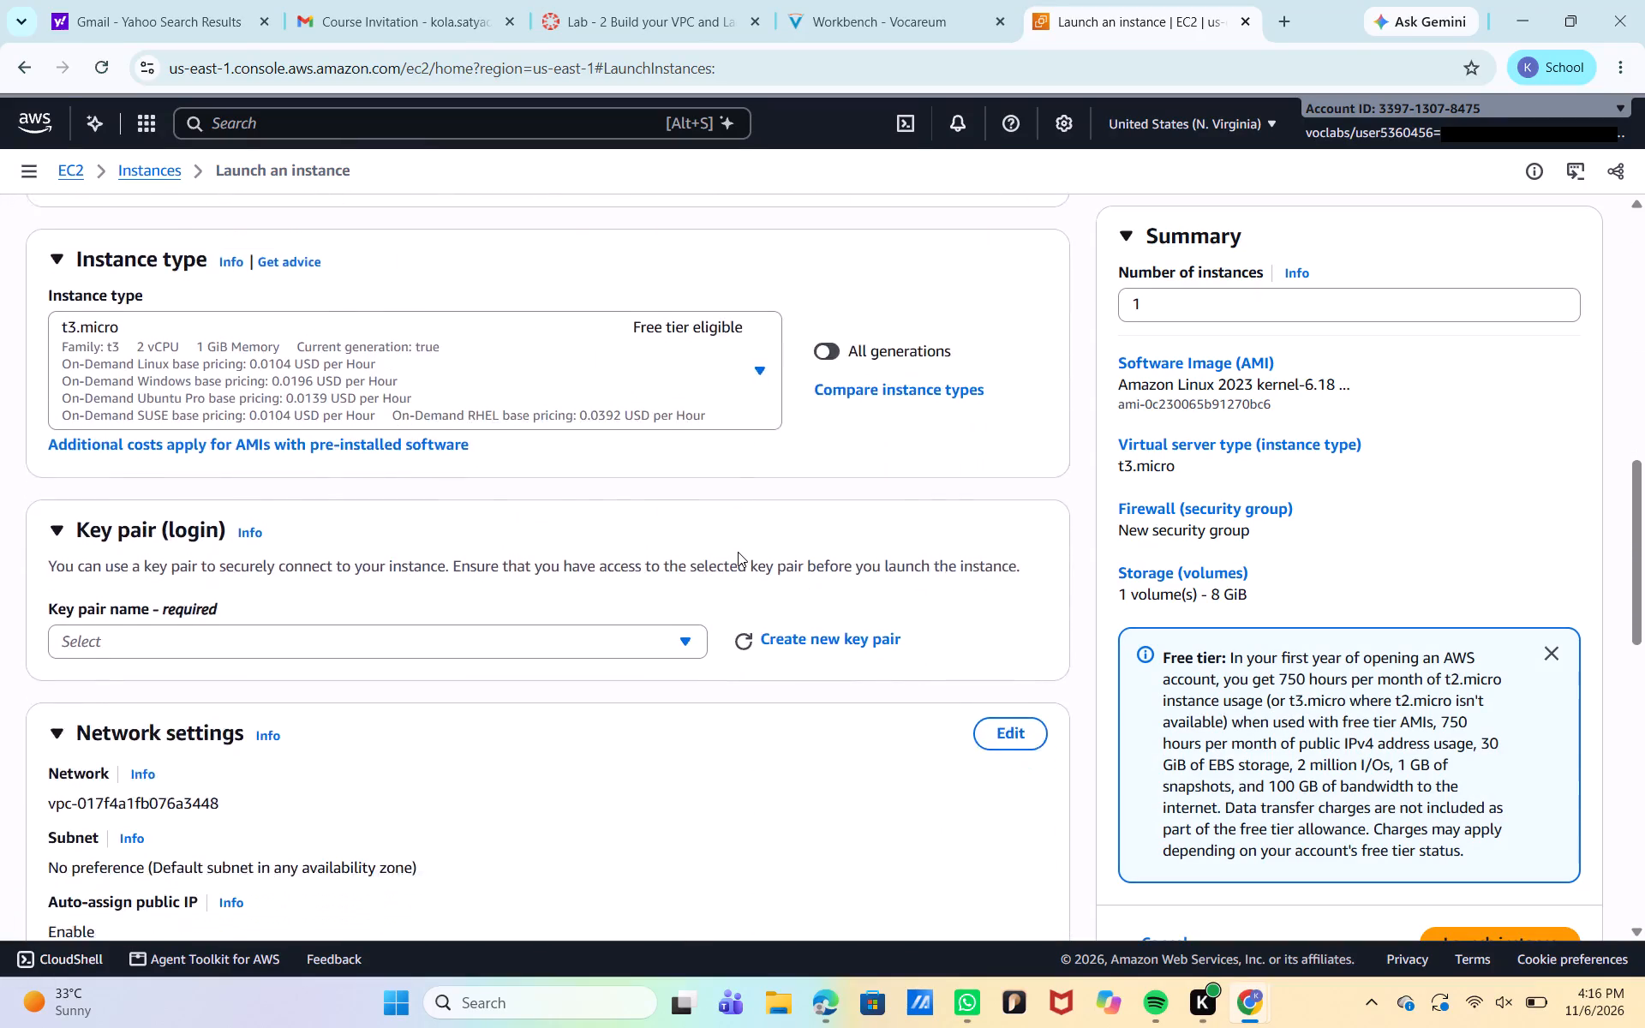
pyautogui.scroll(-3, 738, 552)
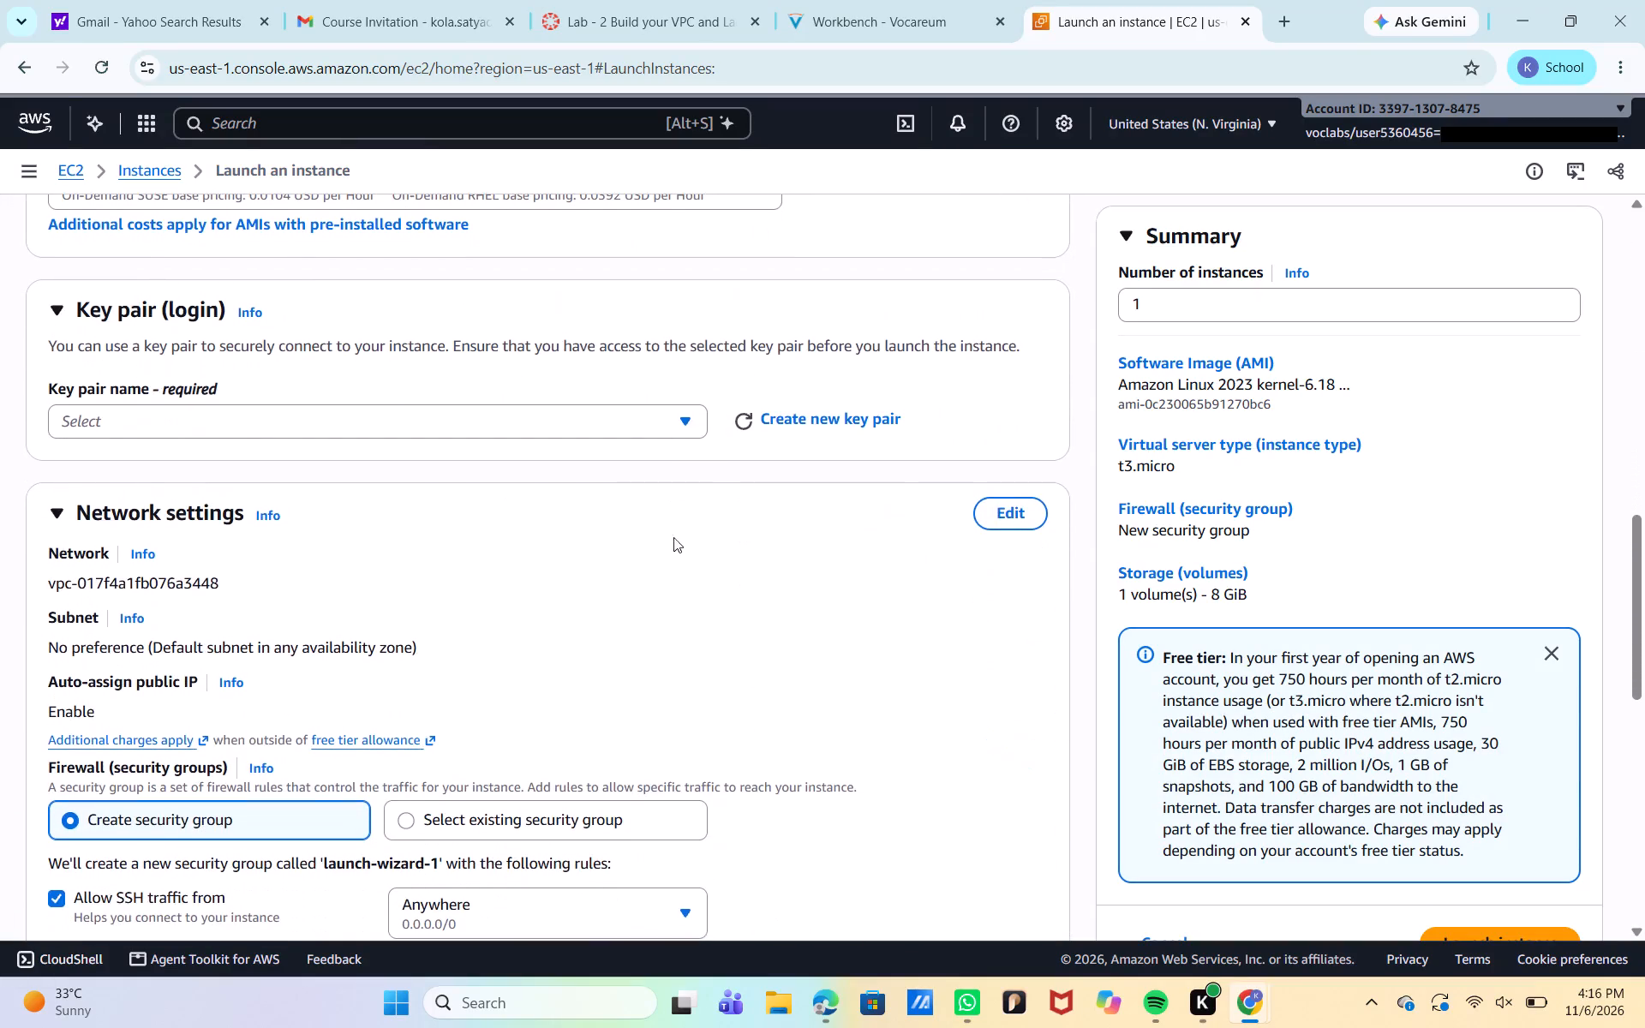
pyautogui.click(624, 415)
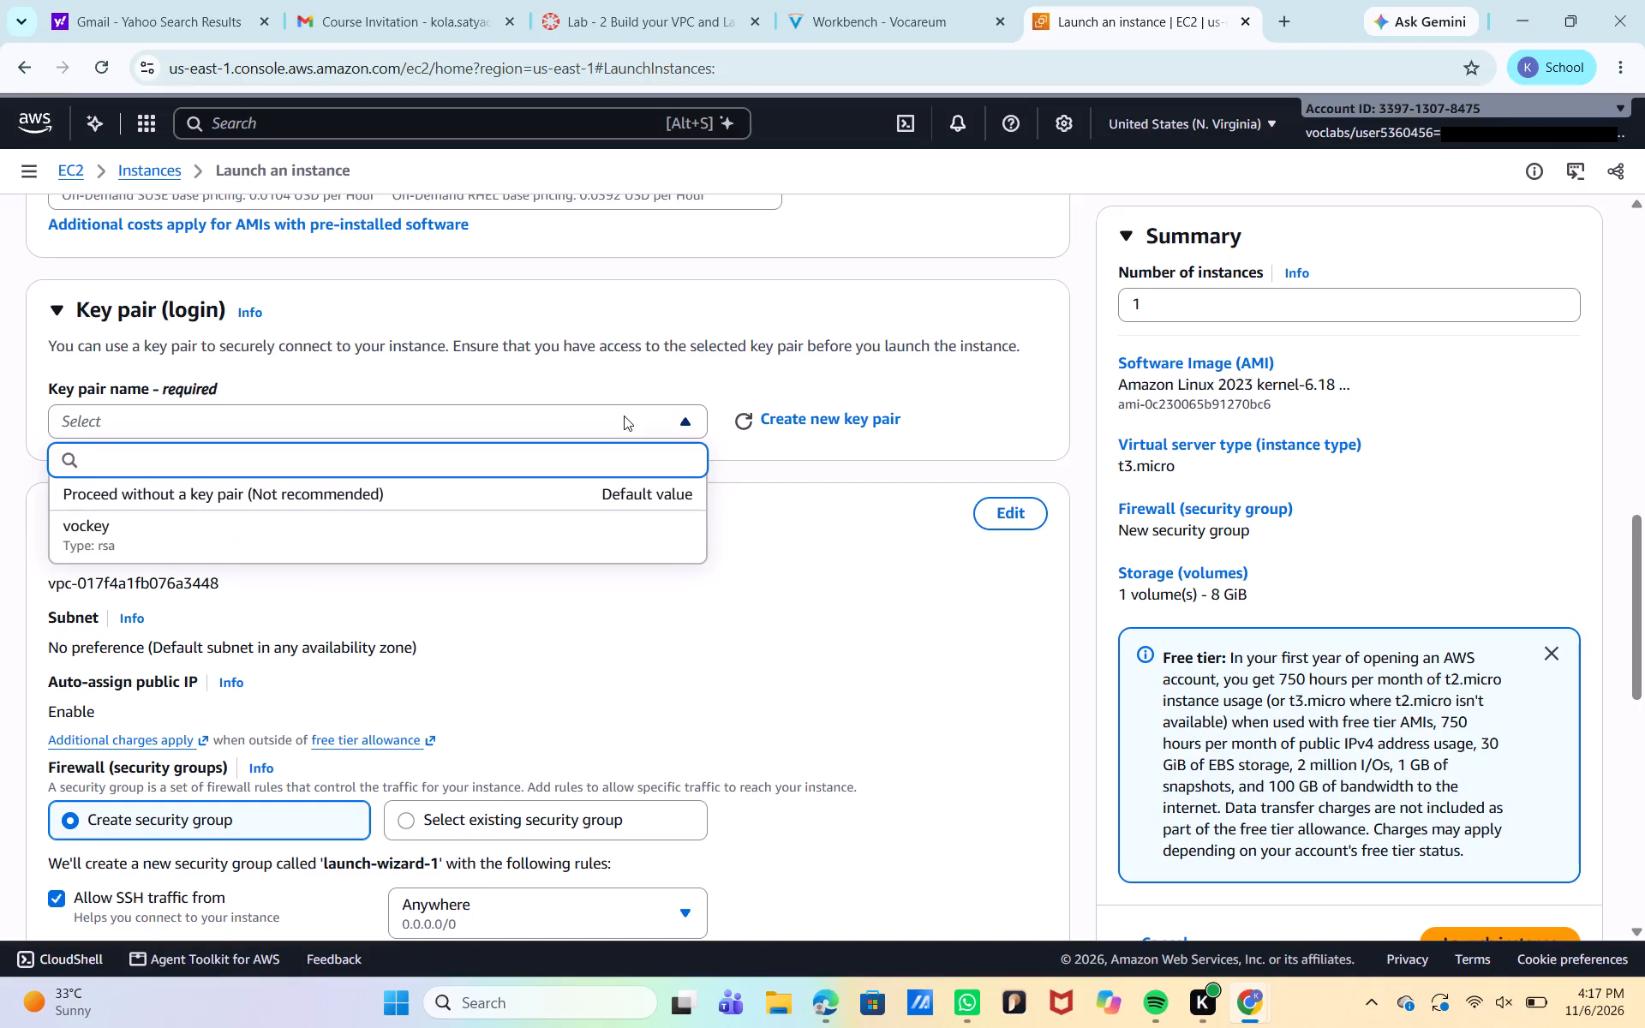
pyautogui.click(637, 535)
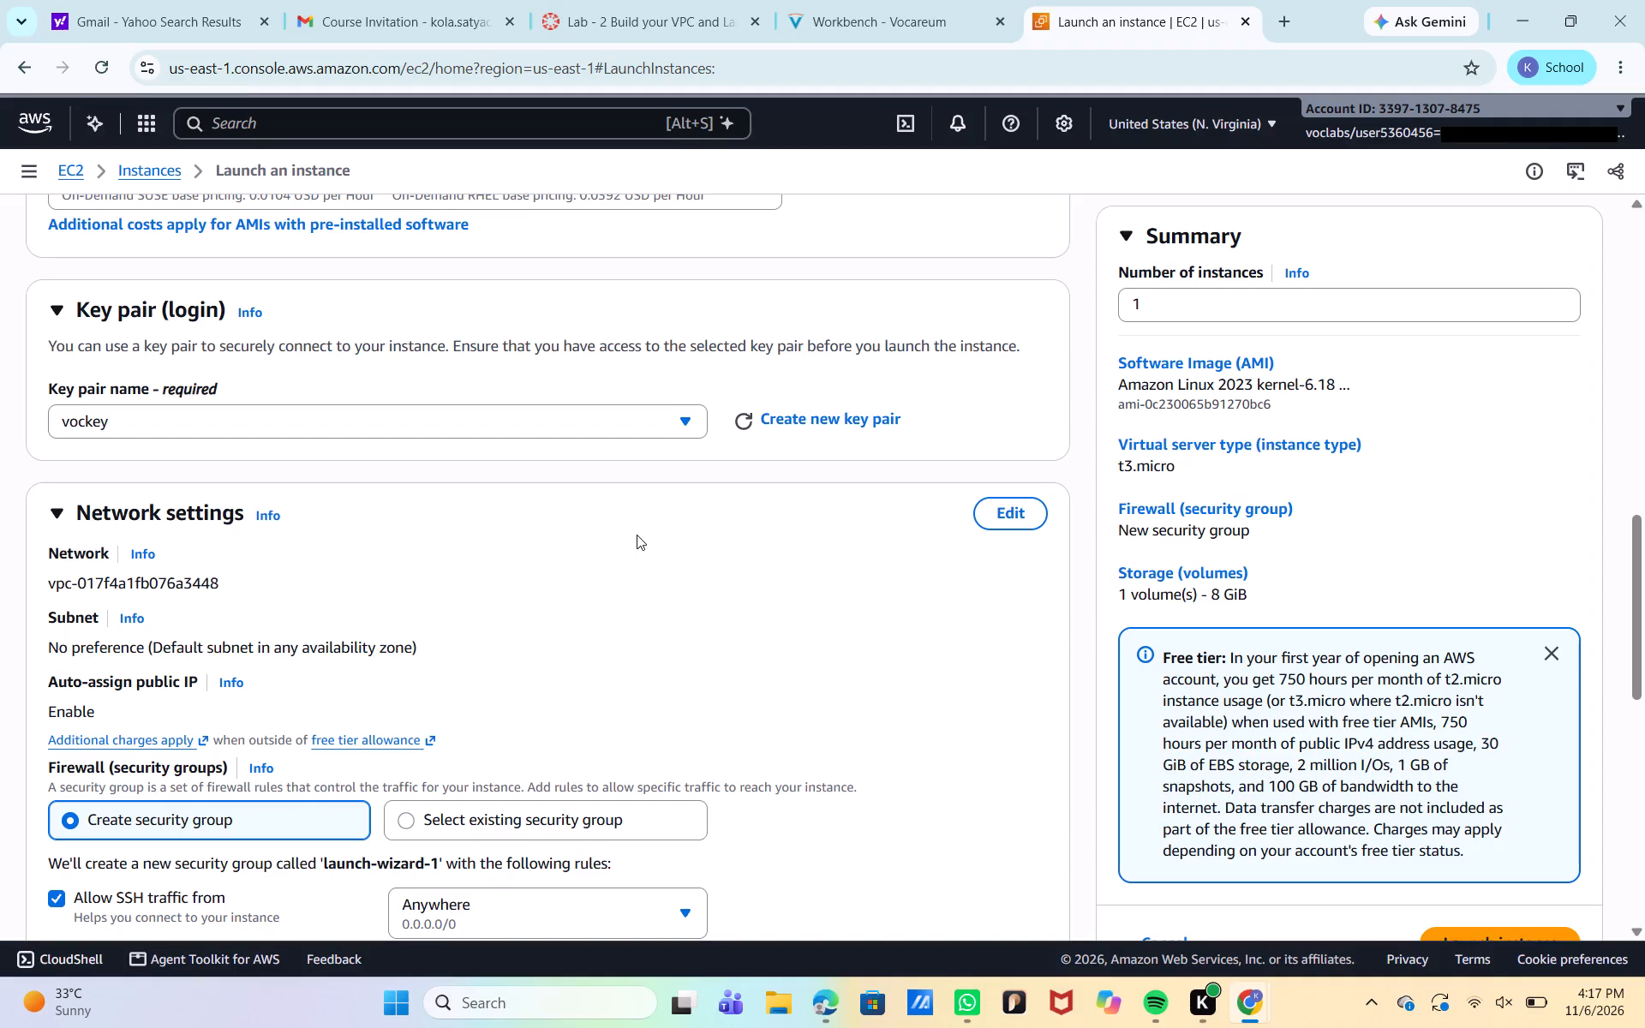
pyautogui.press('f')
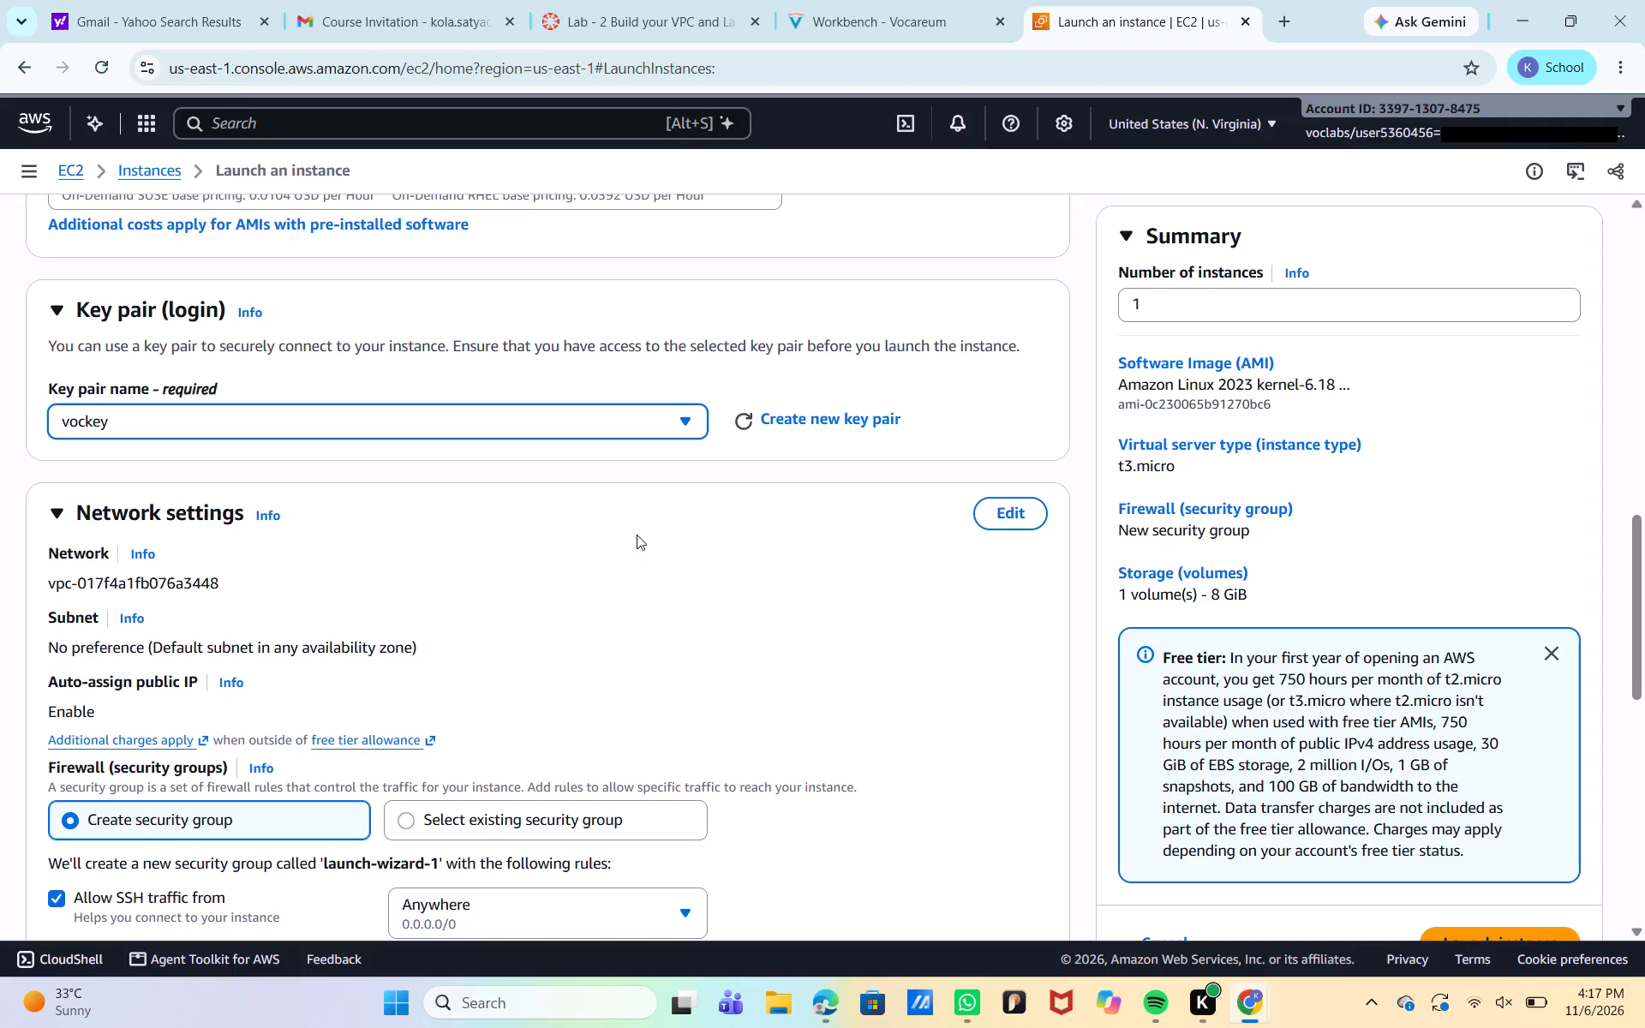
# Edit the instance's network settings to use the lab-vpc VPC and the lab-subnet-public2 subnet.
pyautogui.scroll(3, 643, 528)
pyautogui.scroll(-1, 643, 528)
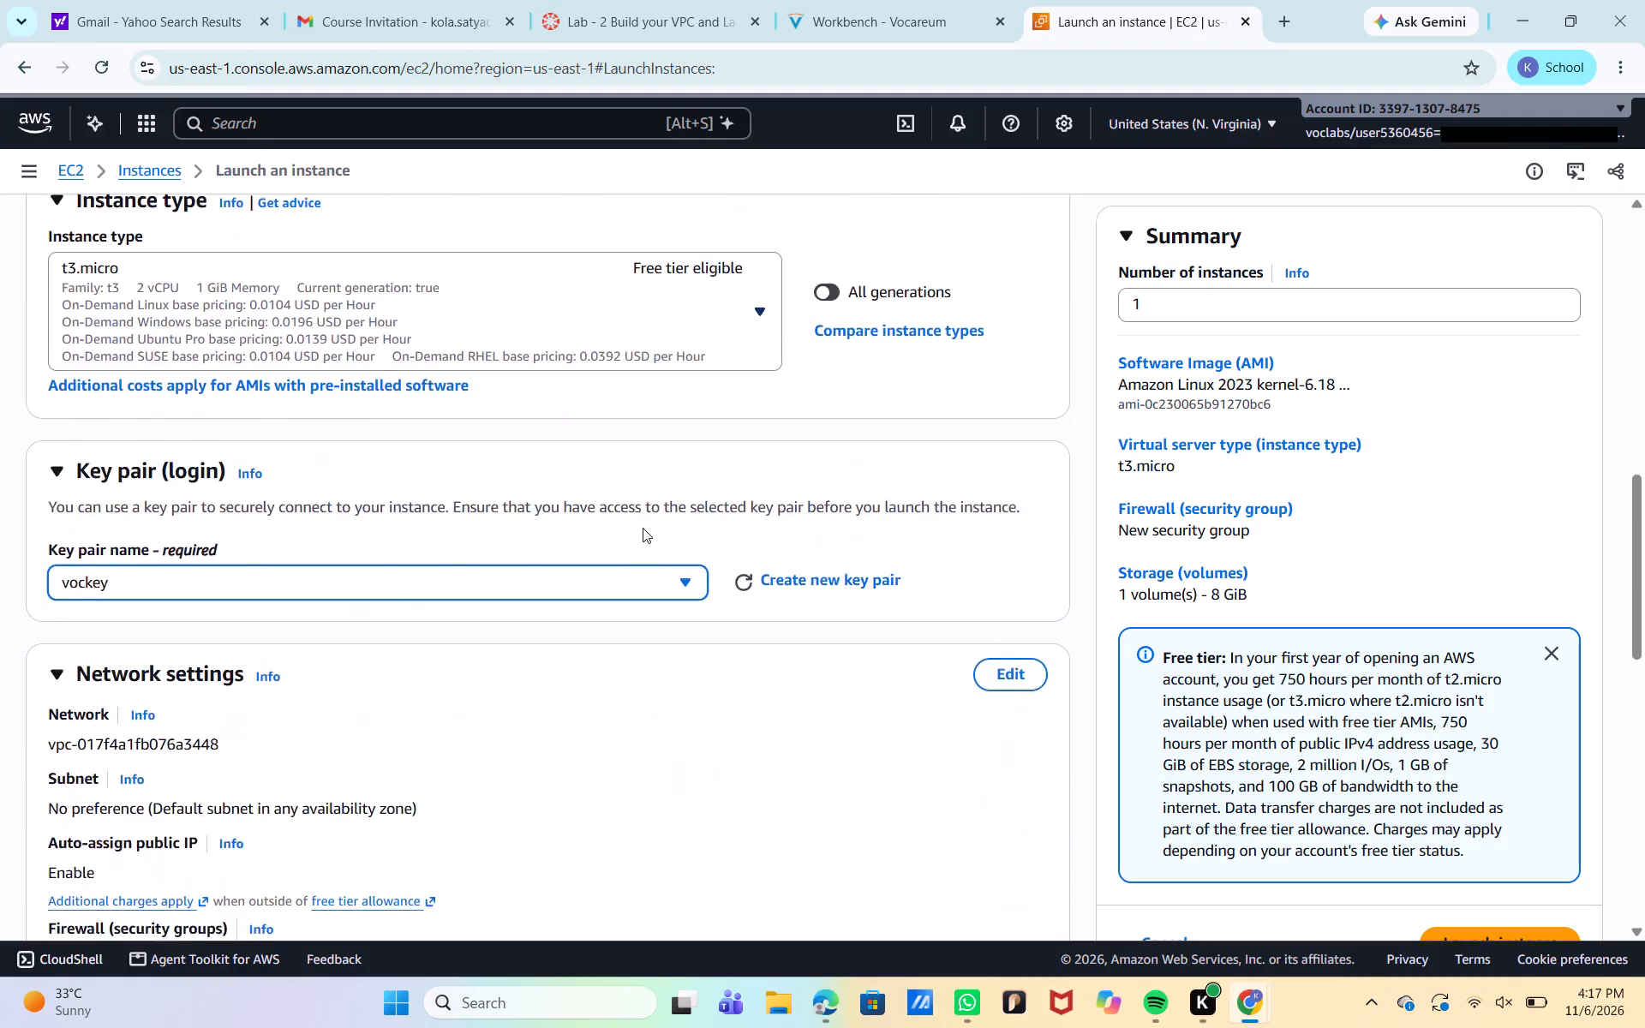
pyautogui.scroll(-2, 643, 528)
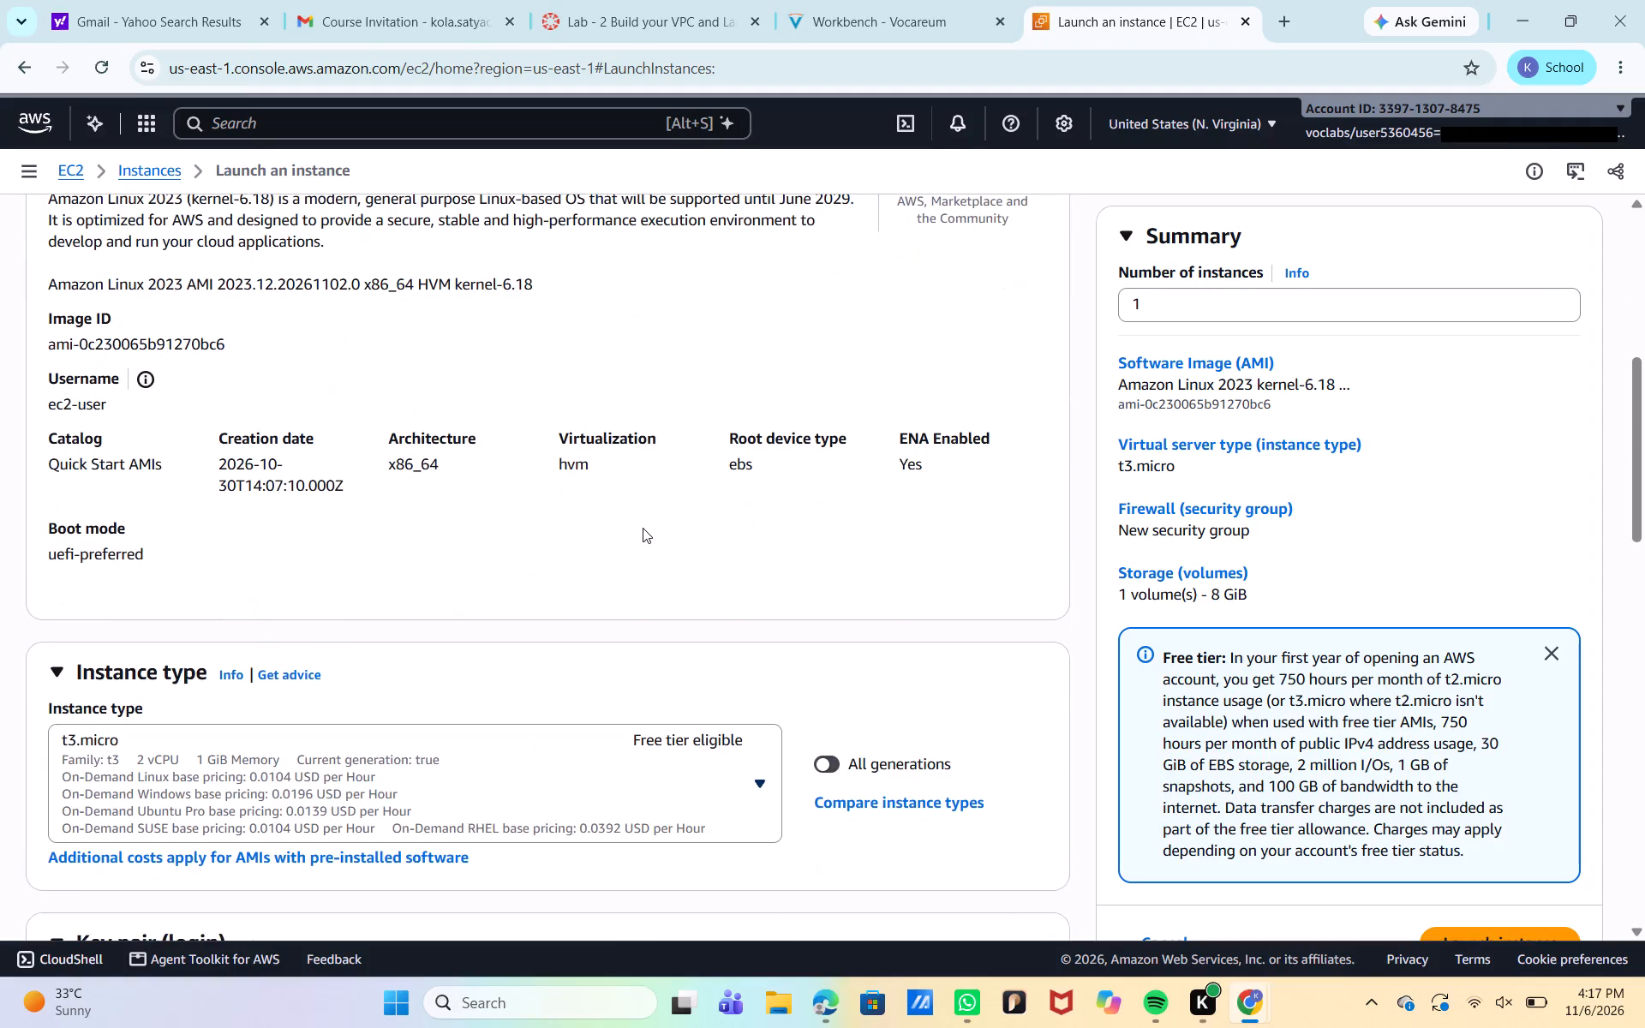
pyautogui.scroll(-6, 643, 528)
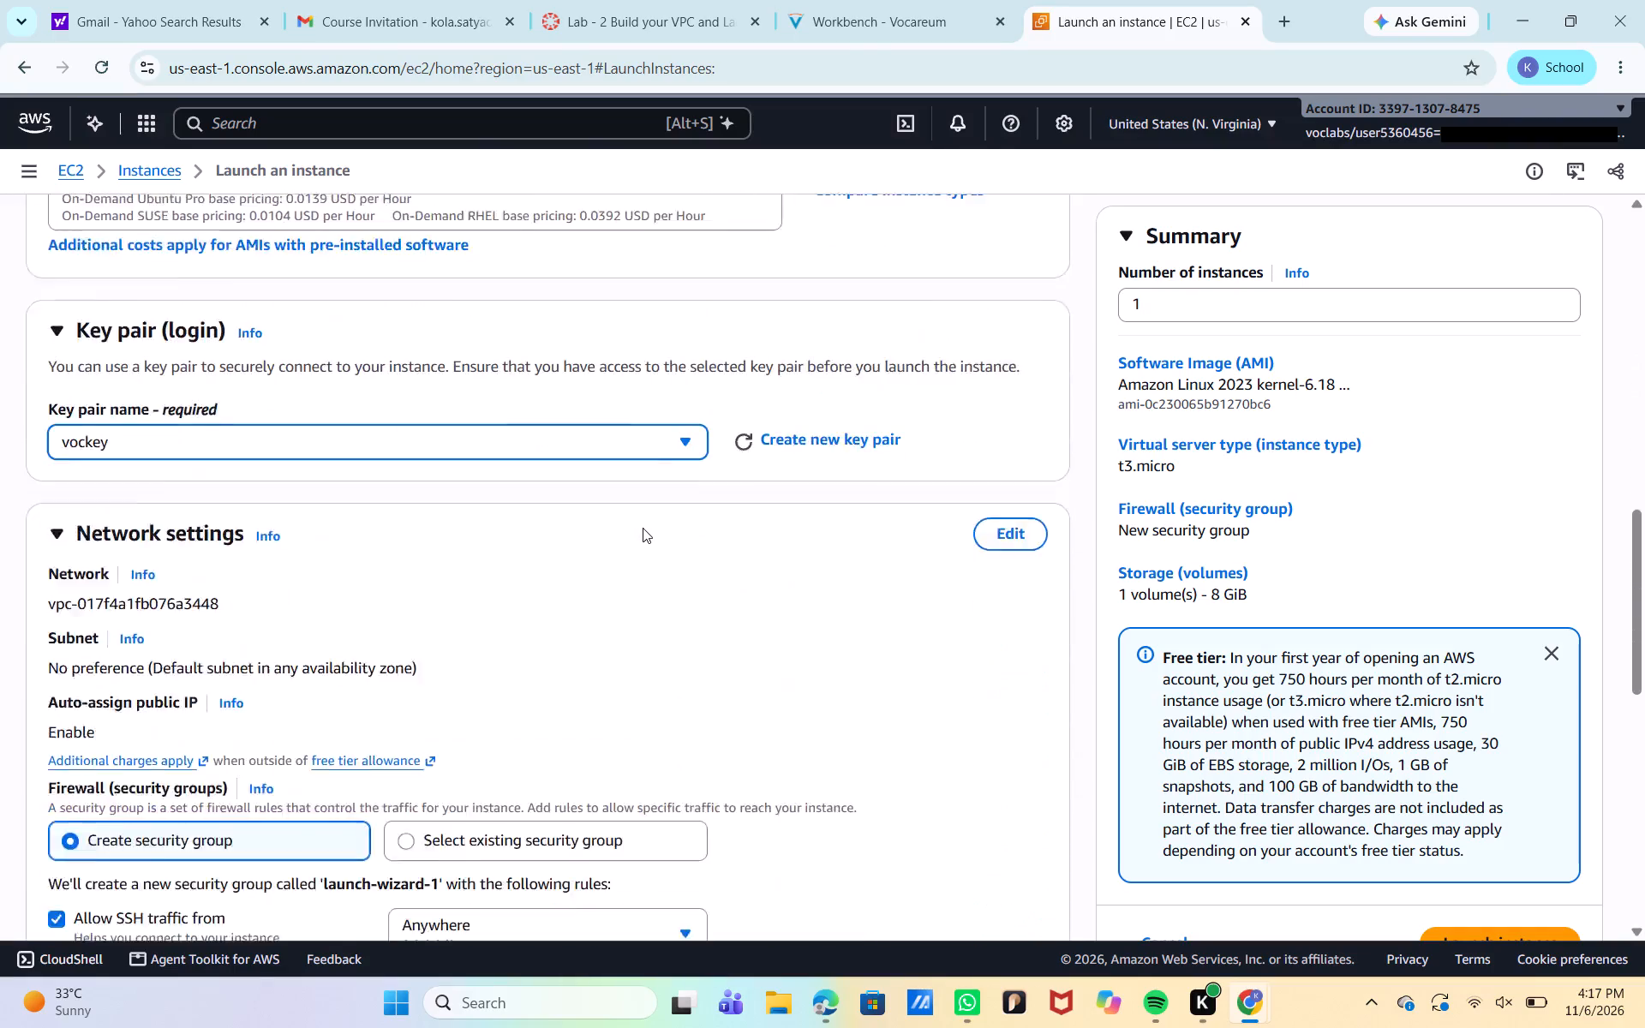
pyautogui.scroll(-3, 643, 528)
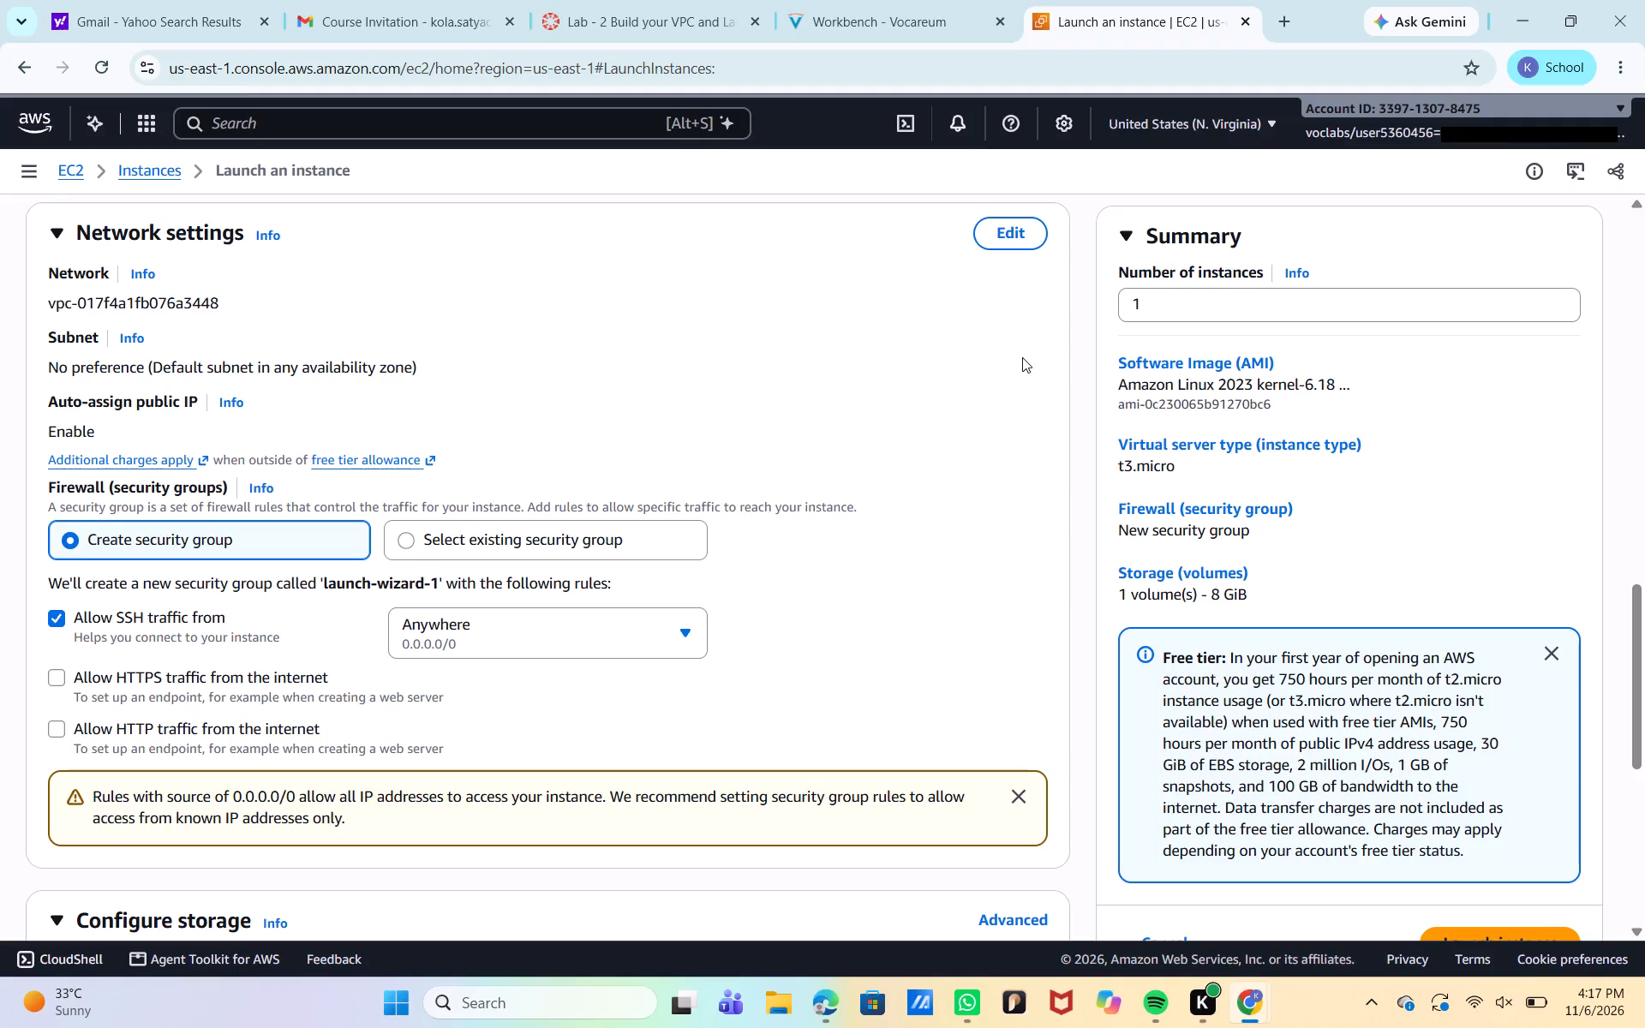
pyautogui.click(1030, 237)
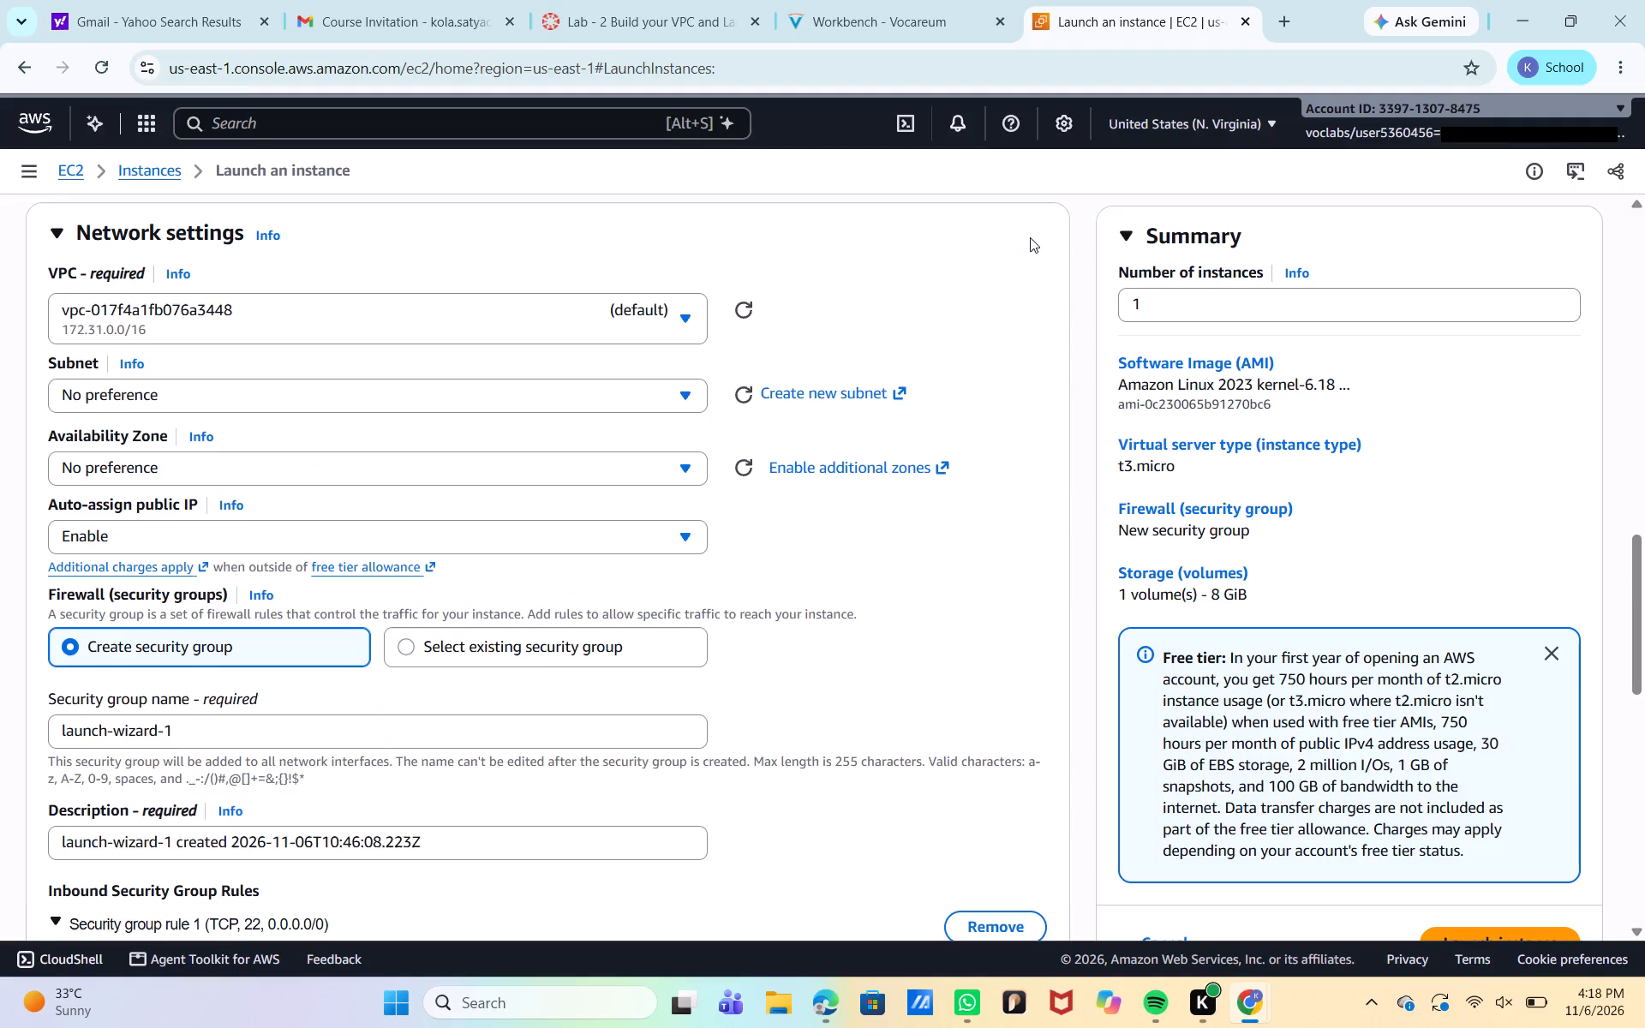
pyautogui.click(674, 315)
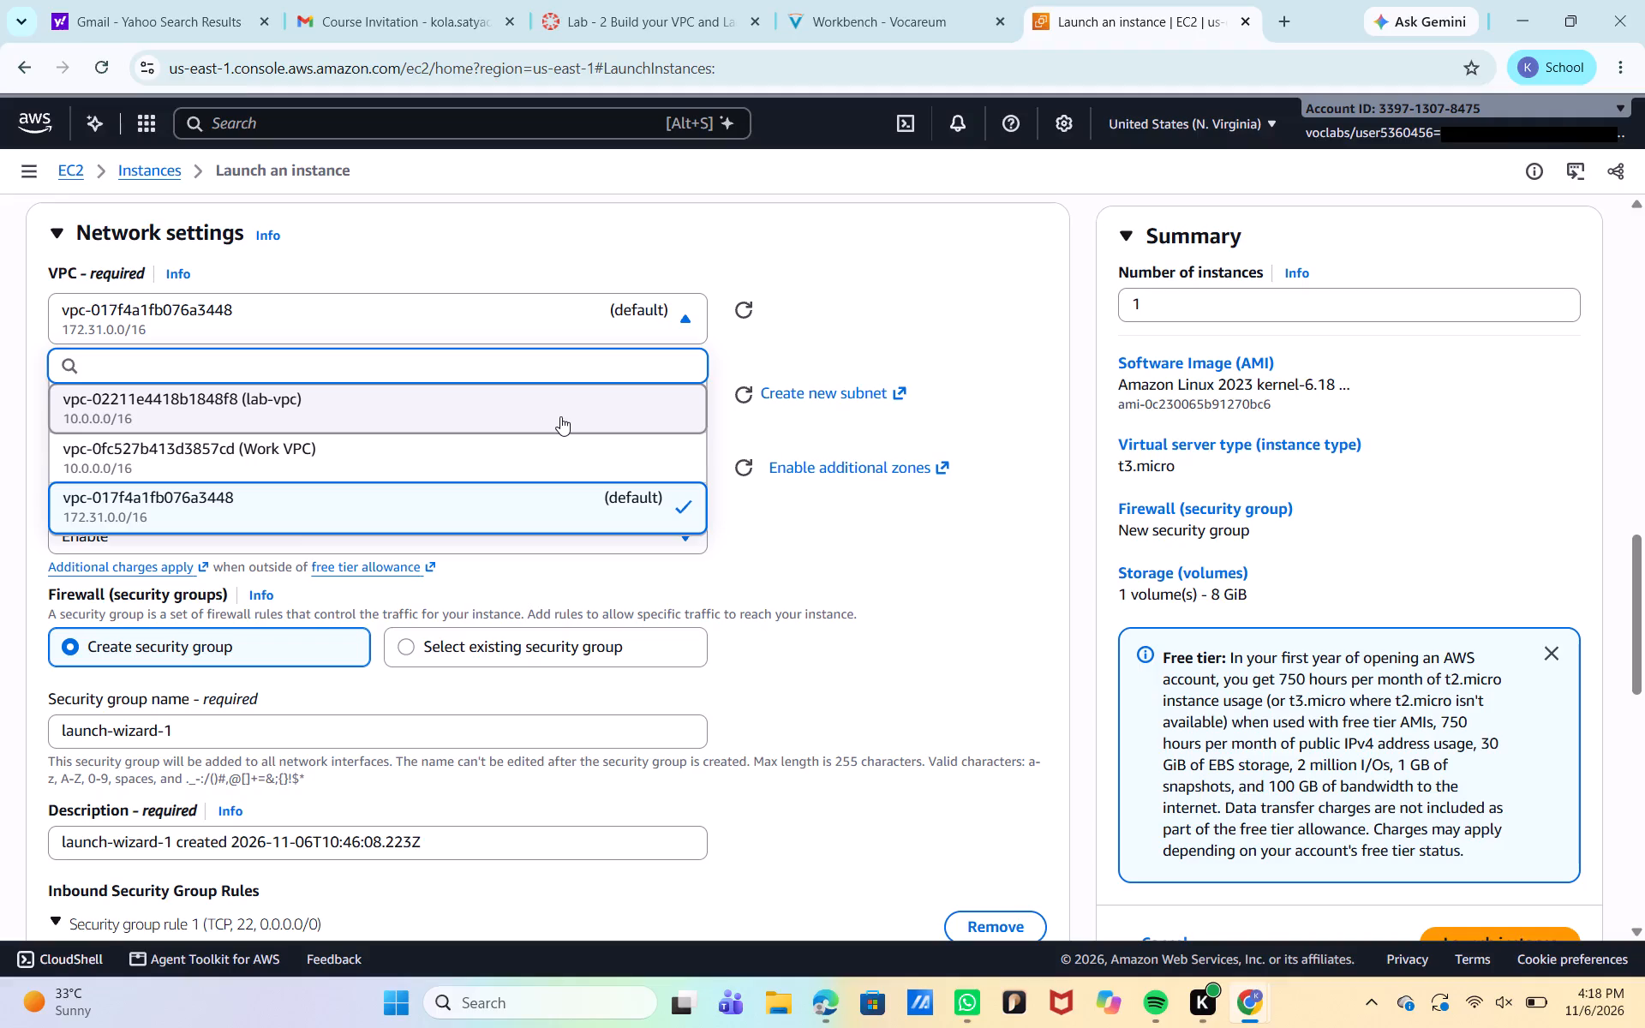
pyautogui.click(560, 416)
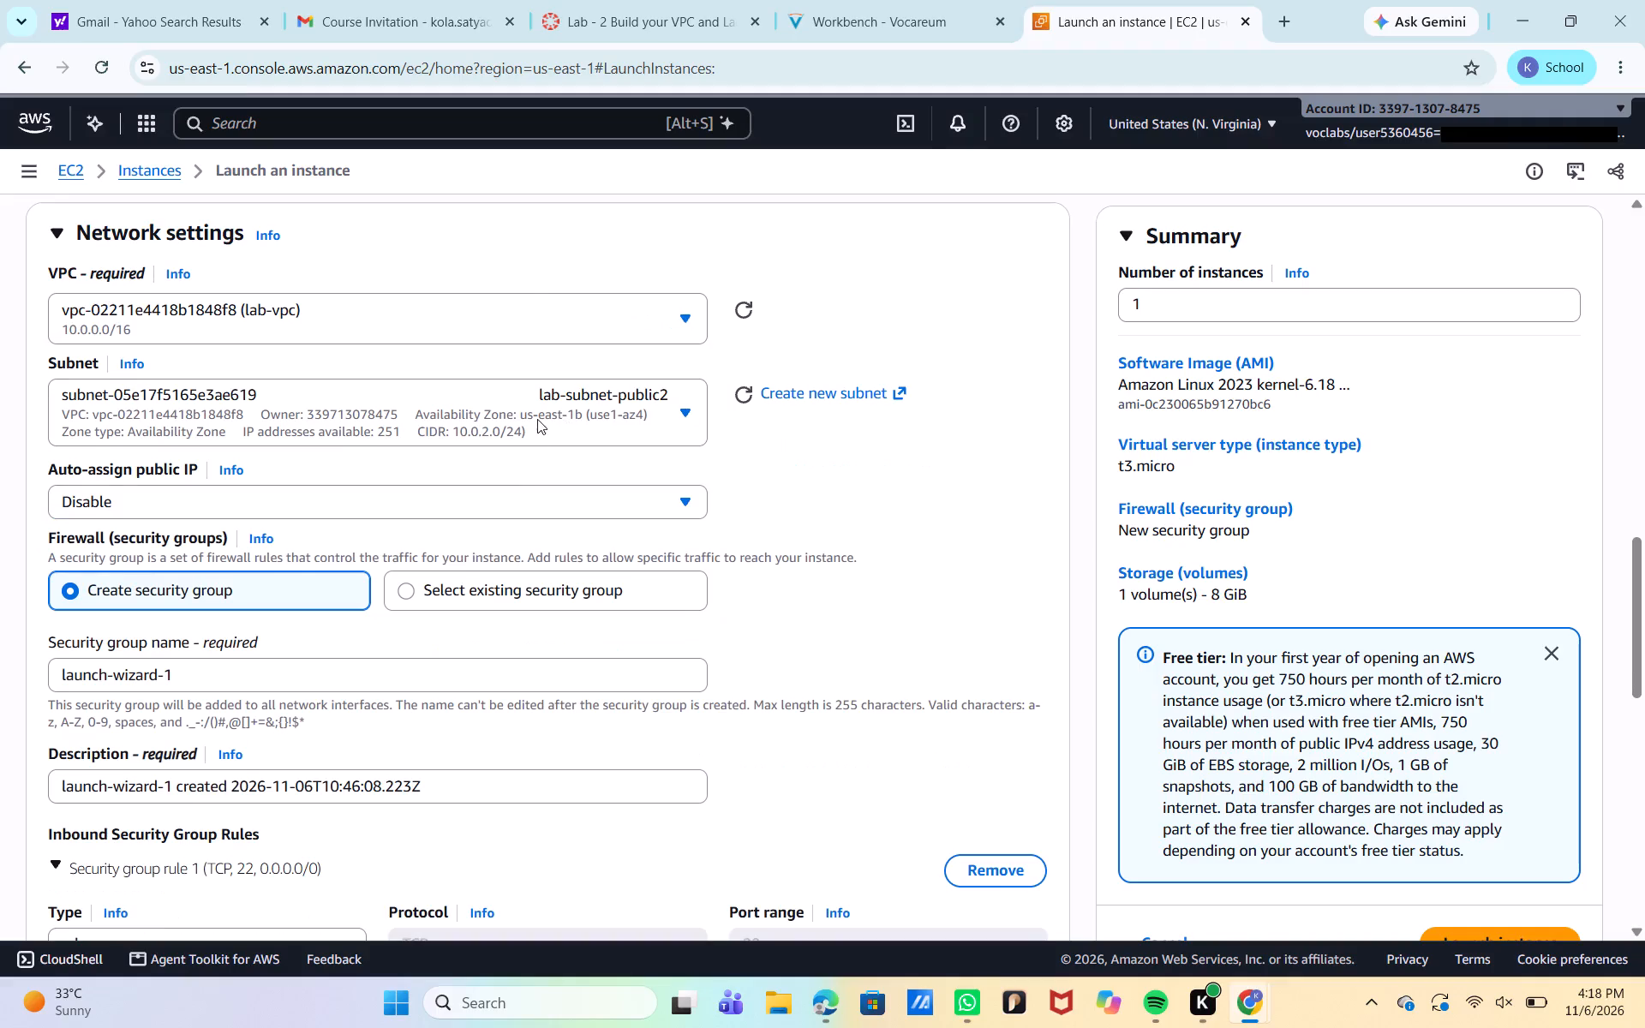
pyautogui.click(538, 422)
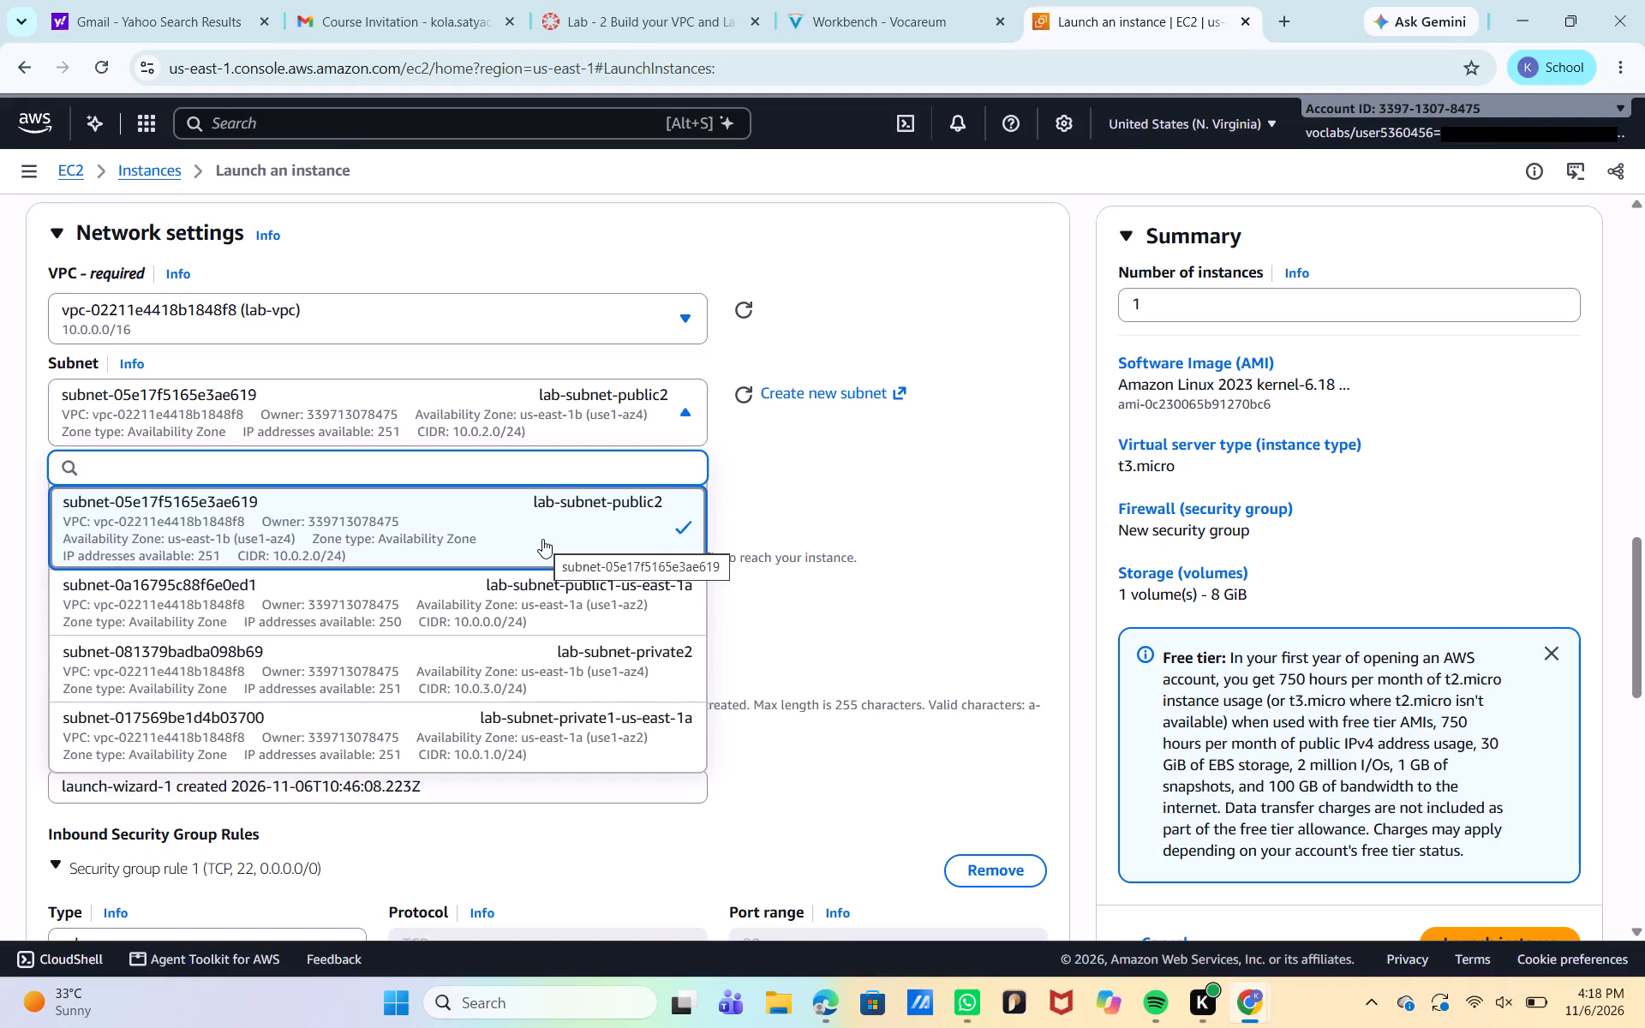
pyautogui.click(440, 533)
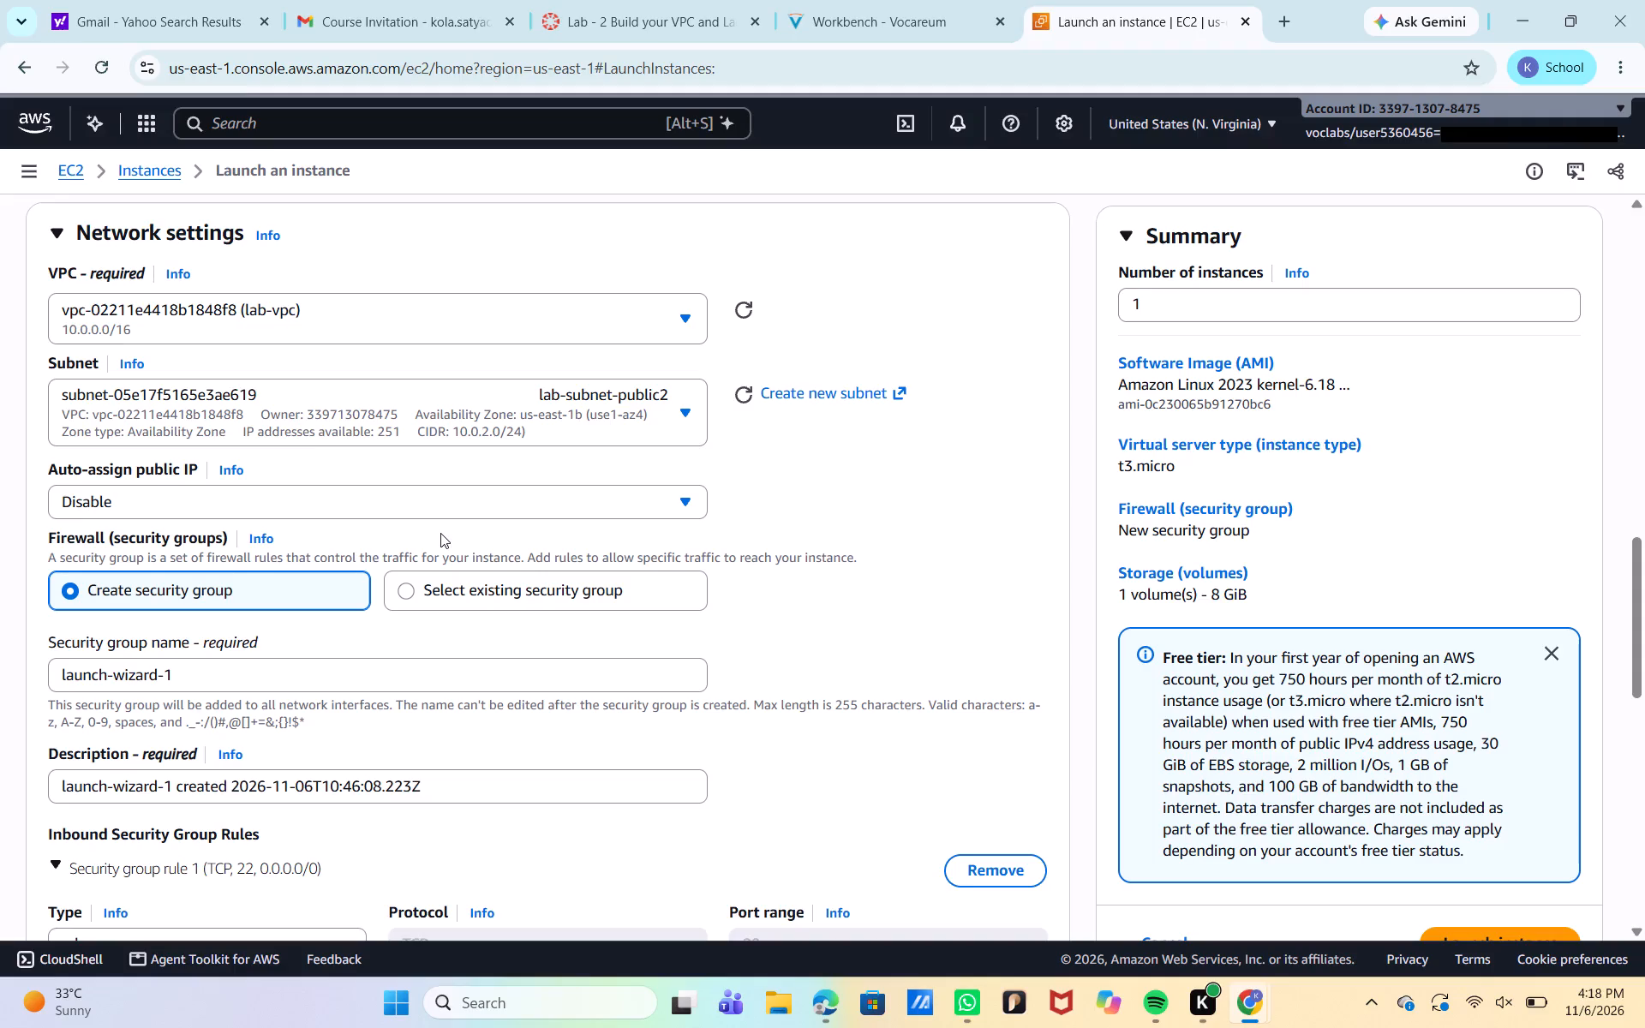
# Set auto-assign public IP to Enable in the instance's network settings.
pyautogui.click(475, 493)
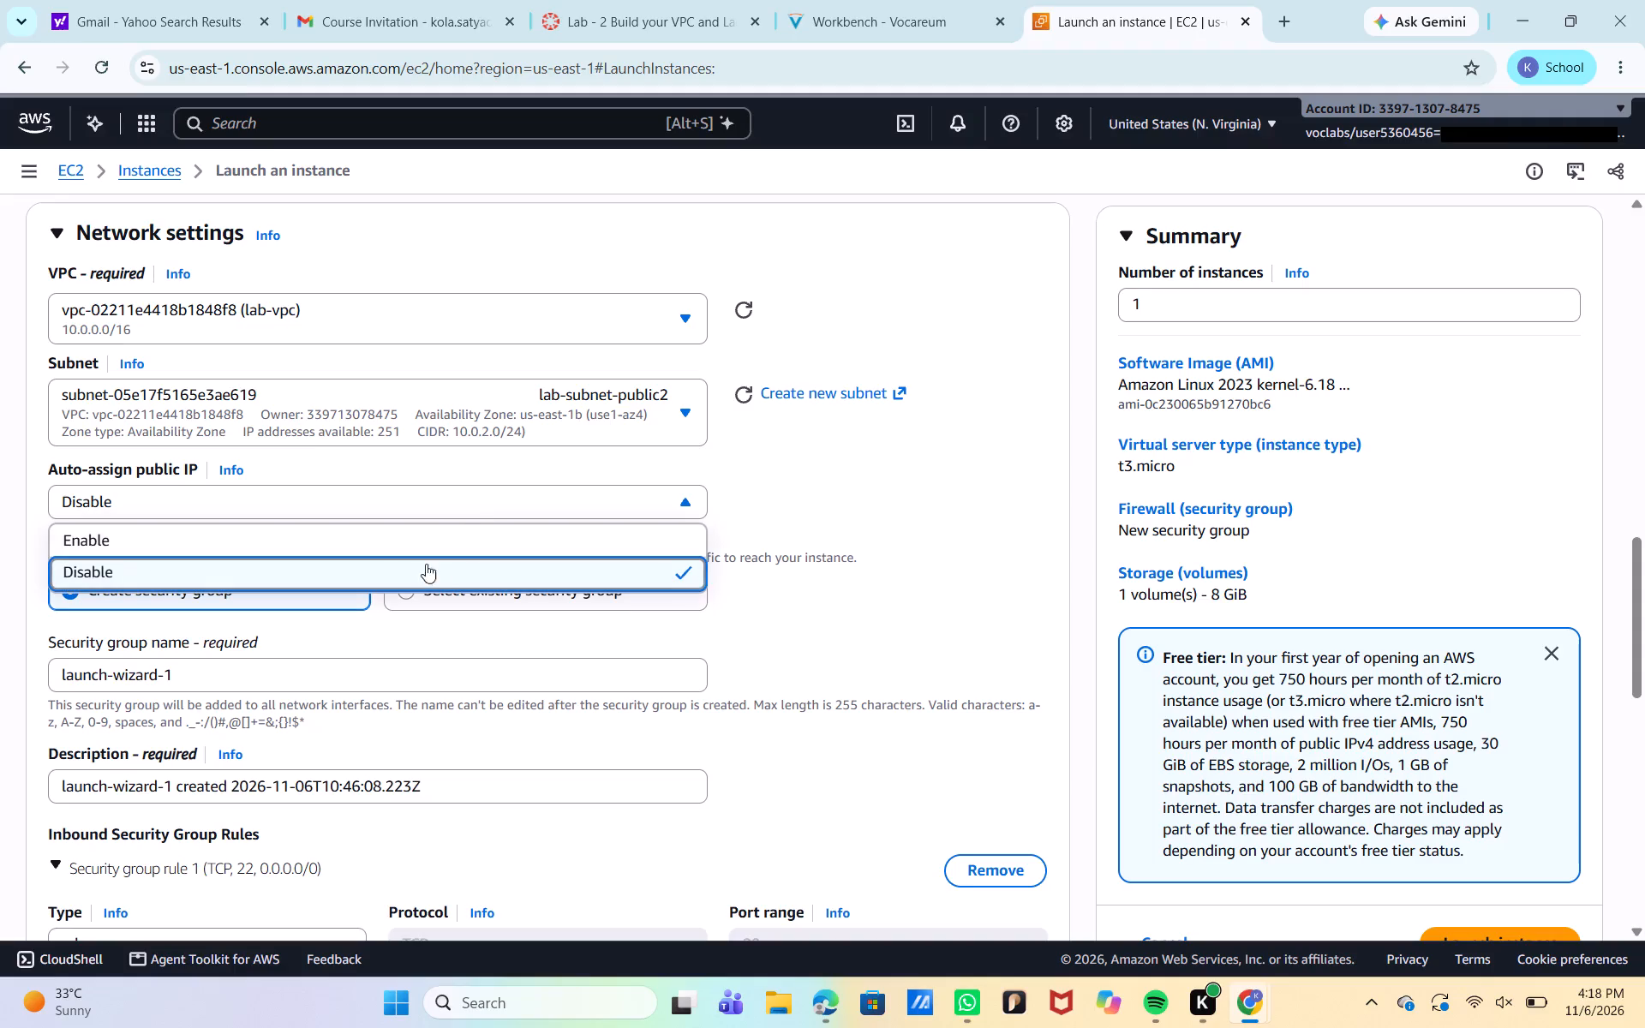
pyautogui.click(416, 541)
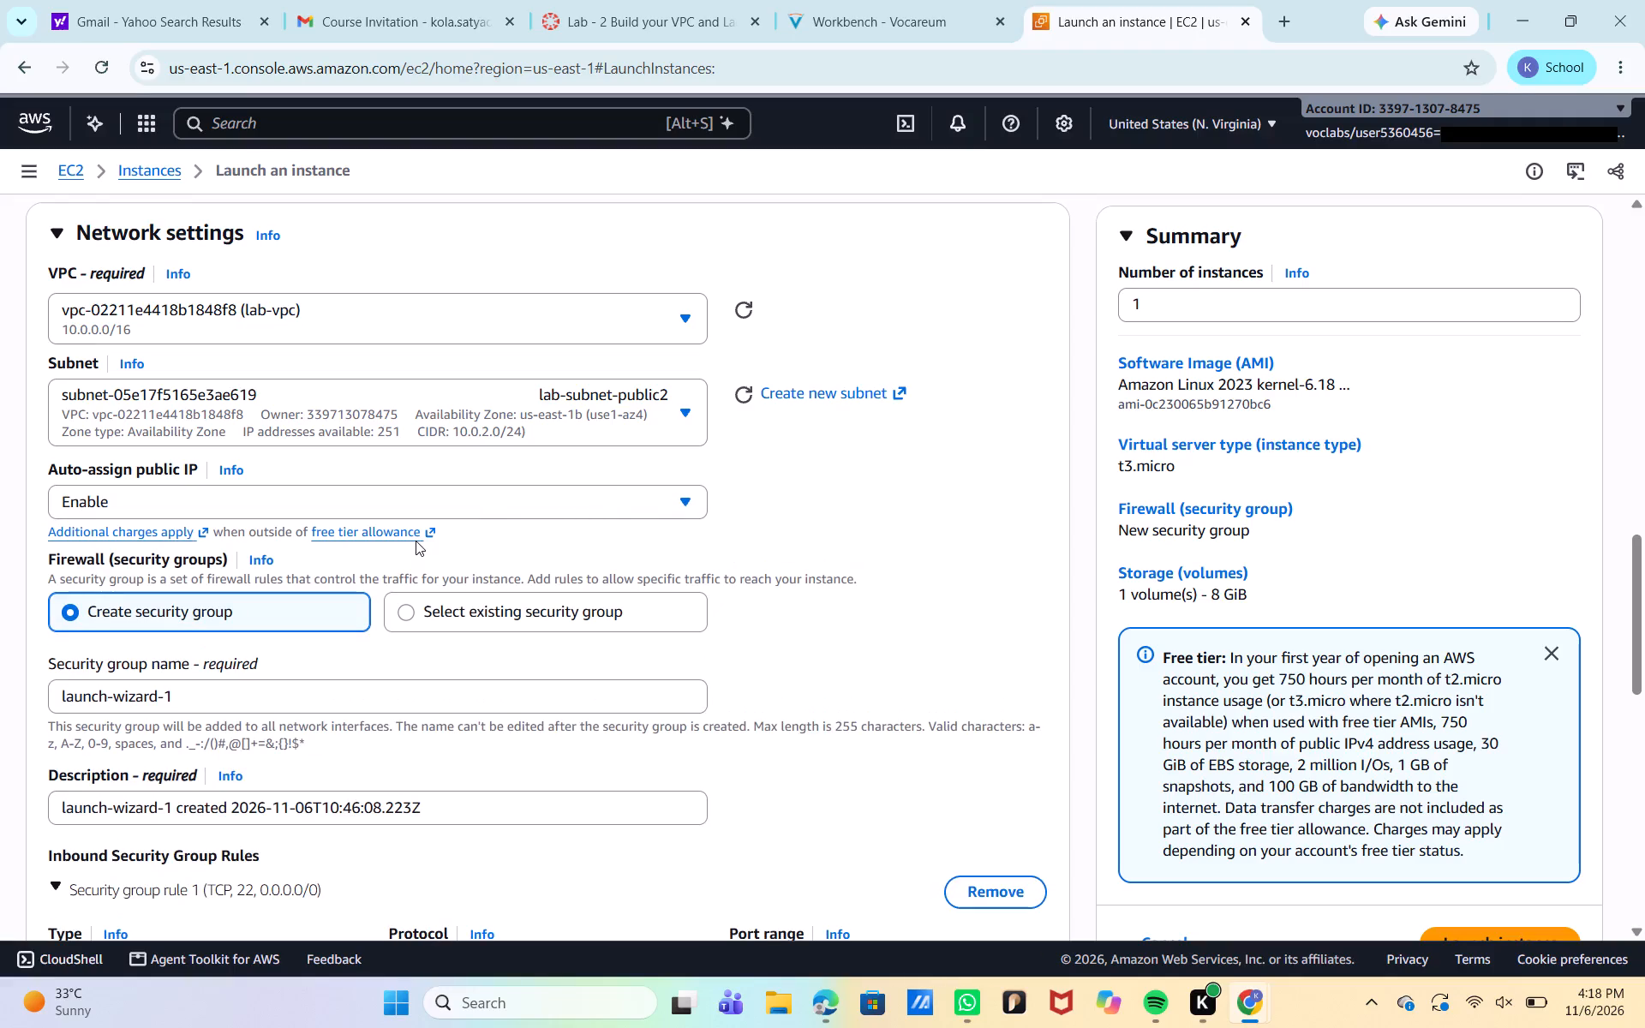
pyautogui.press('t')
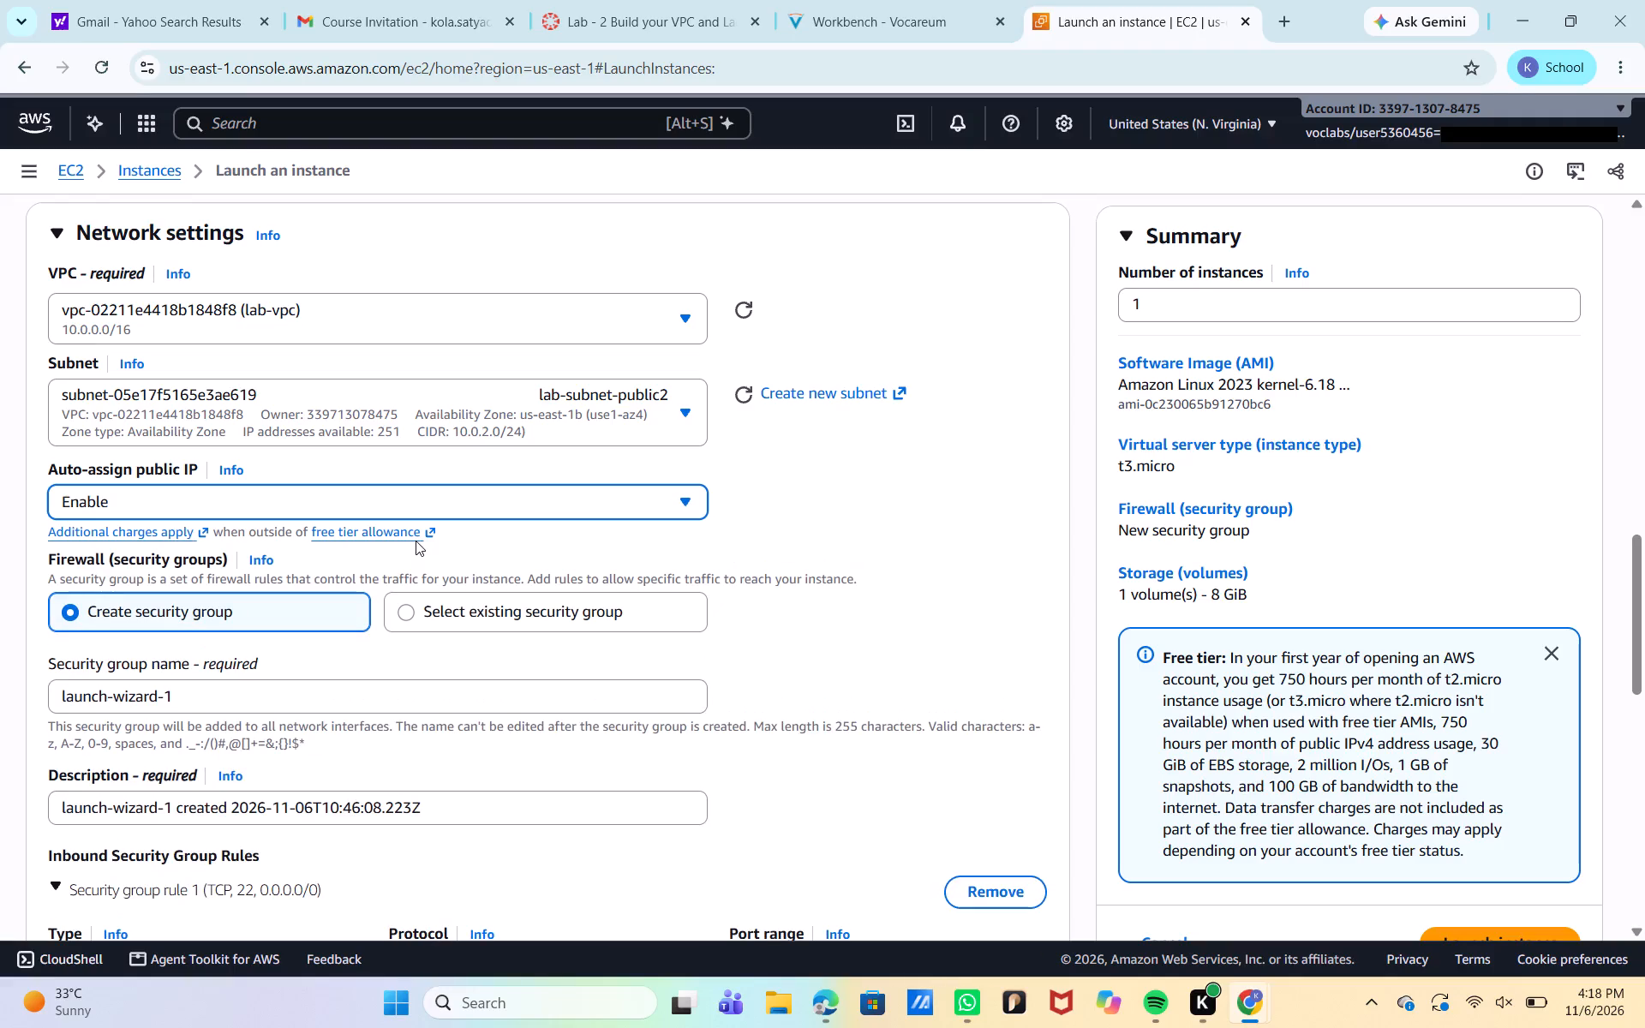
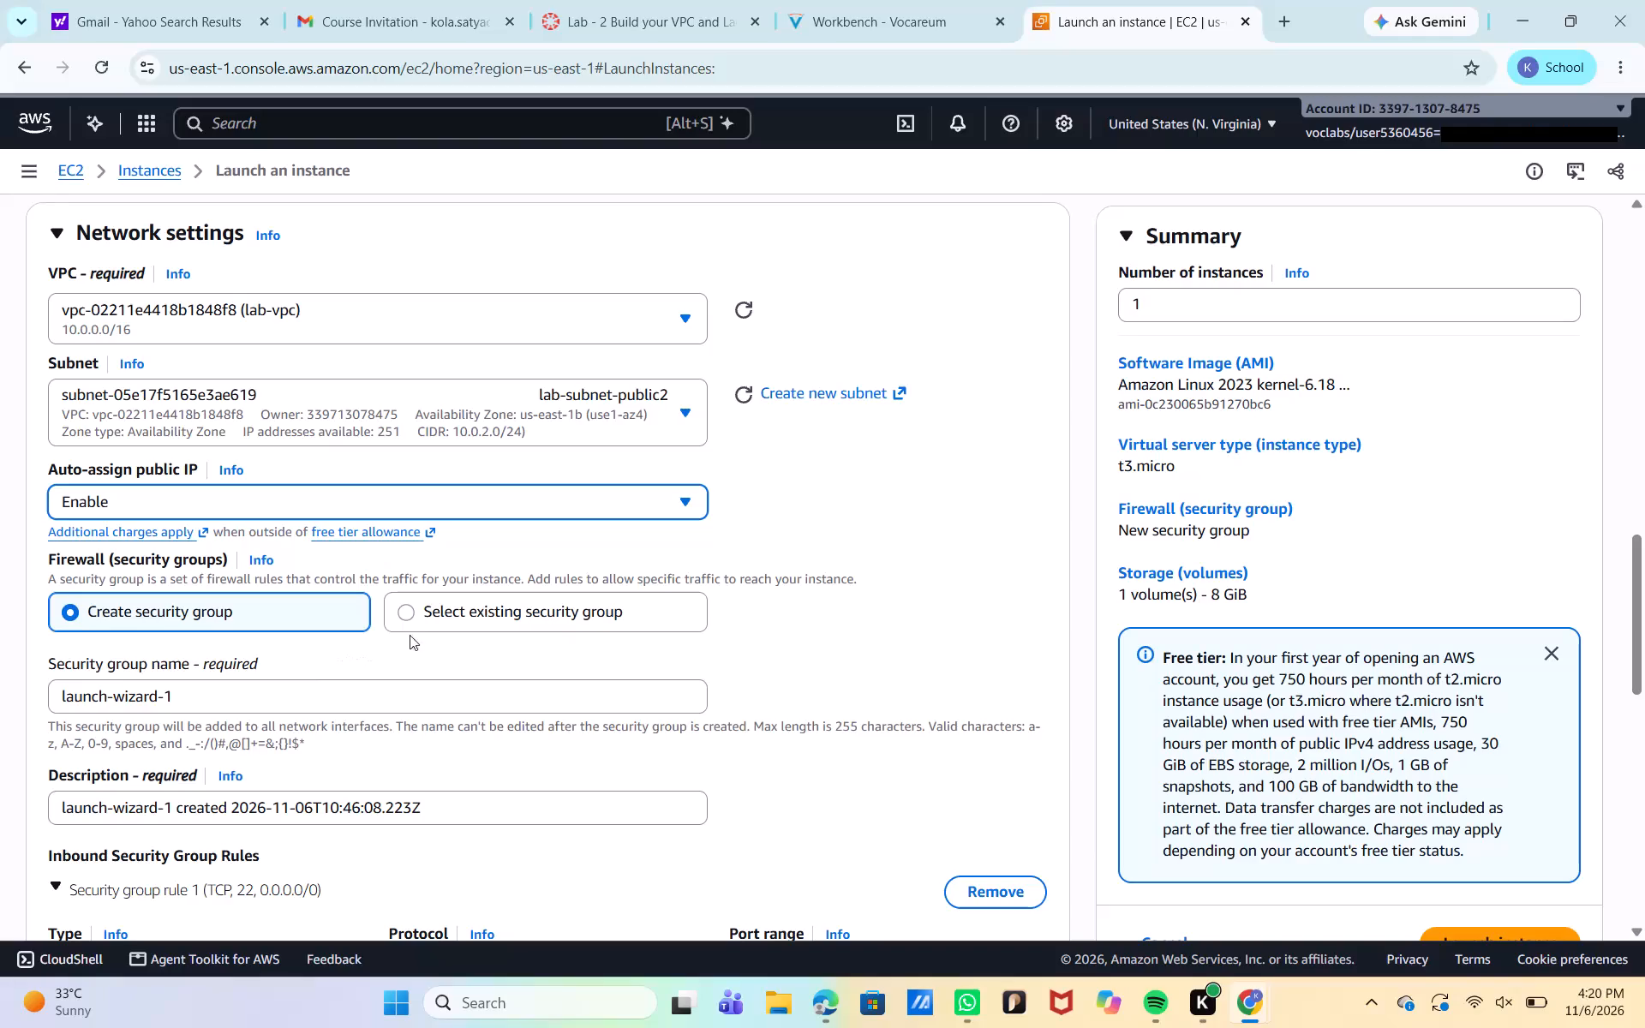
# Assign the existing Web Security Group to the instance in place of creating a new security group.
pyautogui.click(400, 614)
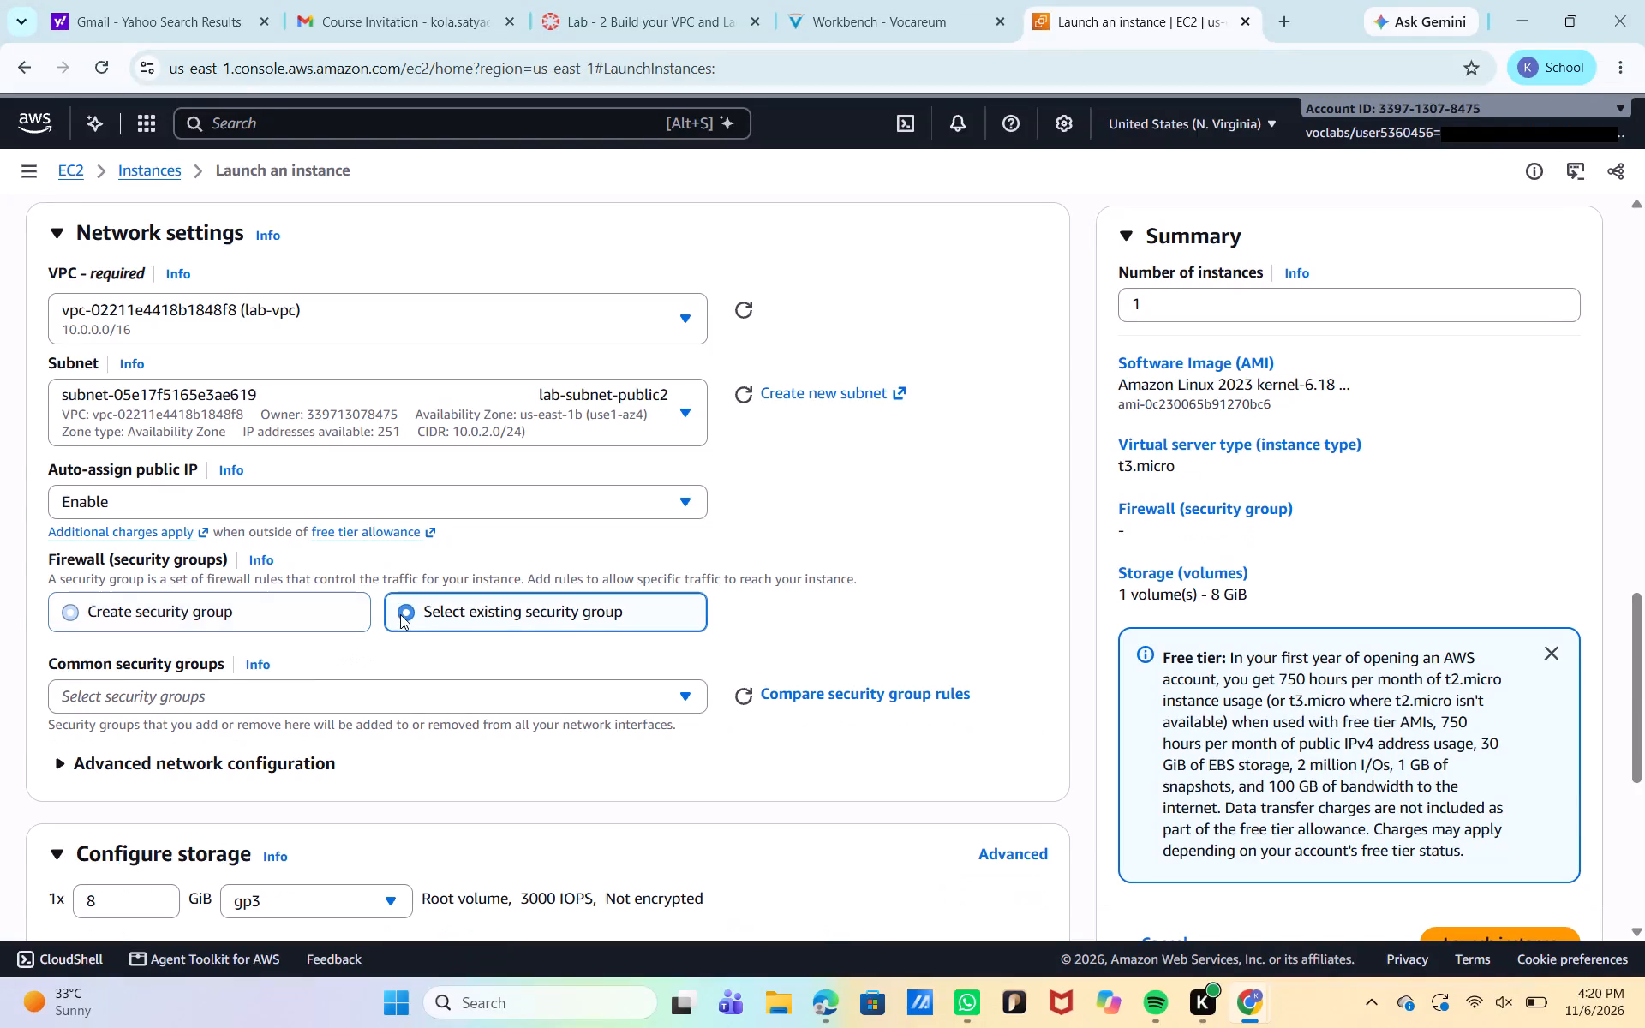
pyautogui.click(420, 709)
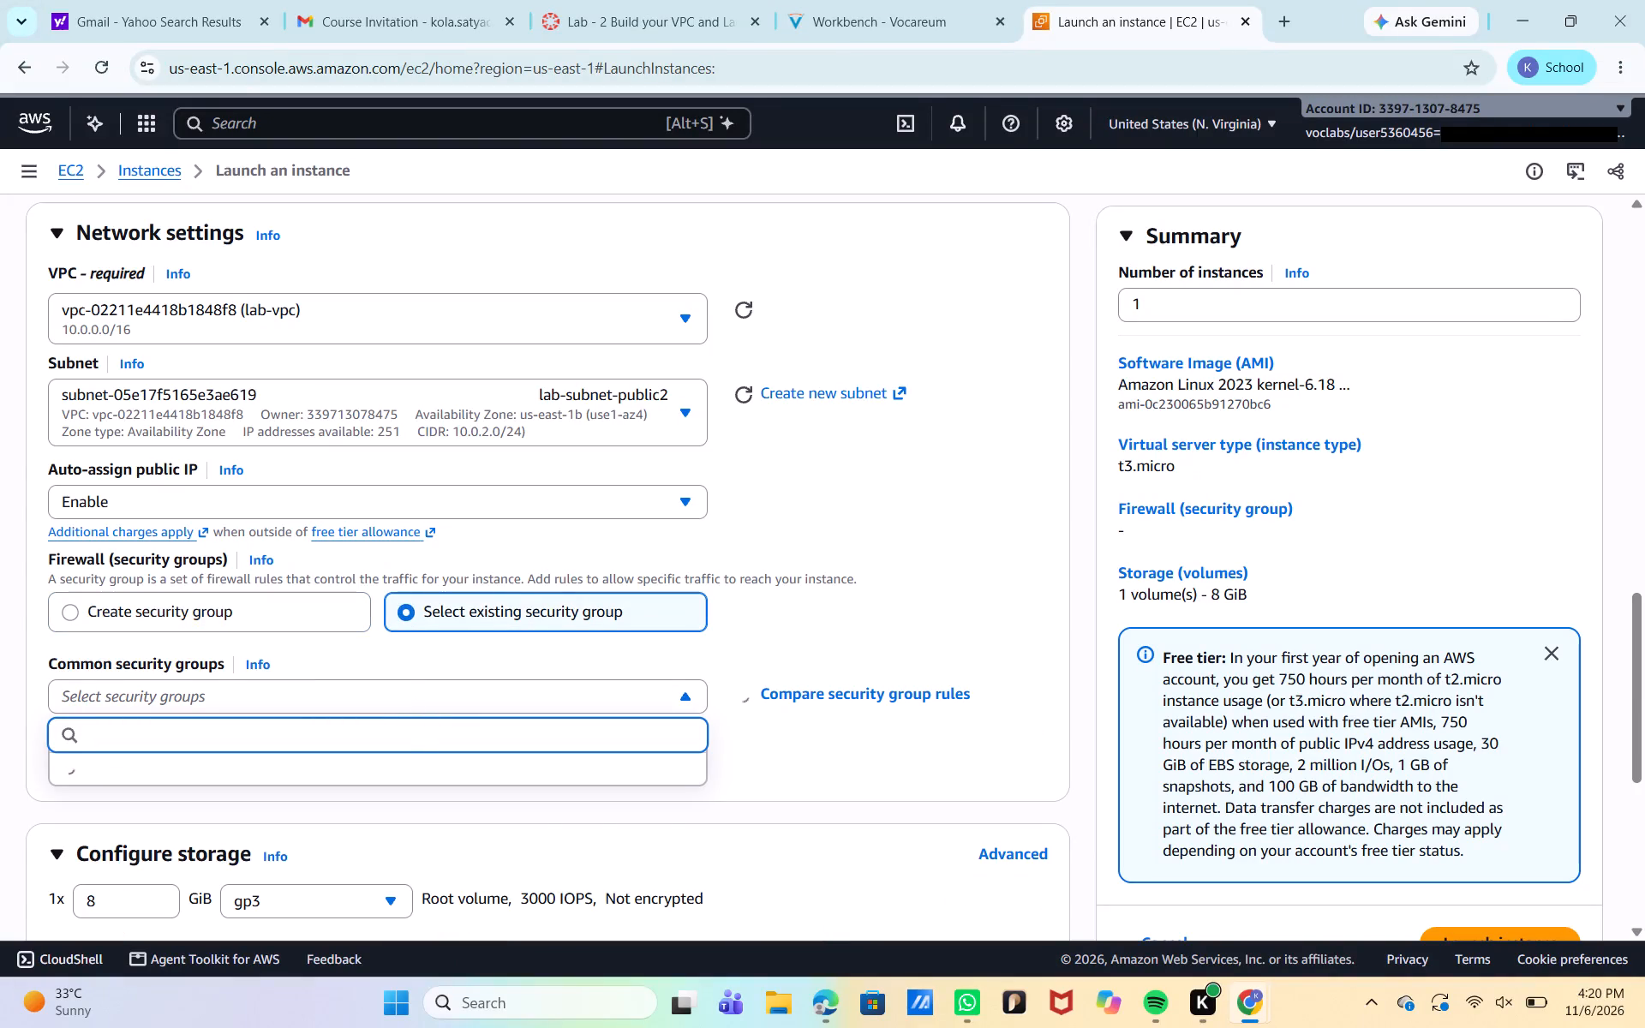
pyautogui.click(413, 835)
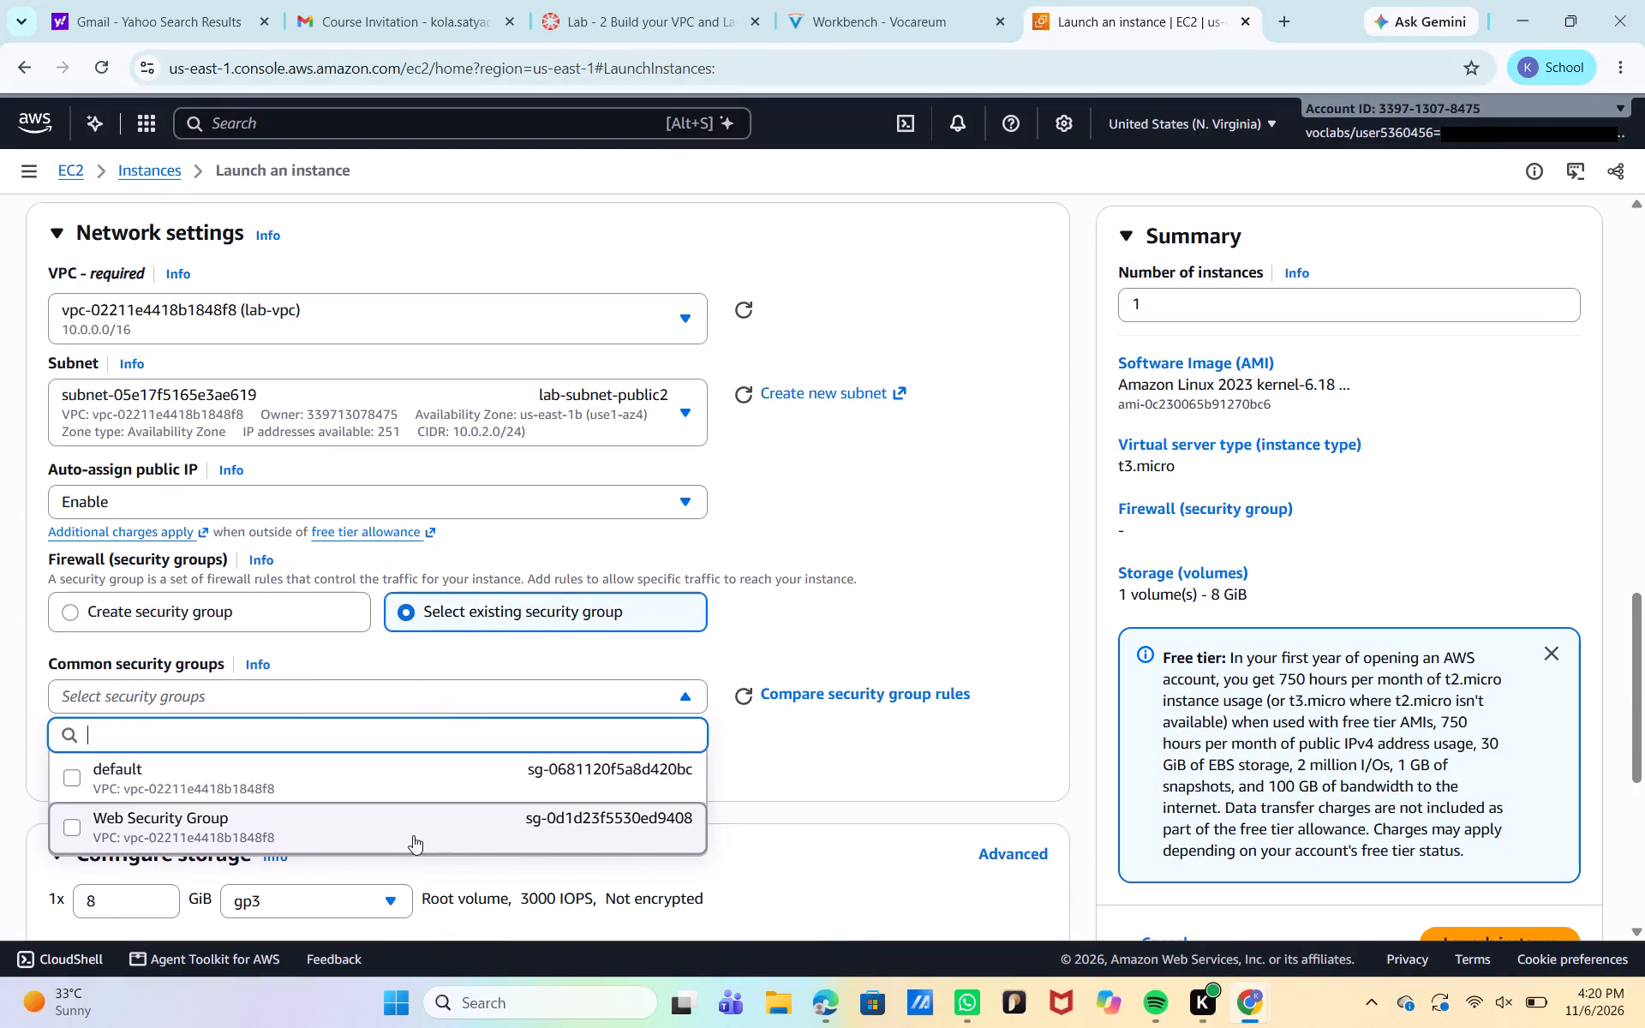
# Expand the instance's Advanced details down to the User data box, leaving the storage settings at their defaults.
pyautogui.scroll(-3, 413, 835)
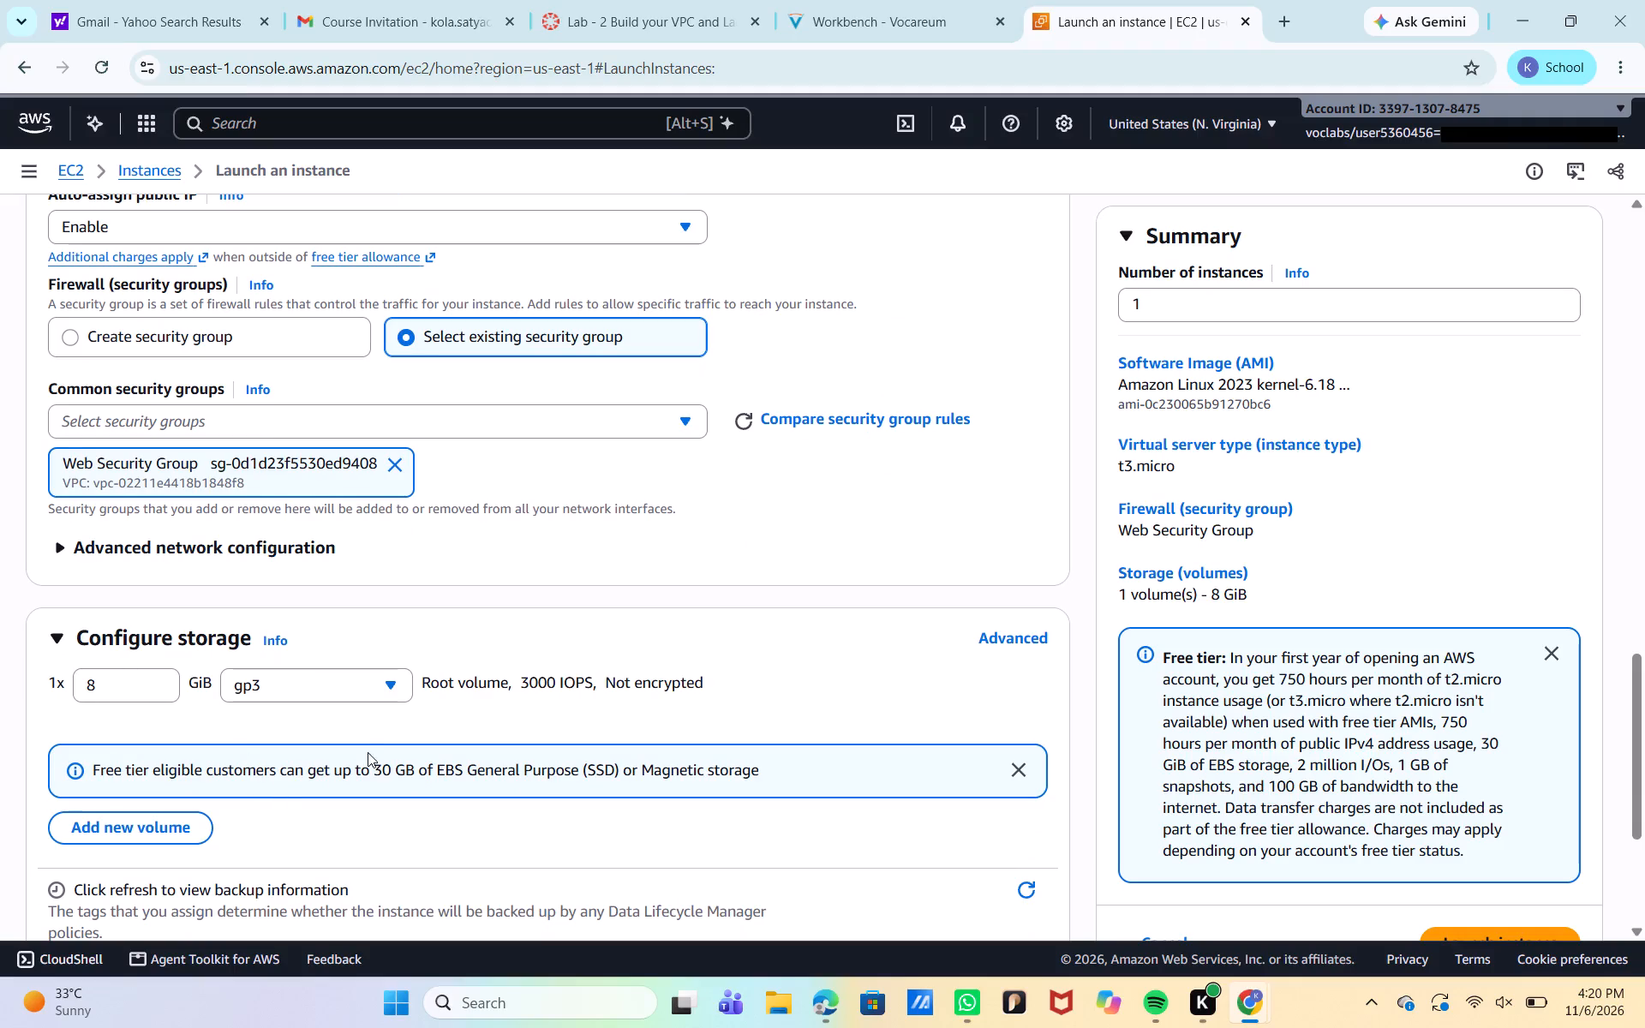
pyautogui.scroll(-2, 403, 768)
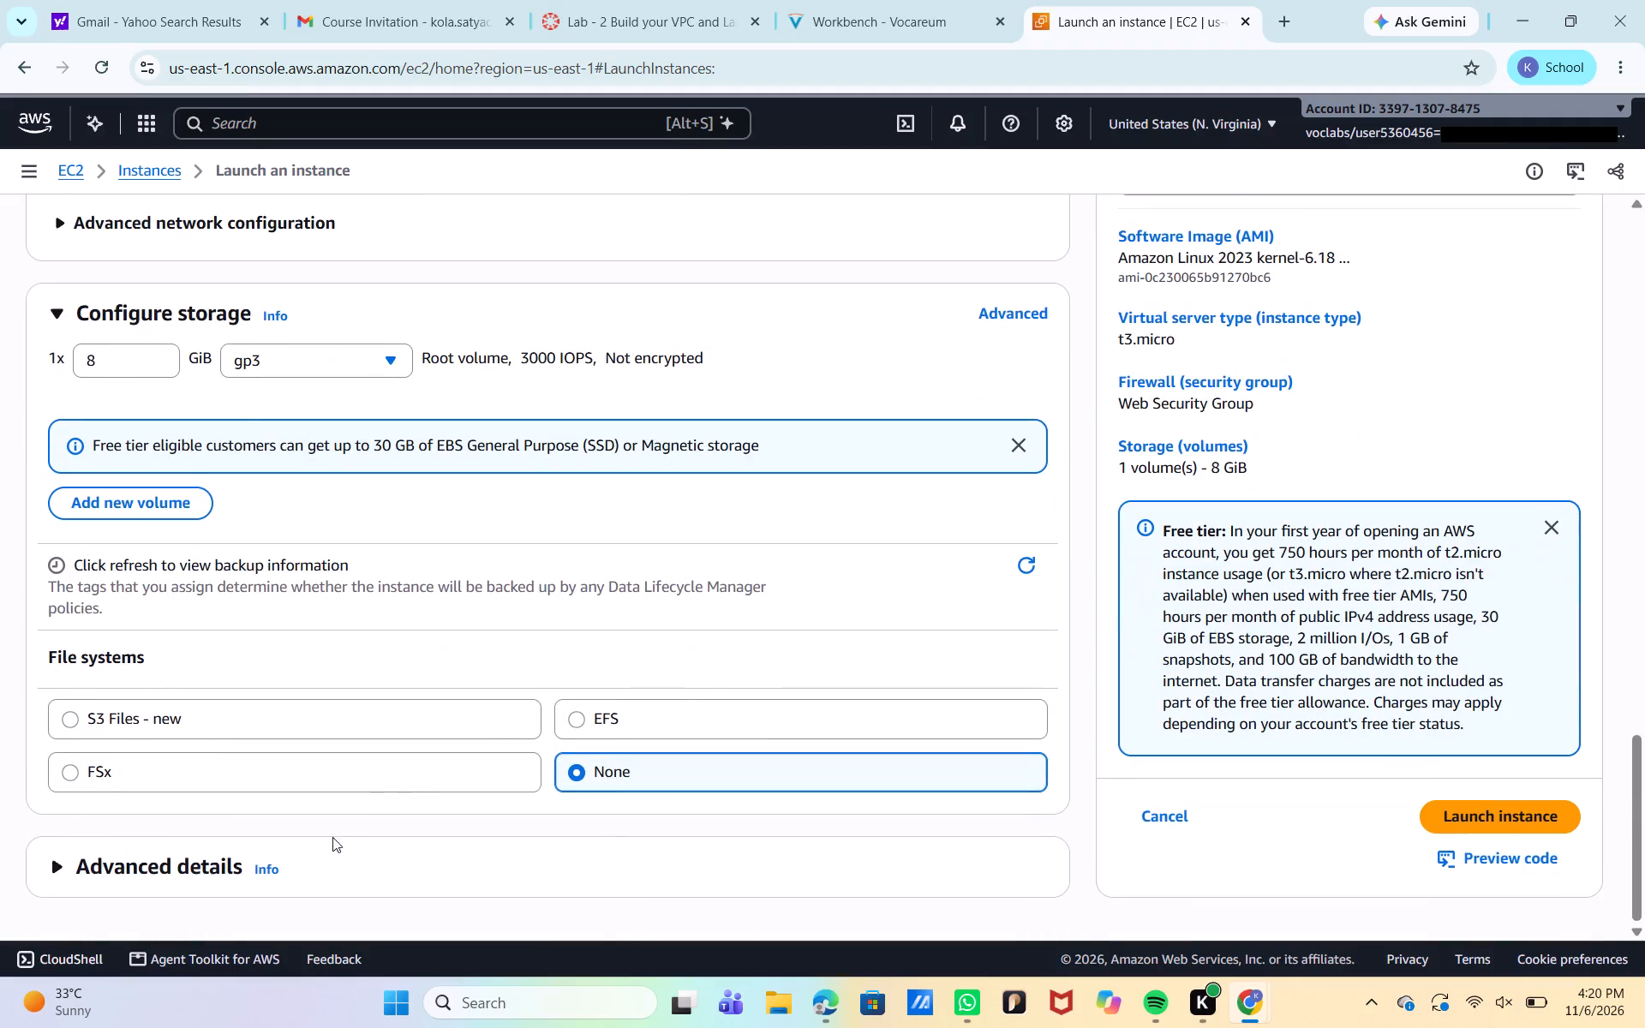
pyautogui.click(321, 863)
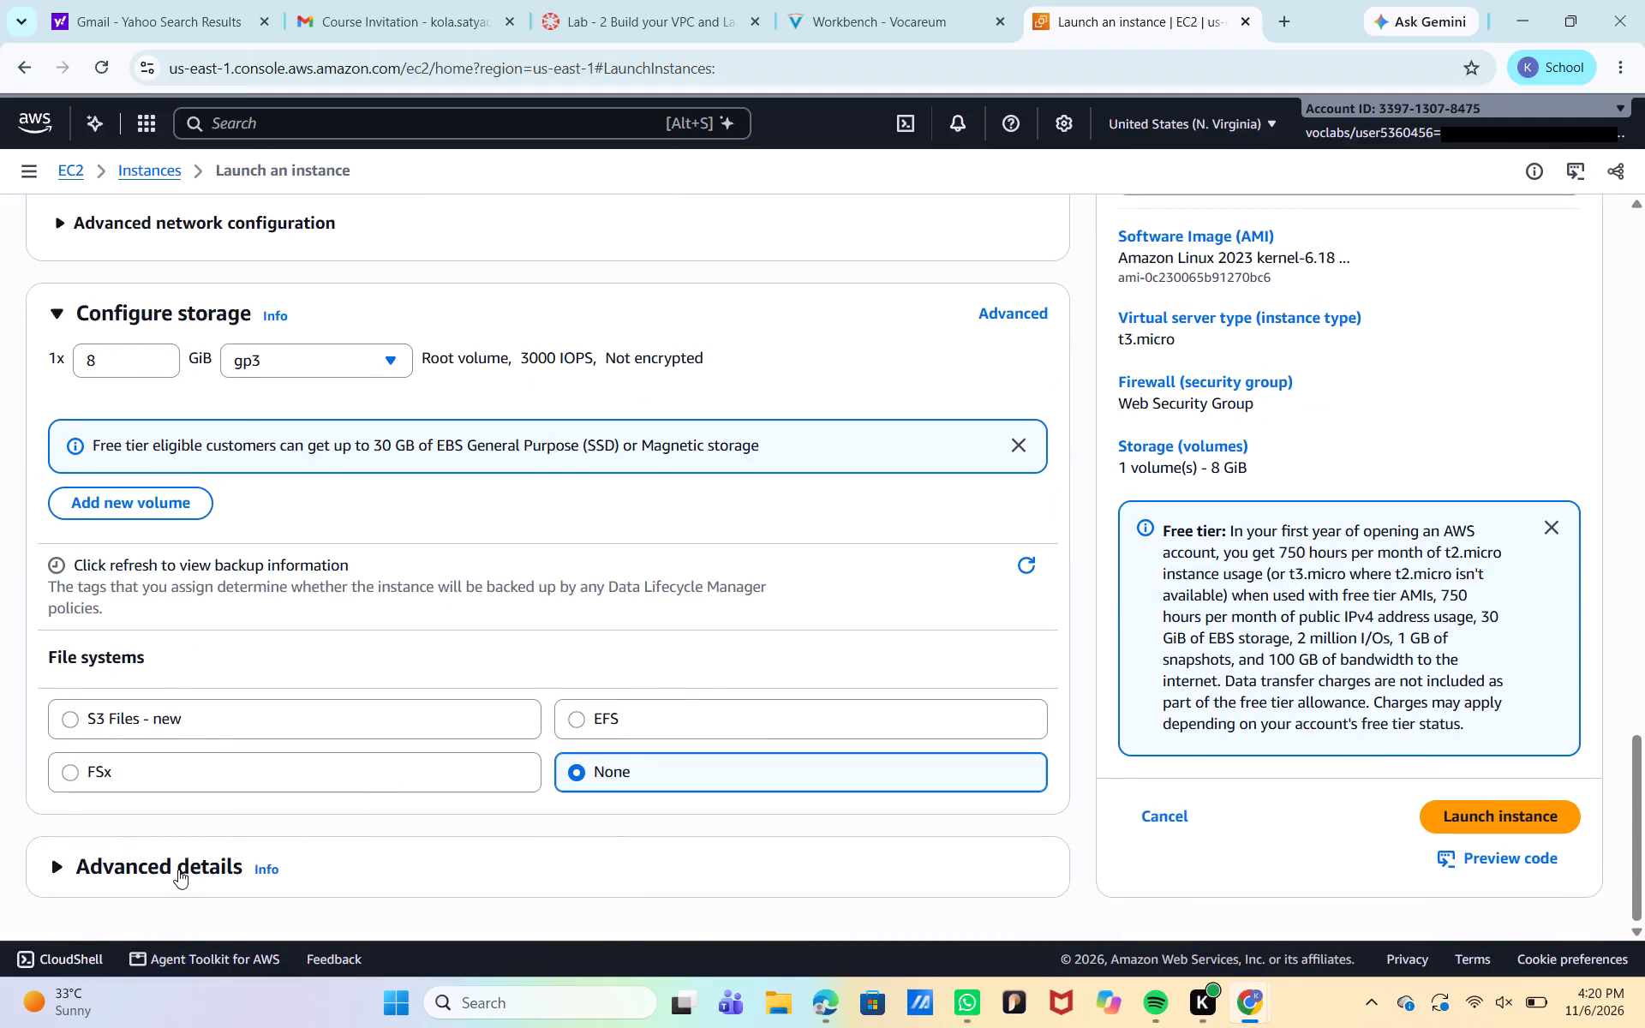
pyautogui.click(177, 869)
pyautogui.scroll(-1, 184, 858)
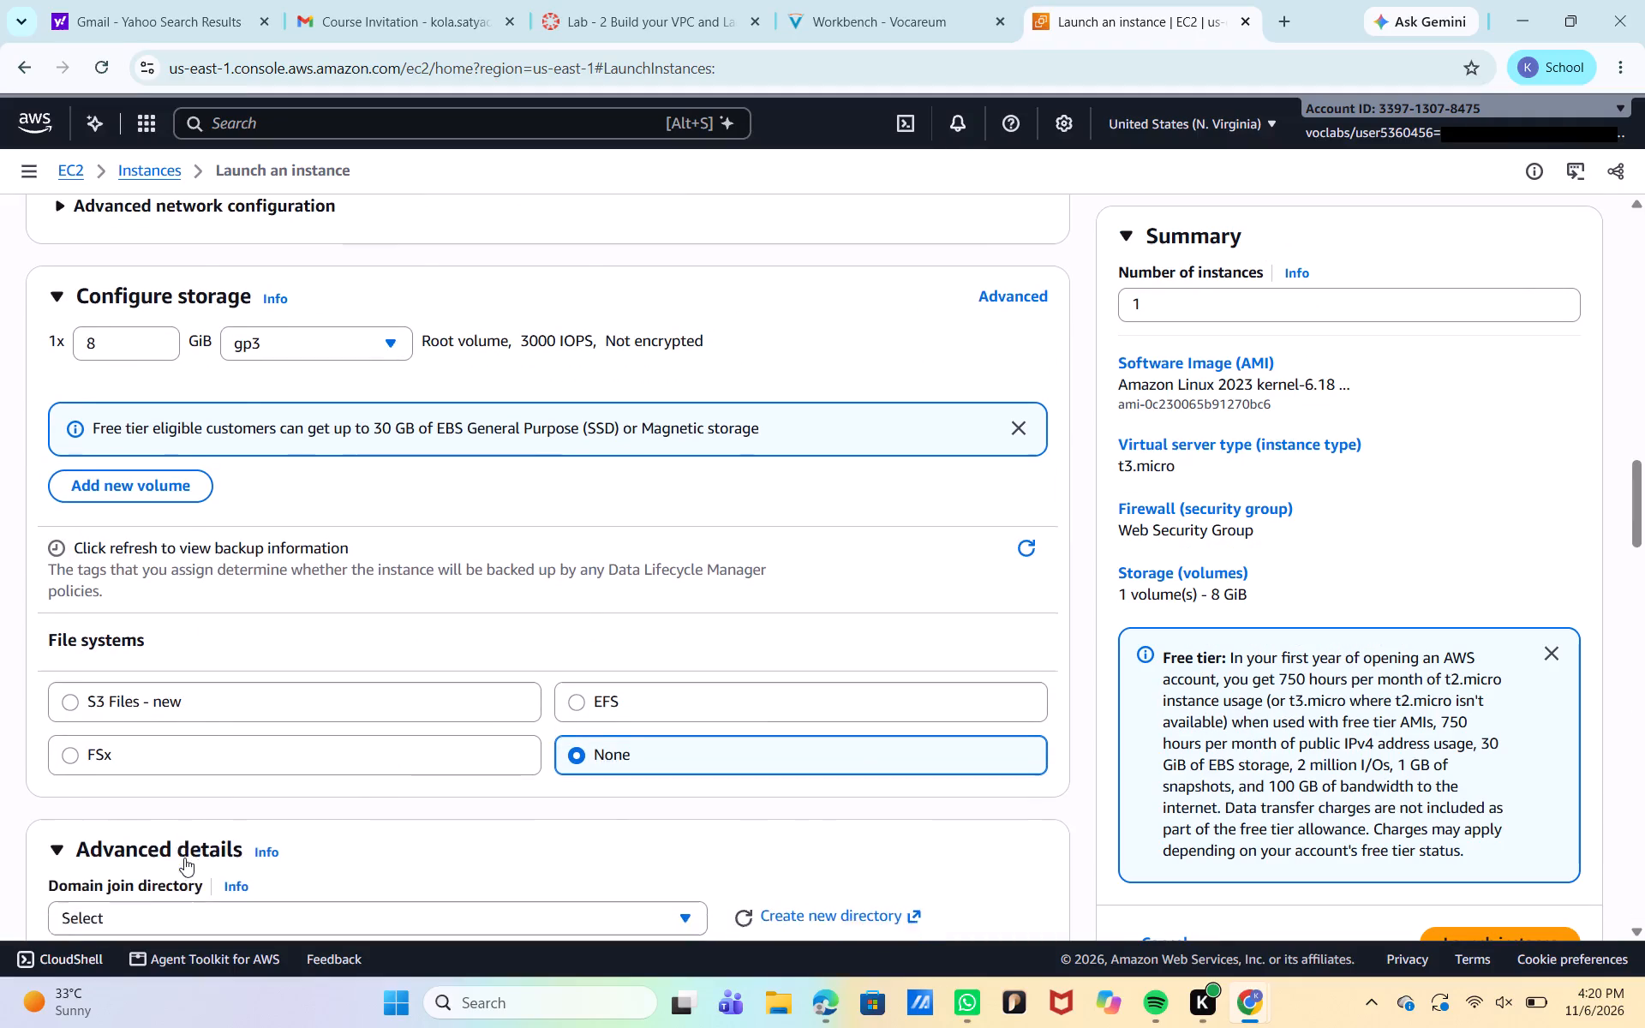
pyautogui.scroll(-7, 184, 858)
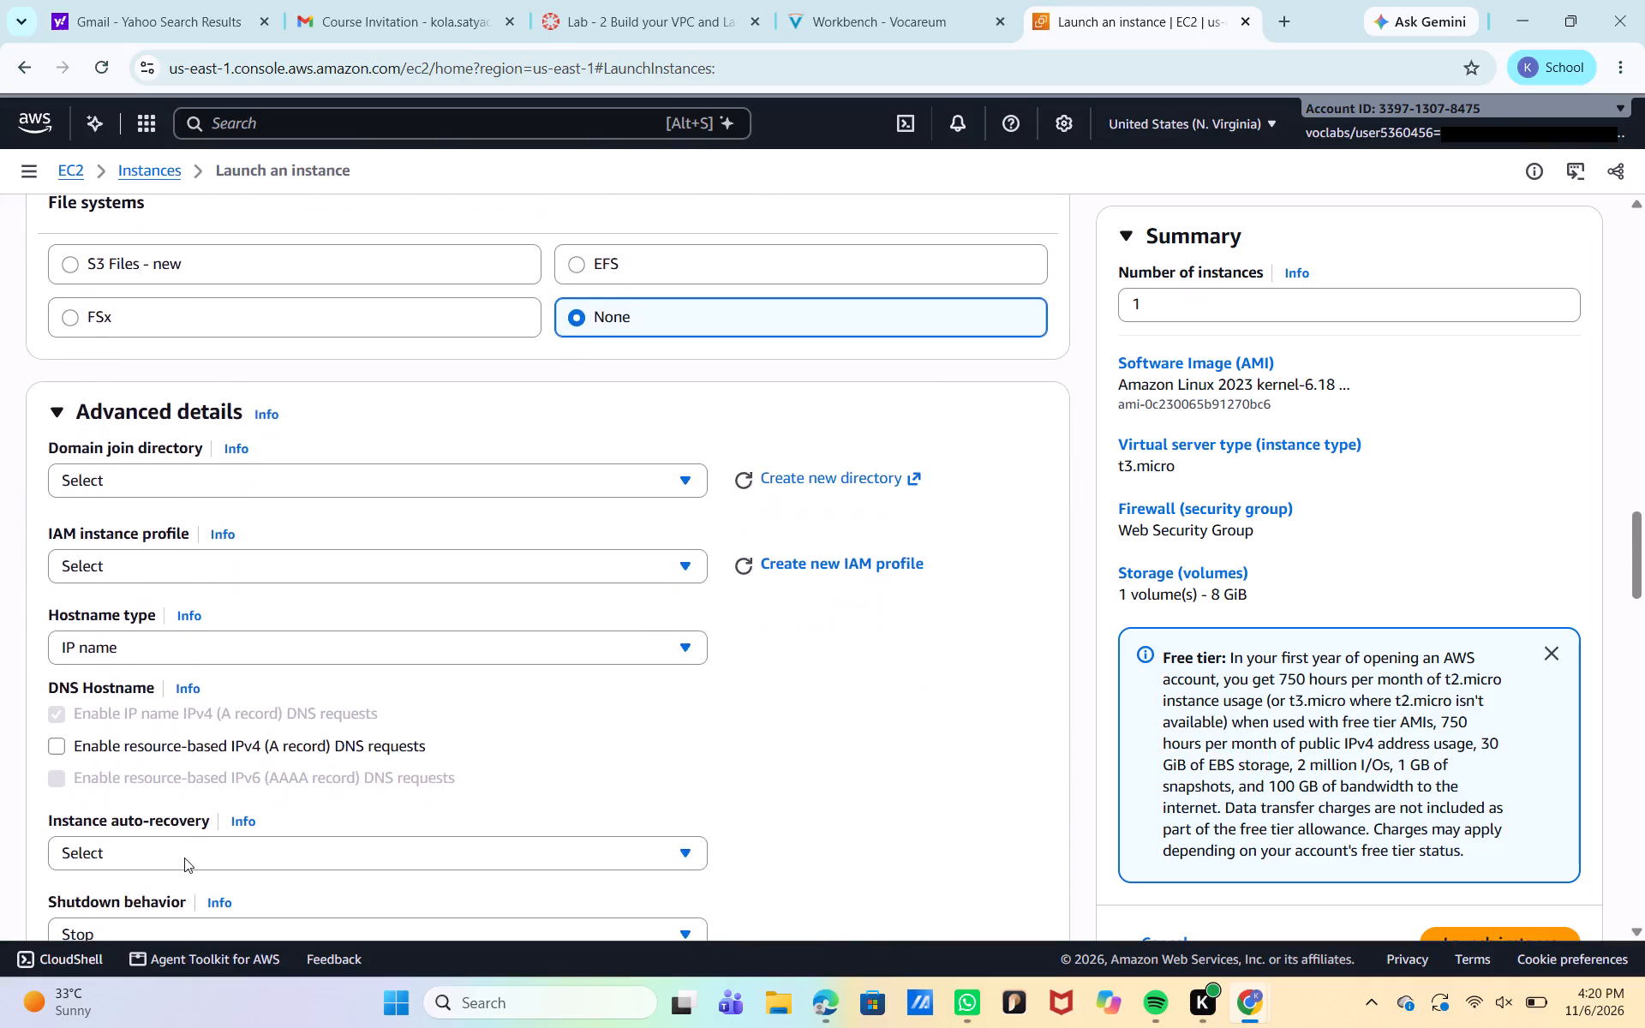
pyautogui.scroll(-7, 184, 858)
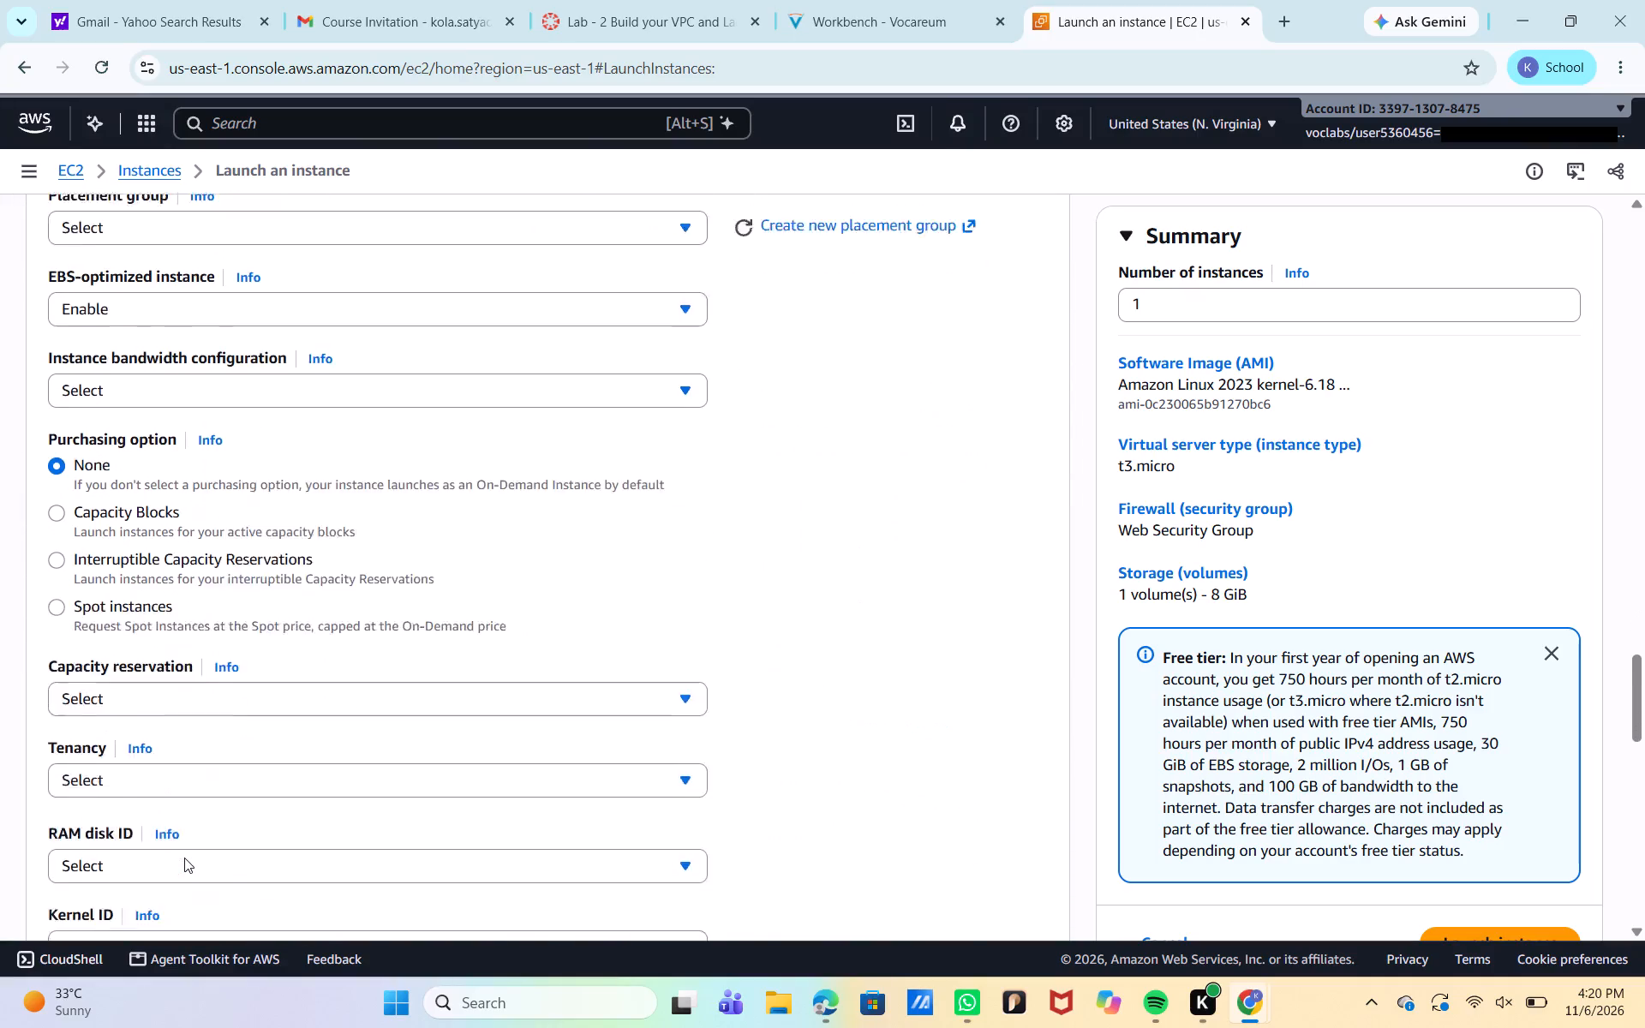
pyautogui.scroll(-9, 184, 858)
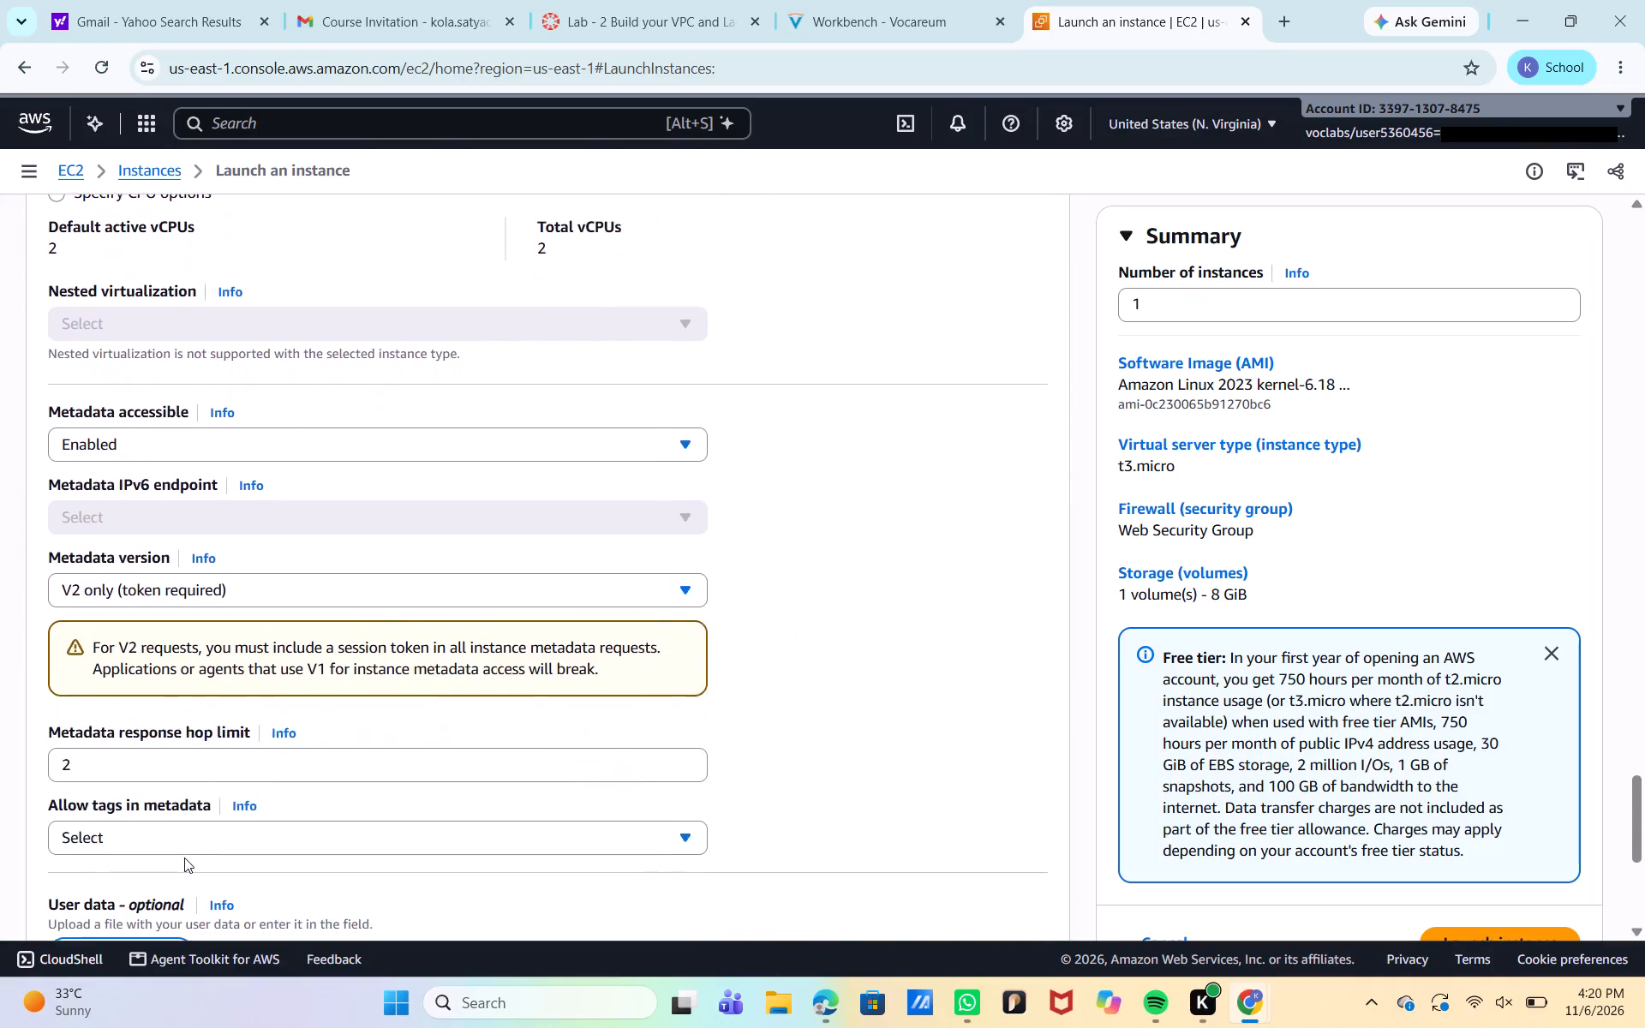
pyautogui.scroll(-4, 184, 858)
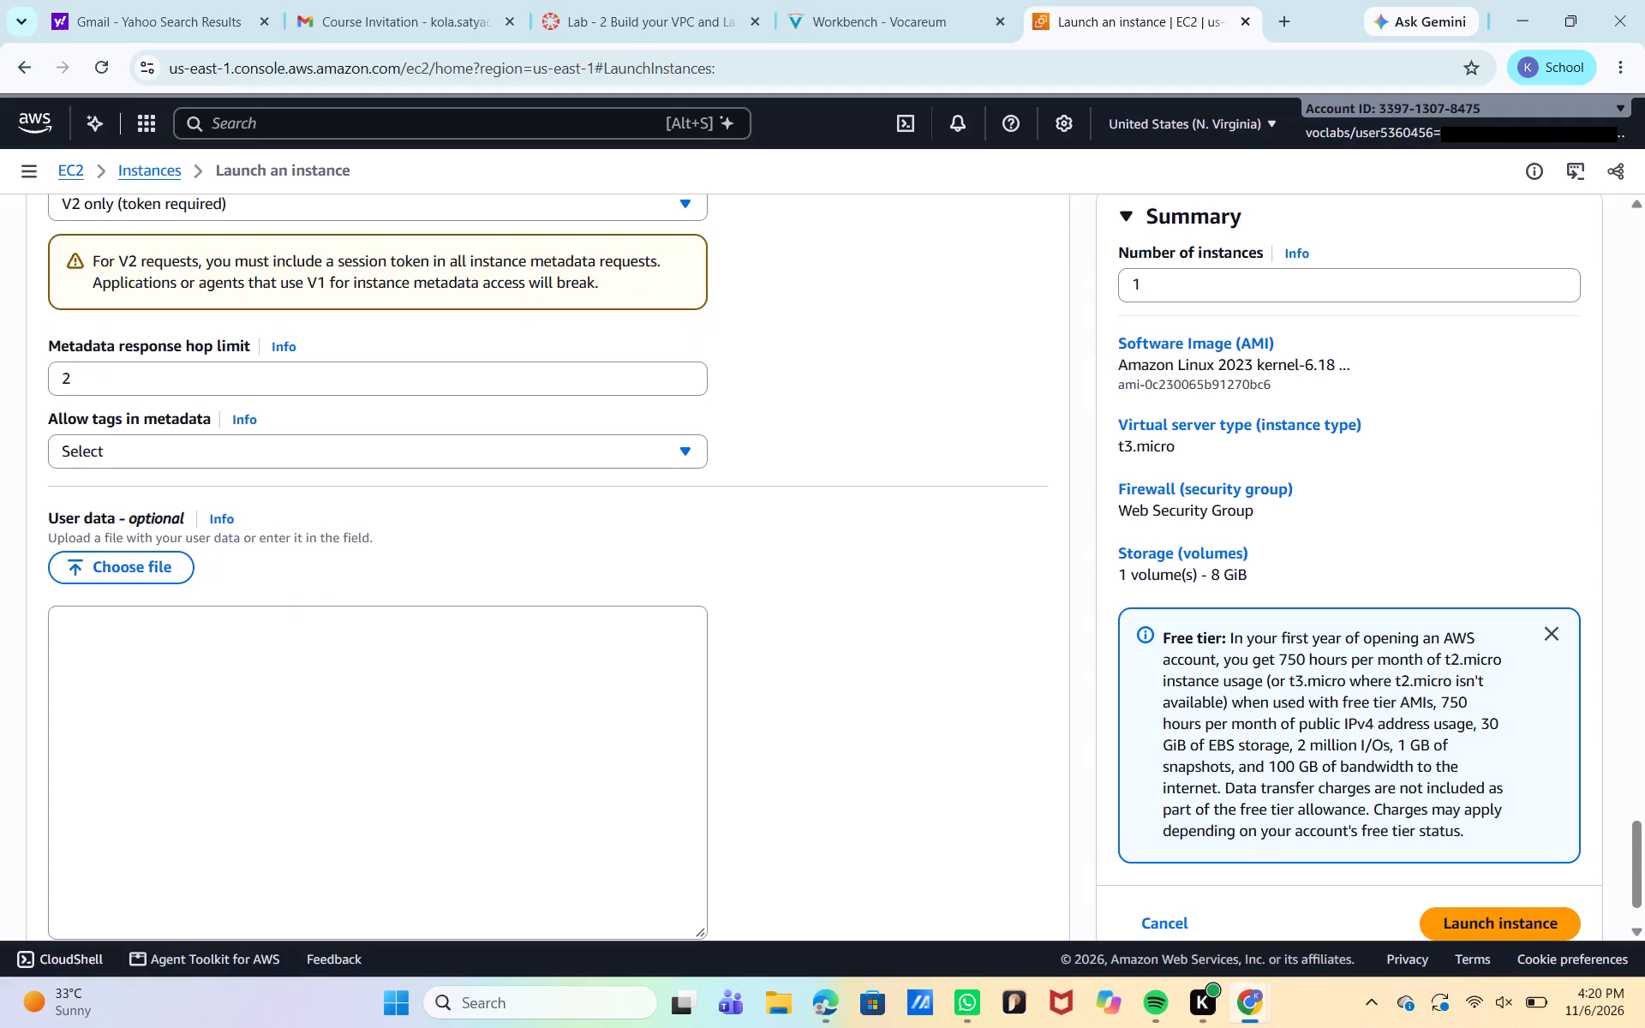
pyautogui.scroll(-2, 184, 858)
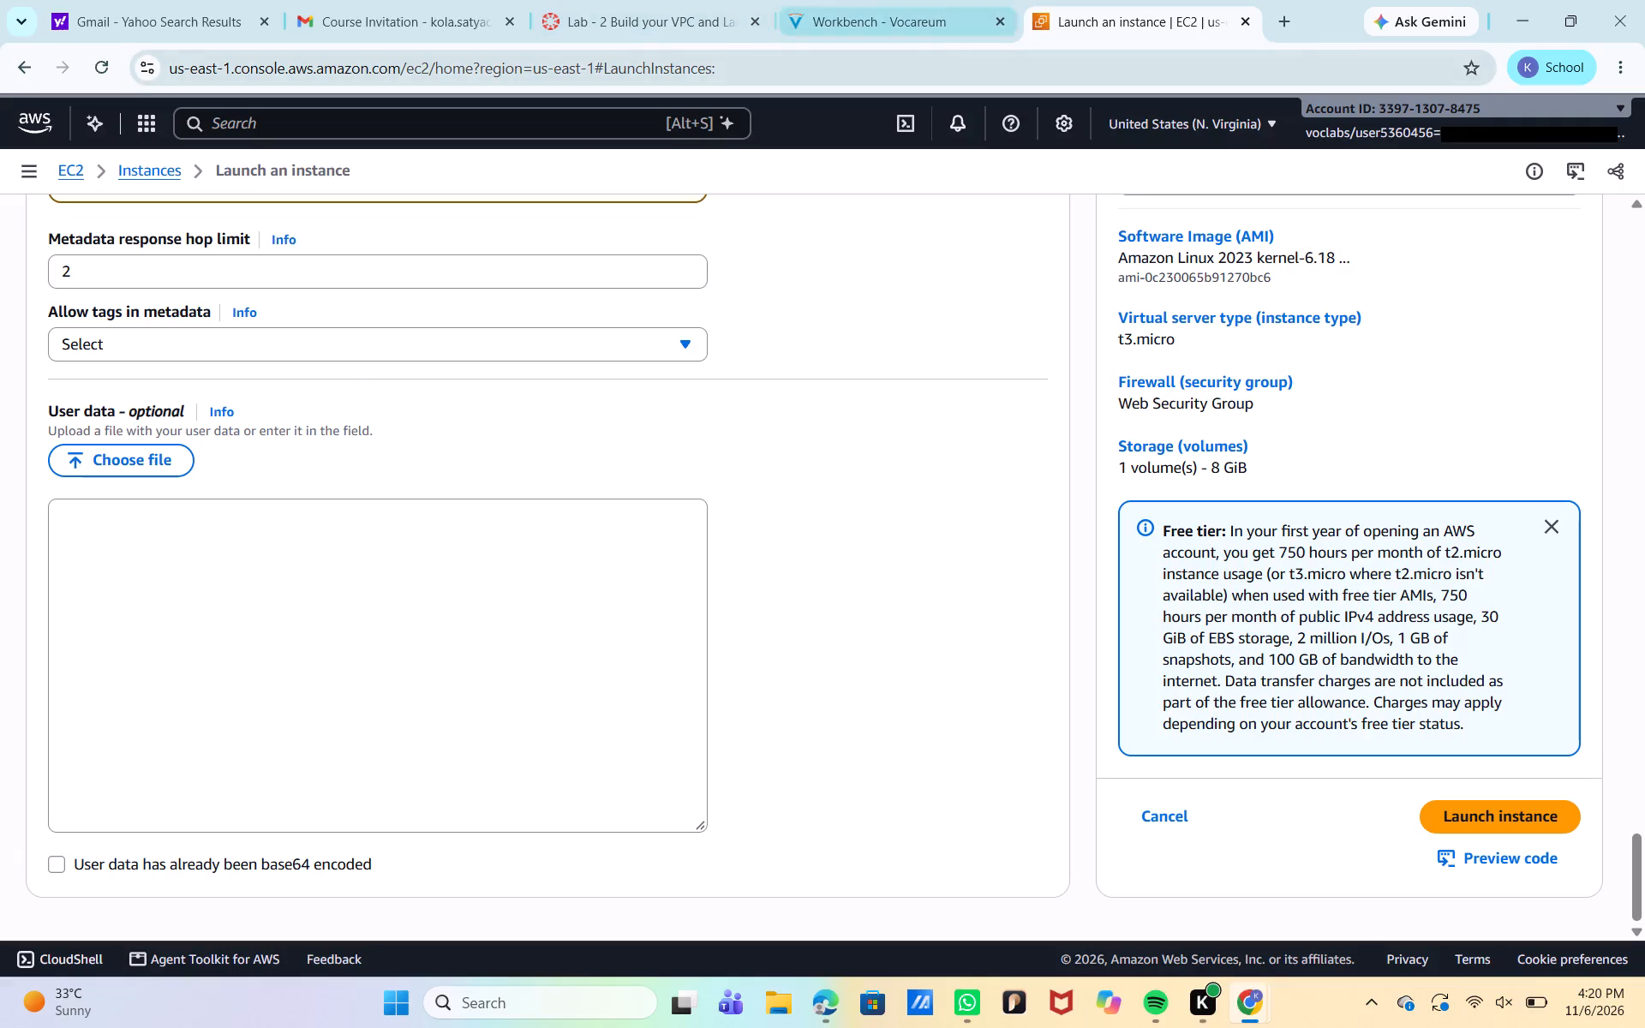
# Copy the complete web server setup script, from #!/bin/bash to service httpd start, from instruction 41 in the Vocareum lab page.
pyautogui.click(912, 0)
pyautogui.scroll(-7, 818, 759)
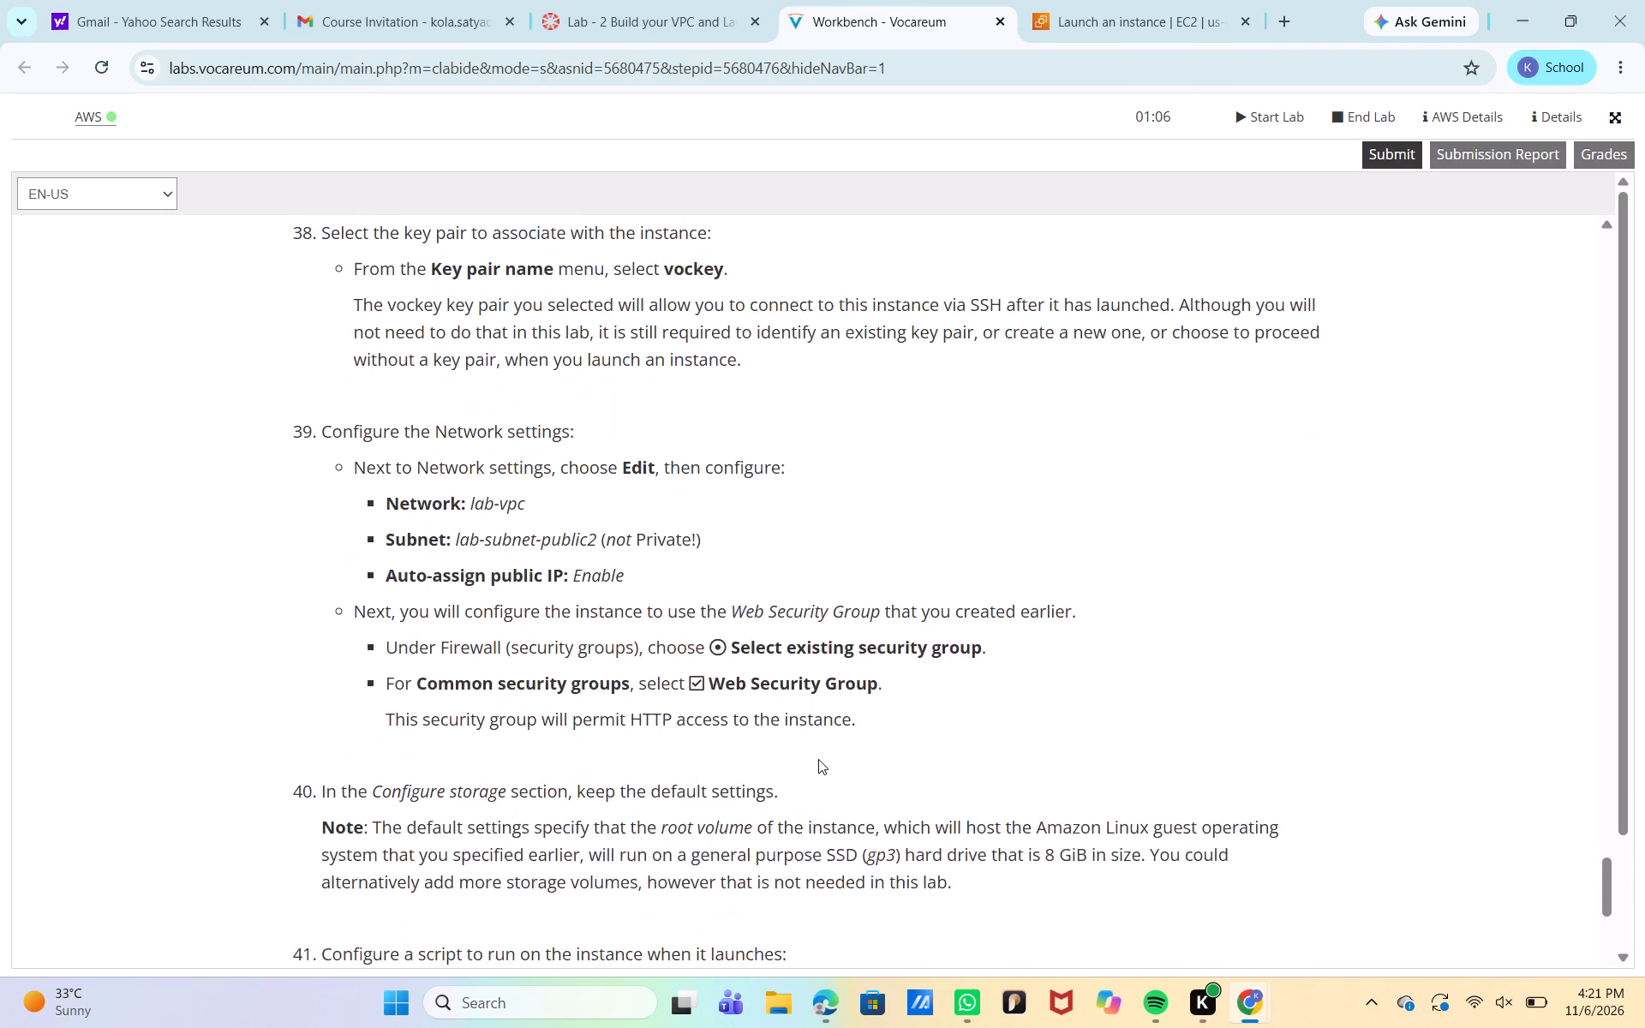
pyautogui.scroll(-11, 818, 759)
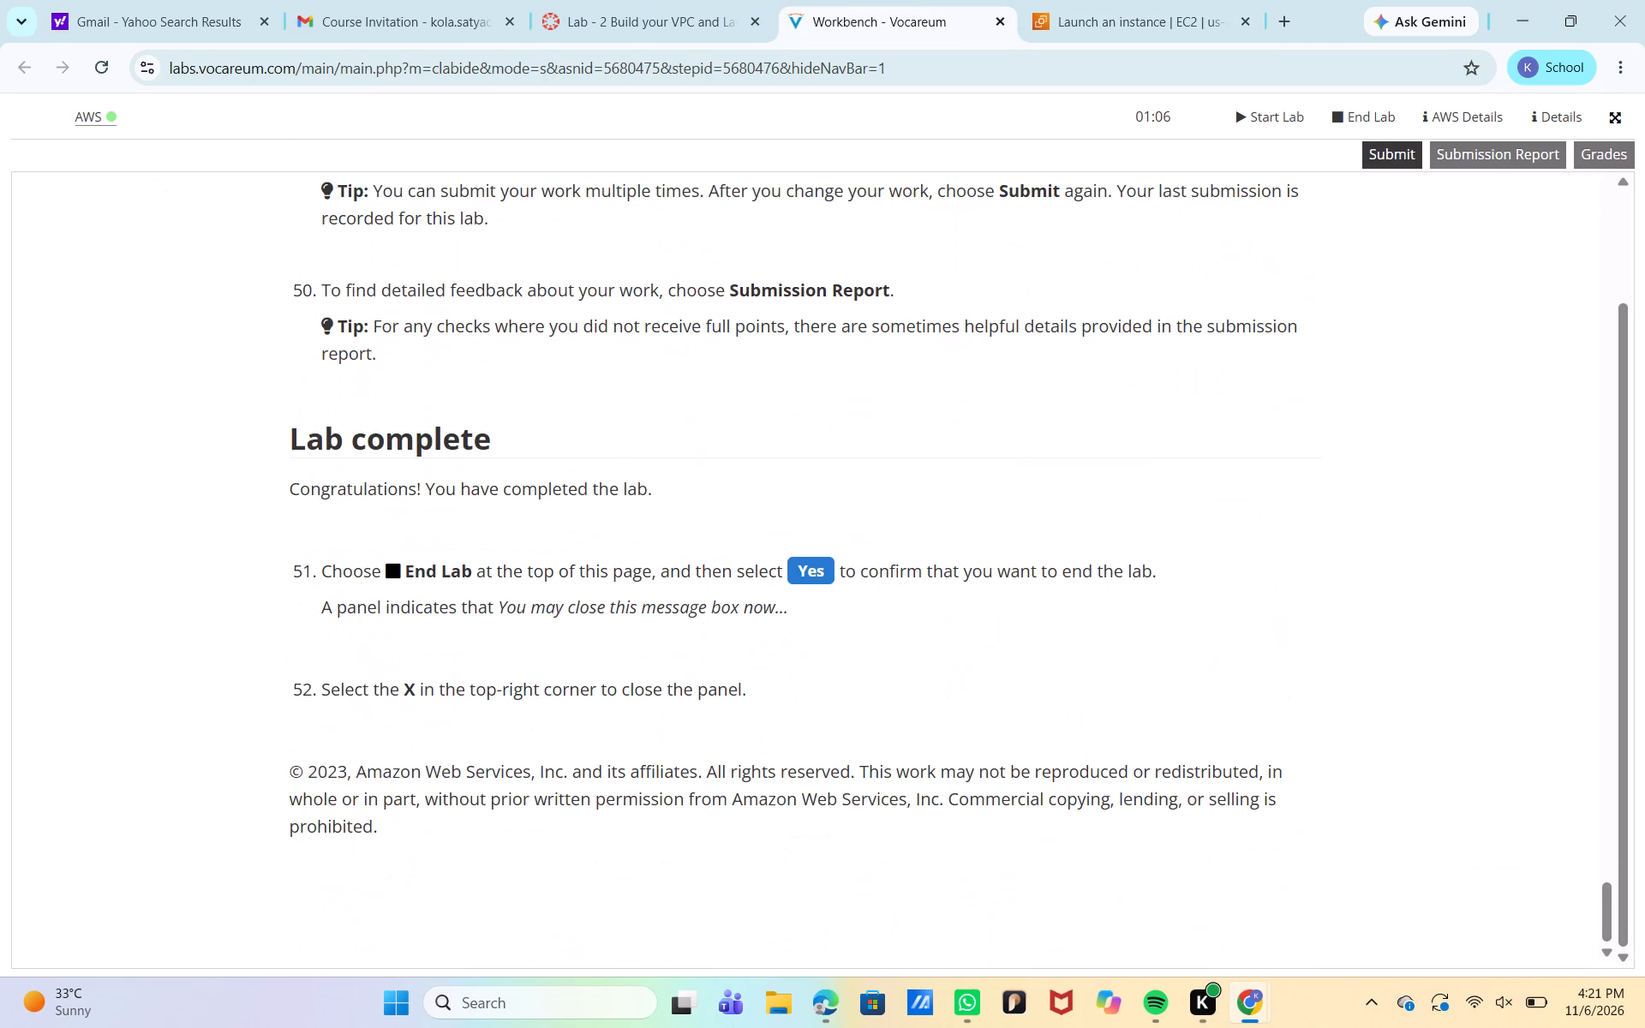
pyautogui.scroll(9, 818, 759)
pyautogui.scroll(-1, 818, 759)
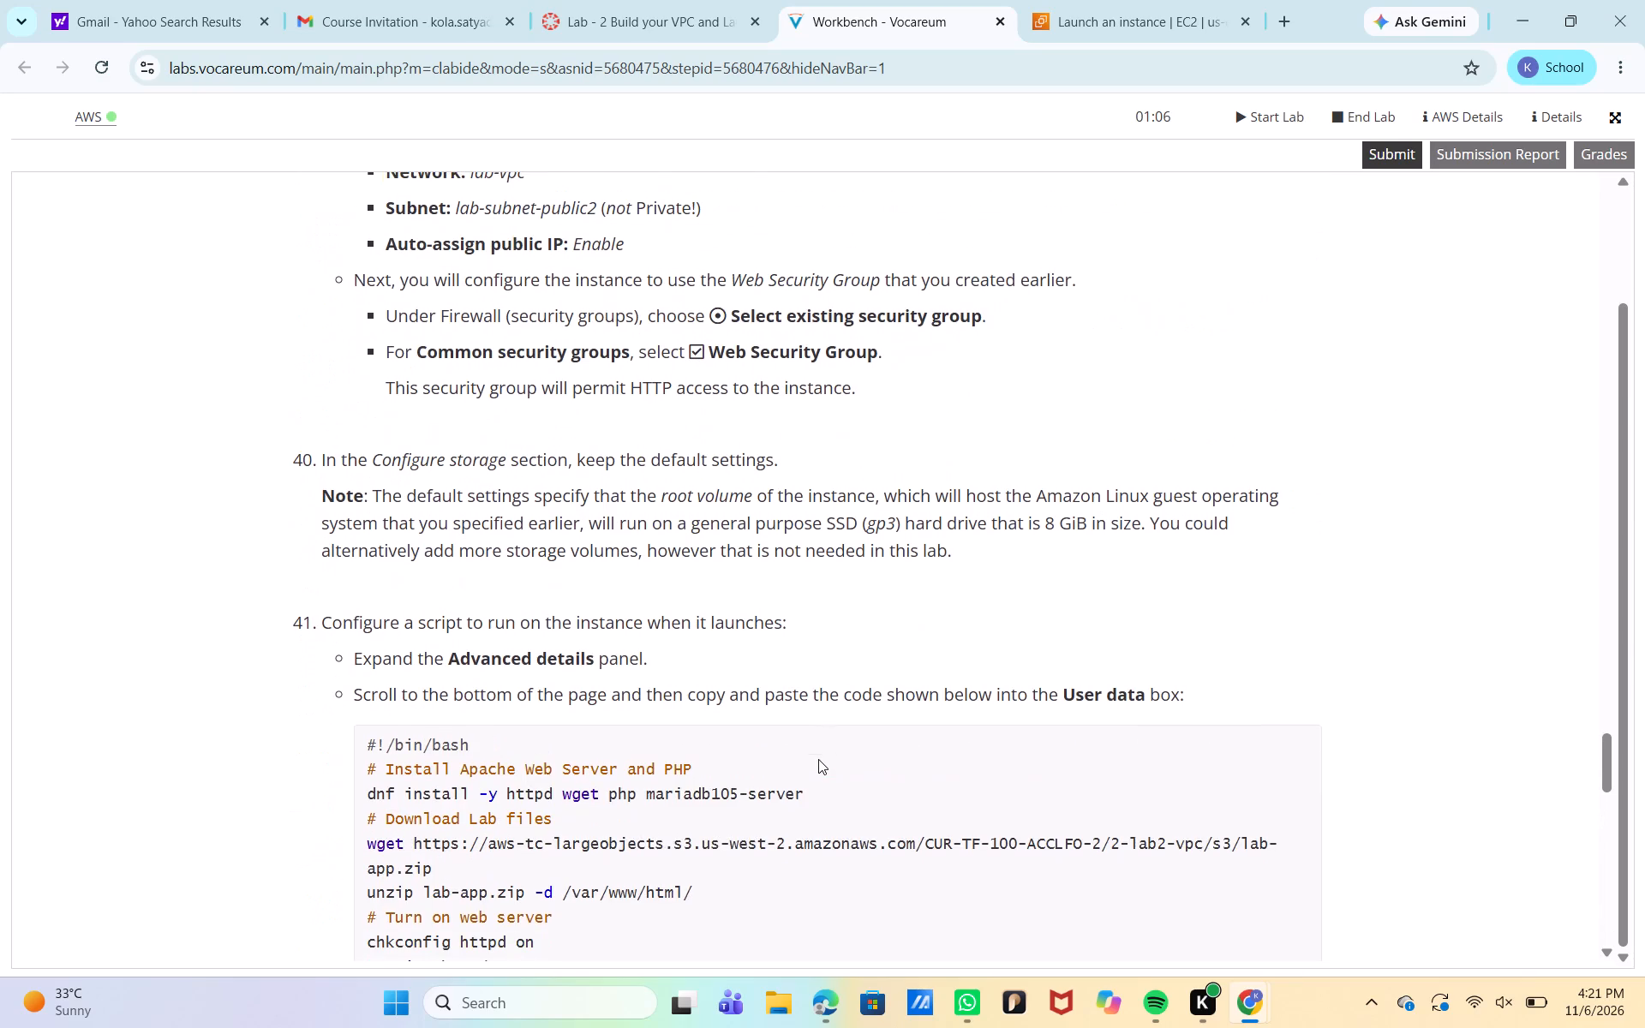
pyautogui.scroll(-1, 818, 759)
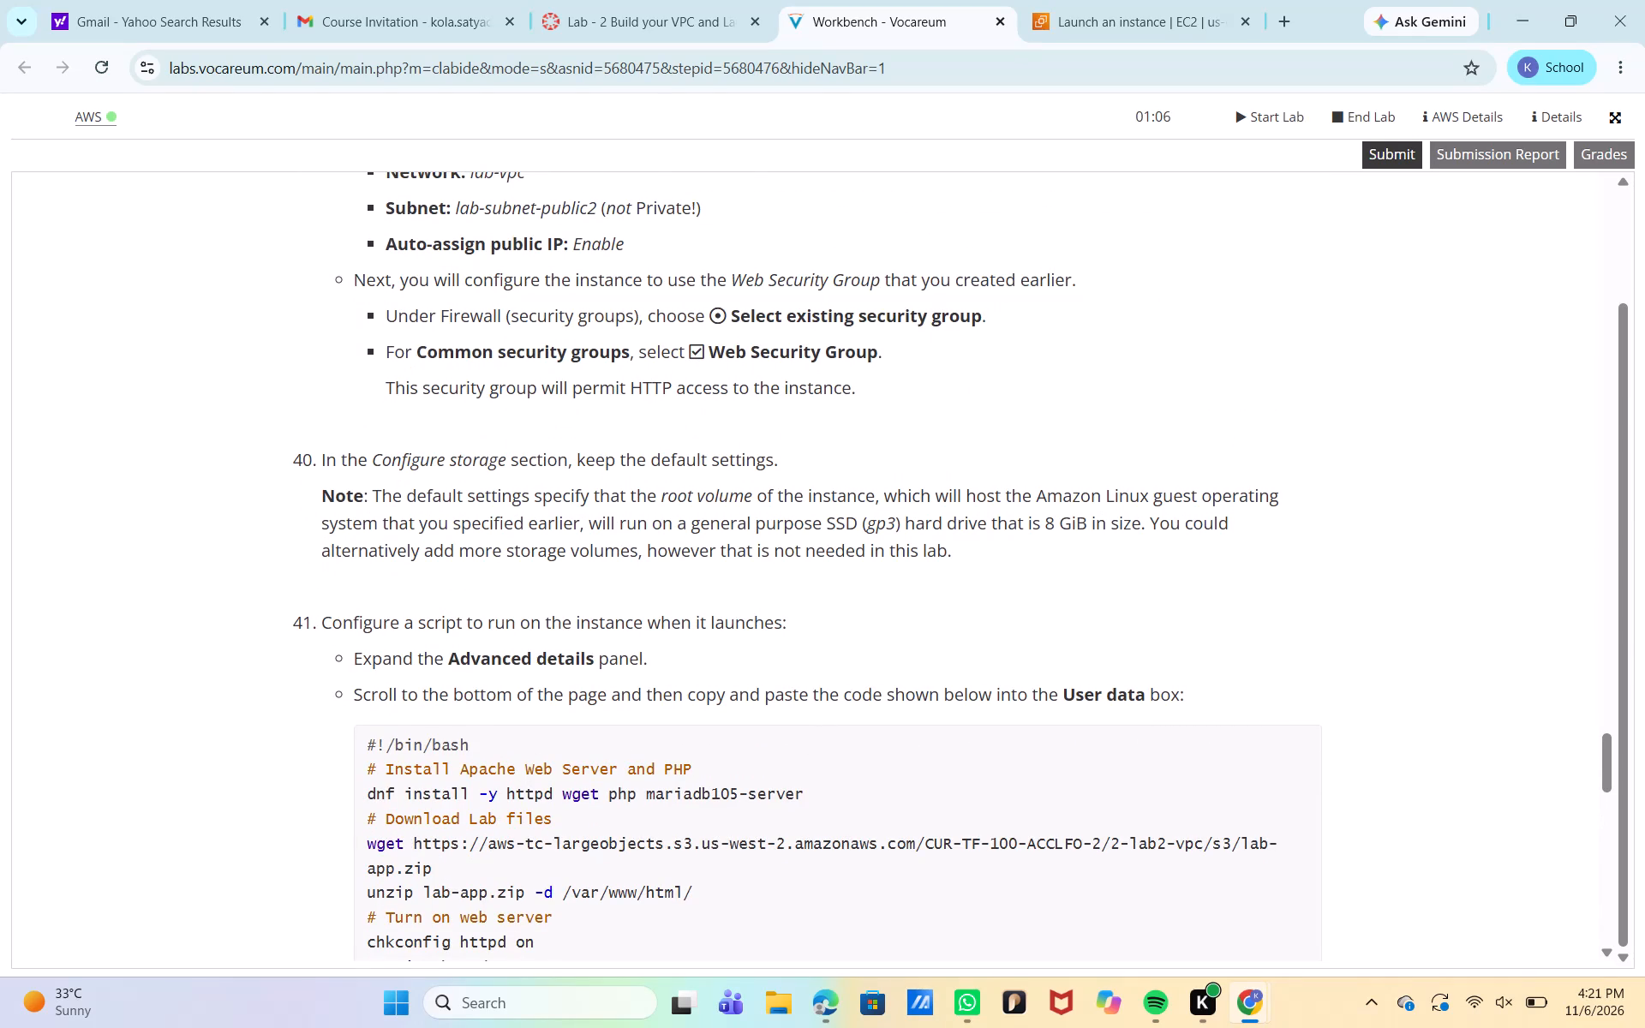
pyautogui.scroll(-1, 429, 743)
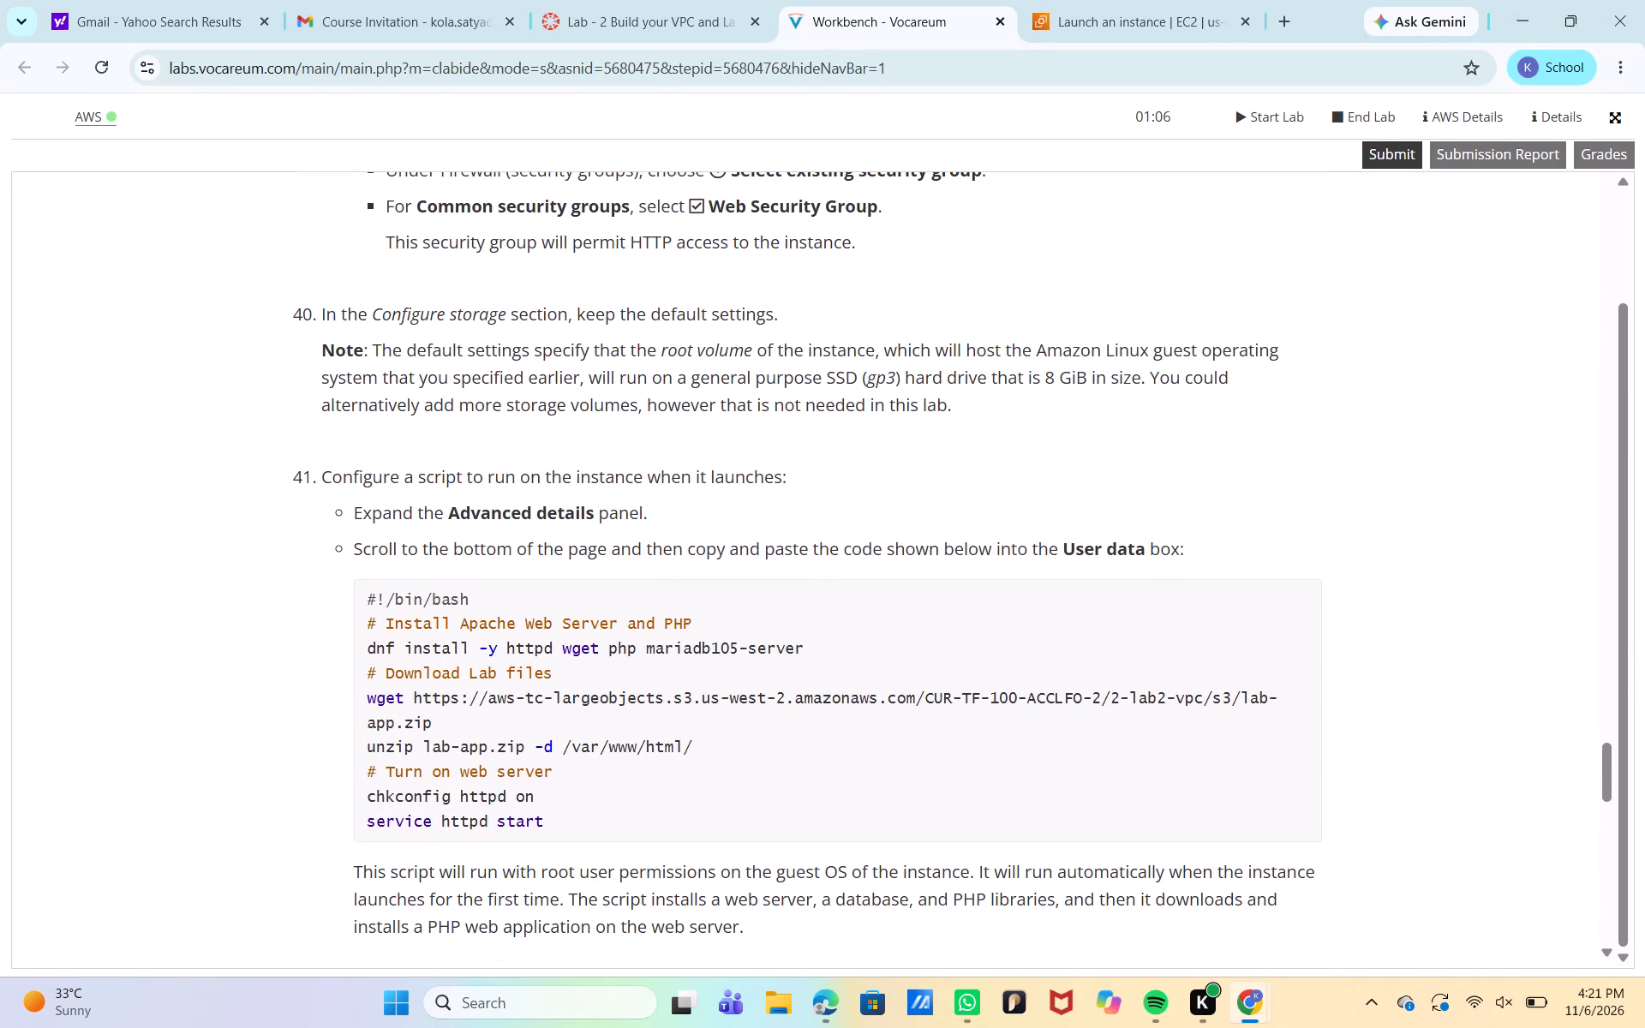
pyautogui.moveTo(365, 599); pyautogui.dragTo(511, 795)
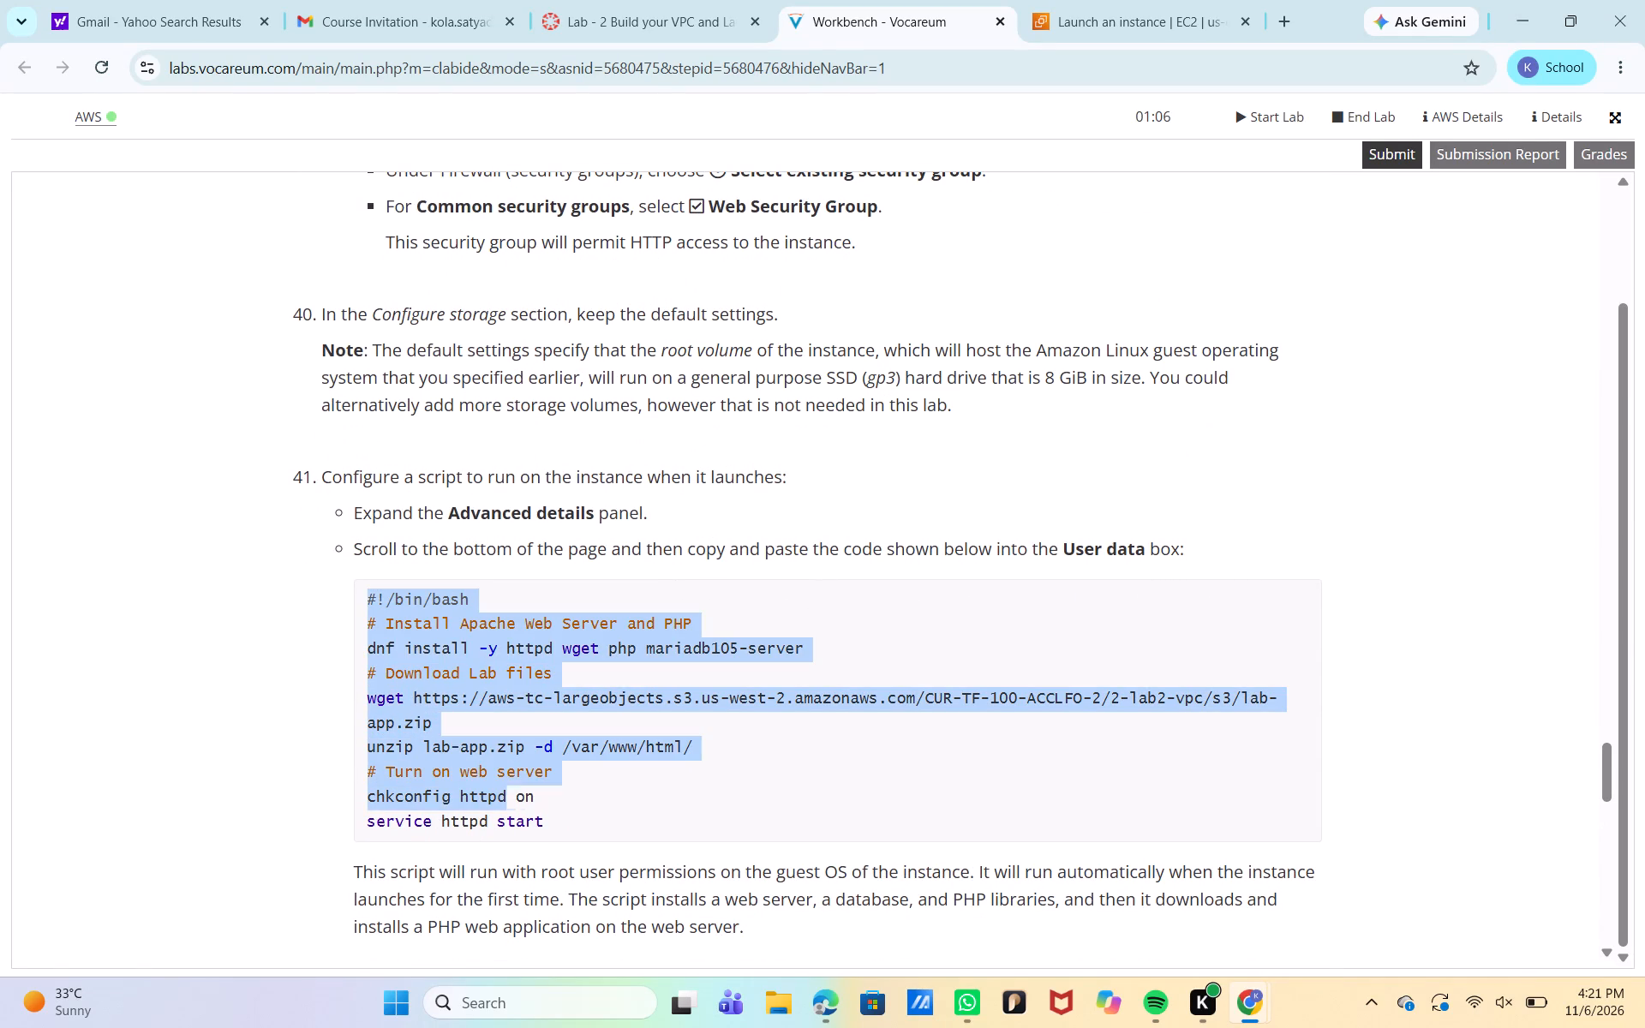
pyautogui.moveTo(511, 795); pyautogui.dragTo(541, 816)
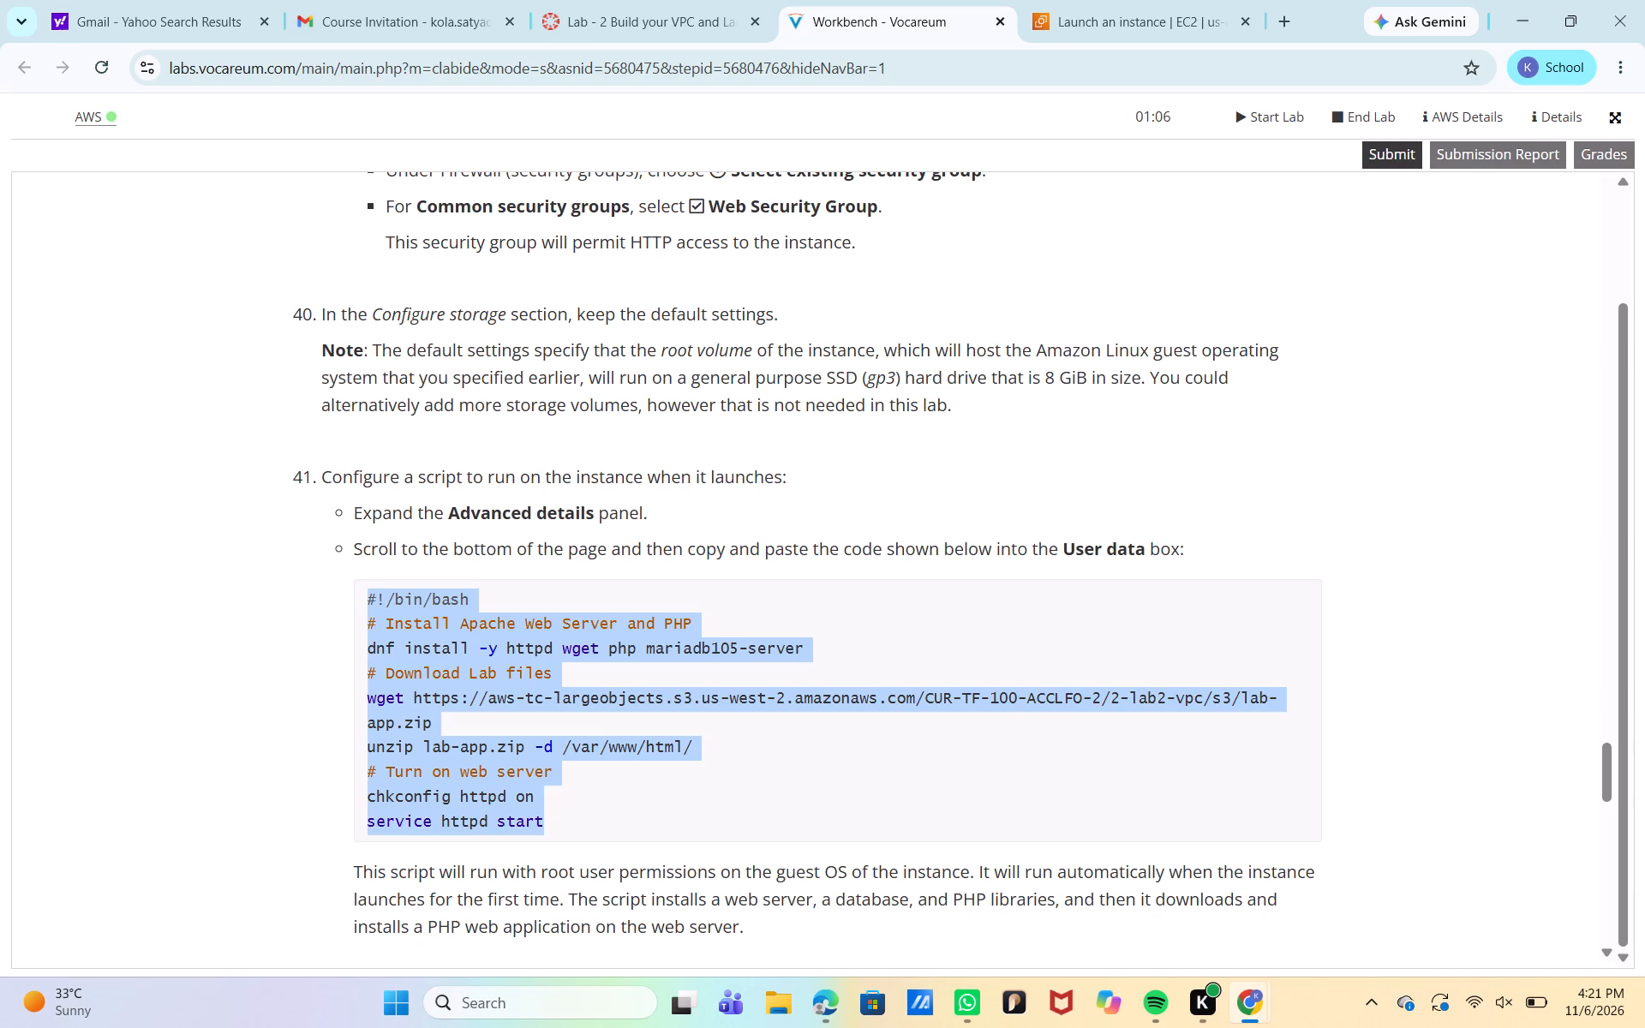
pyautogui.hotkey('ctrl', 'c')
# Paste the copied setup script into the instance's User data in the EC2 launch page.
pyautogui.click(1126, 0)
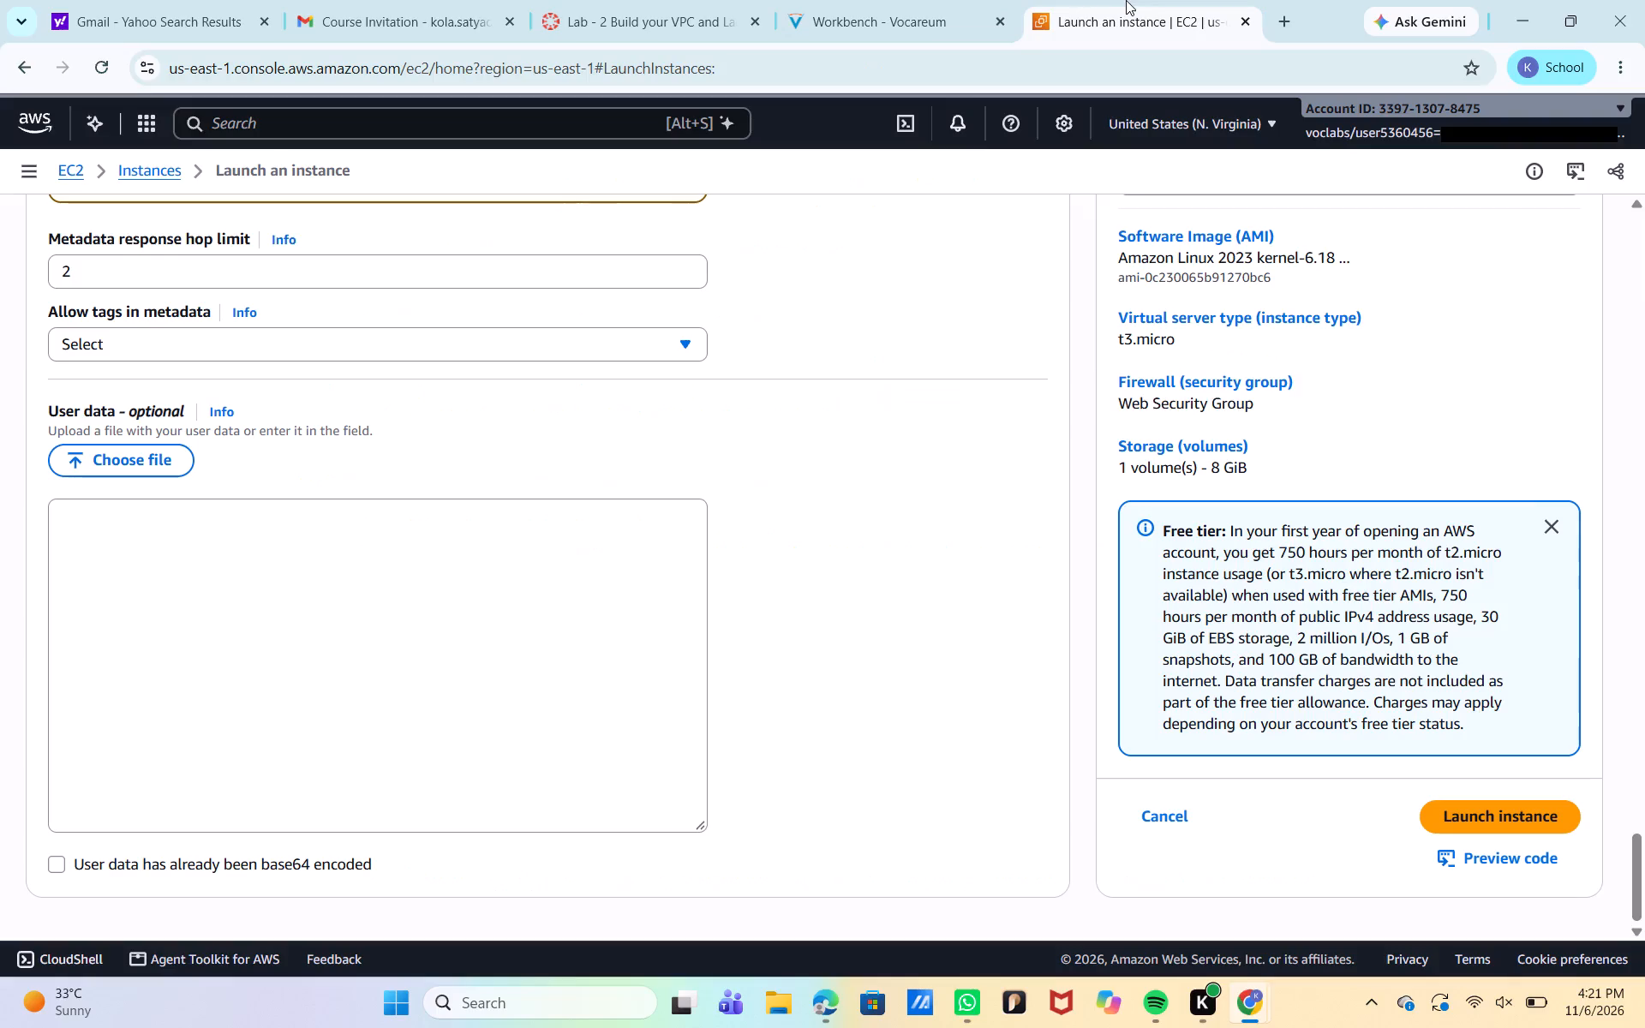
pyautogui.click(391, 682)
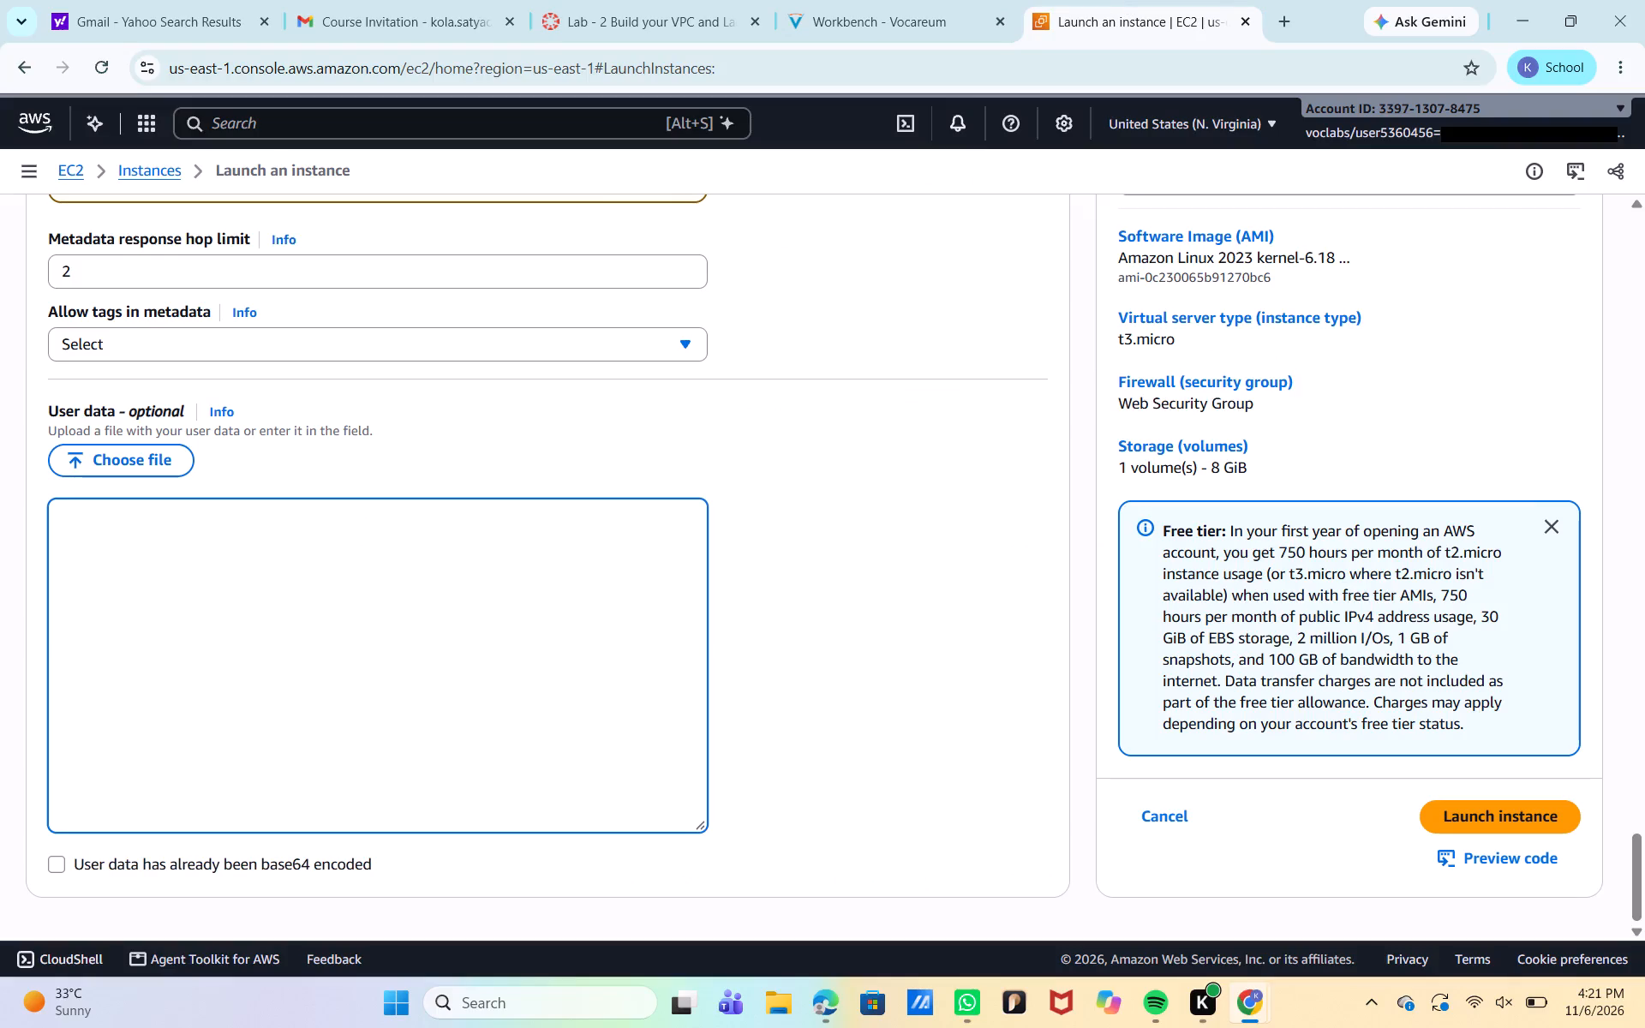
pyautogui.hotkey('ctrl', 'v')
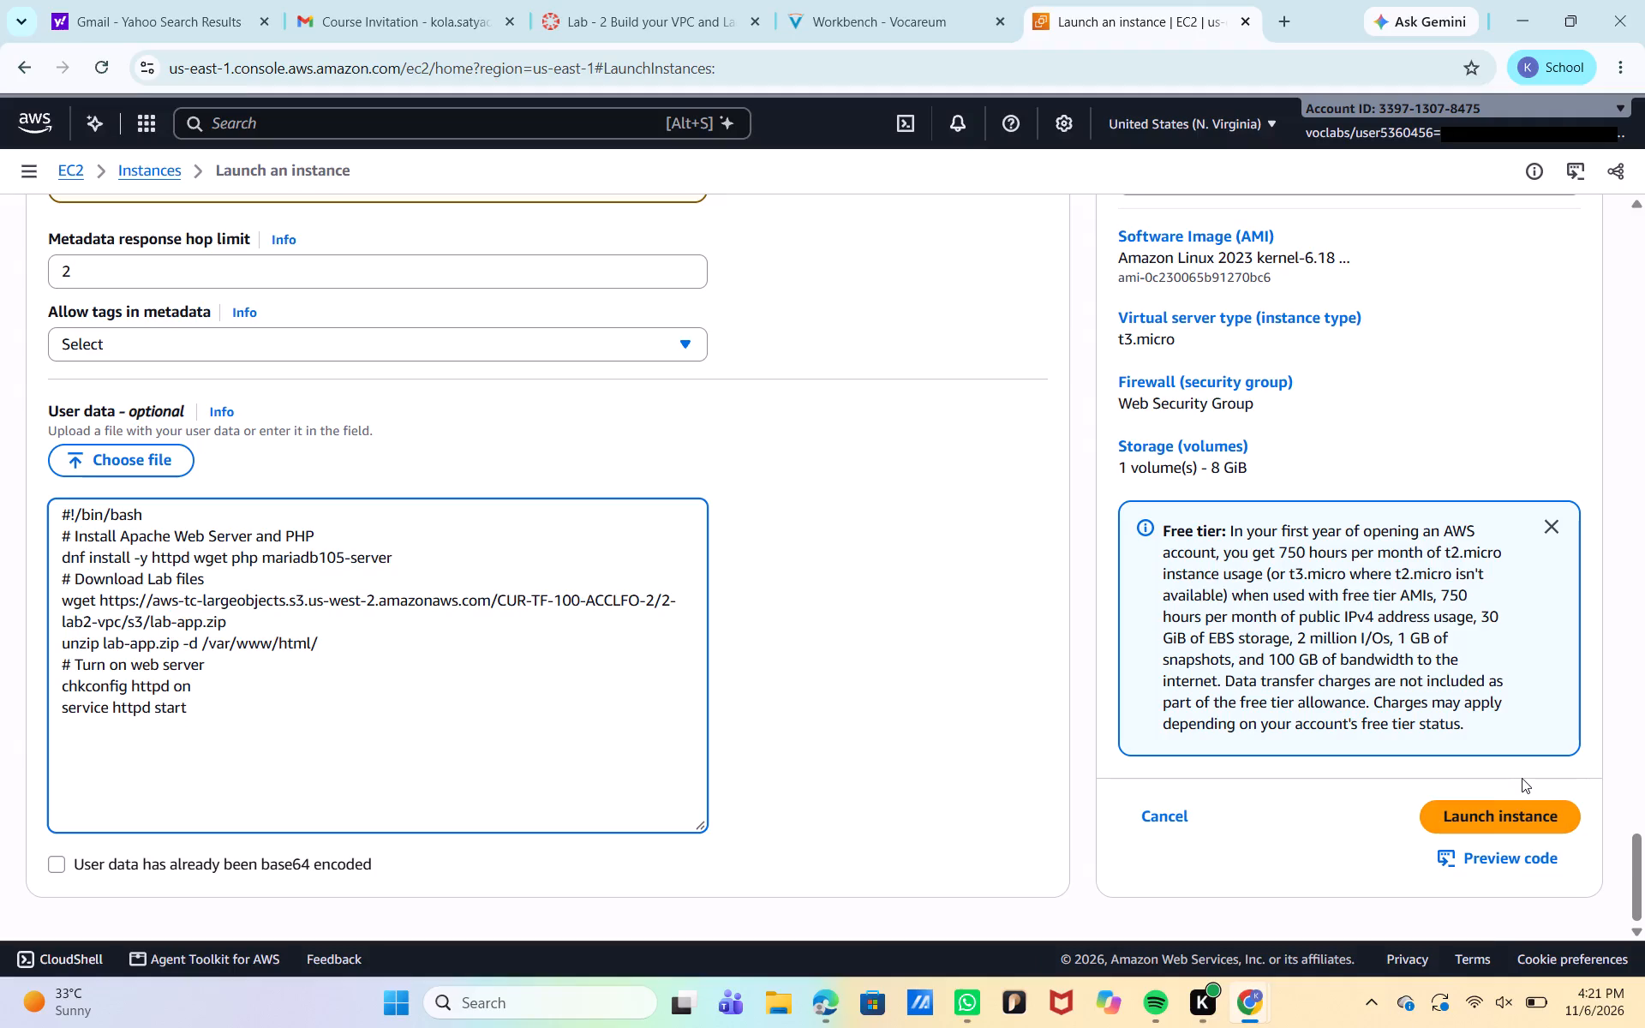
# Launch the configured Web Server 1 instance.
pyautogui.click(1513, 810)
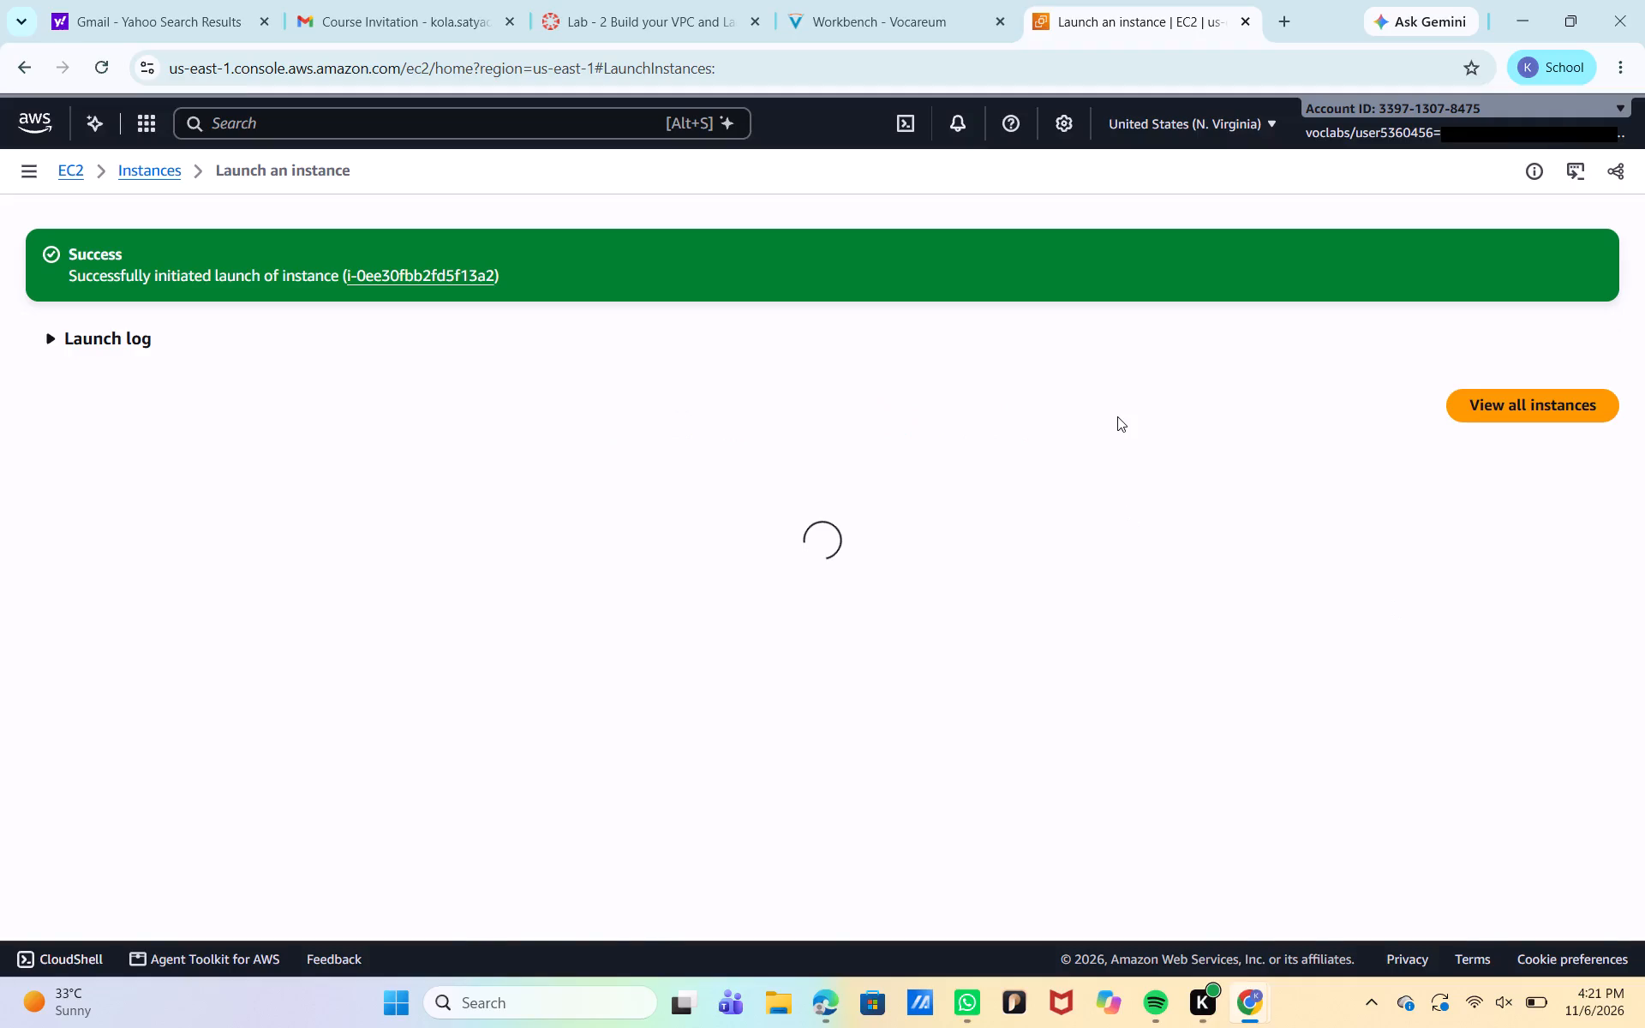
# Open the EC2 instances list and refresh it to check the status of Web Server 1.
pyautogui.click(142, 173)
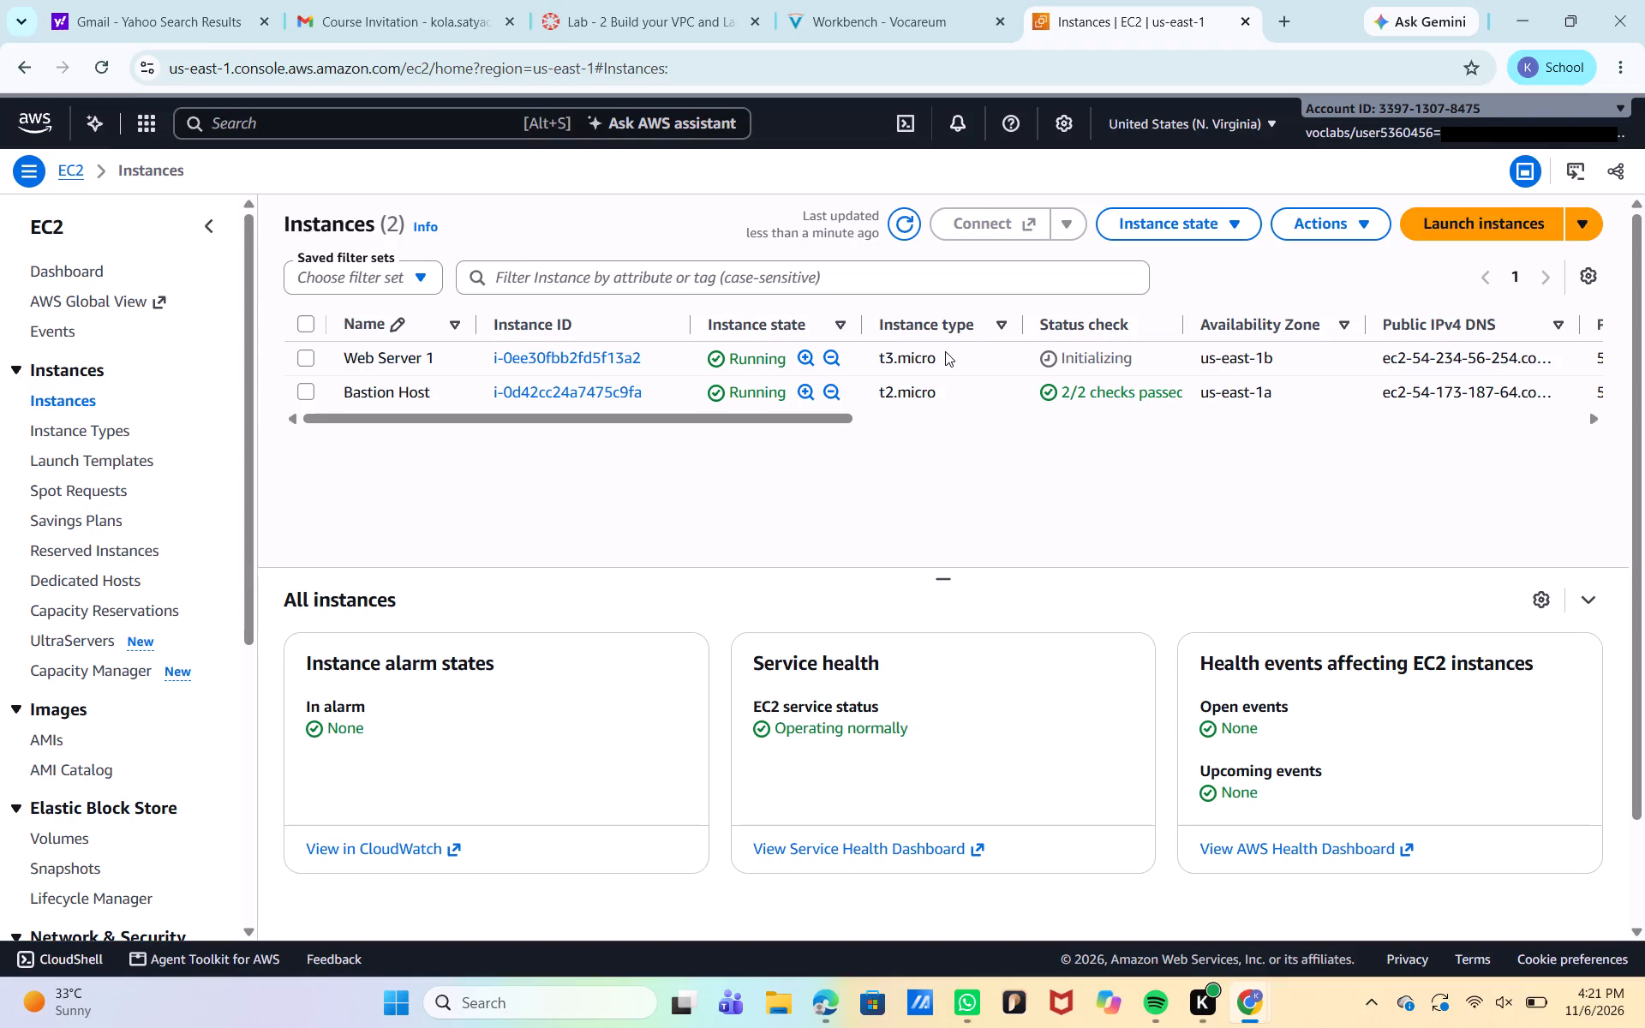
pyautogui.click(900, 237)
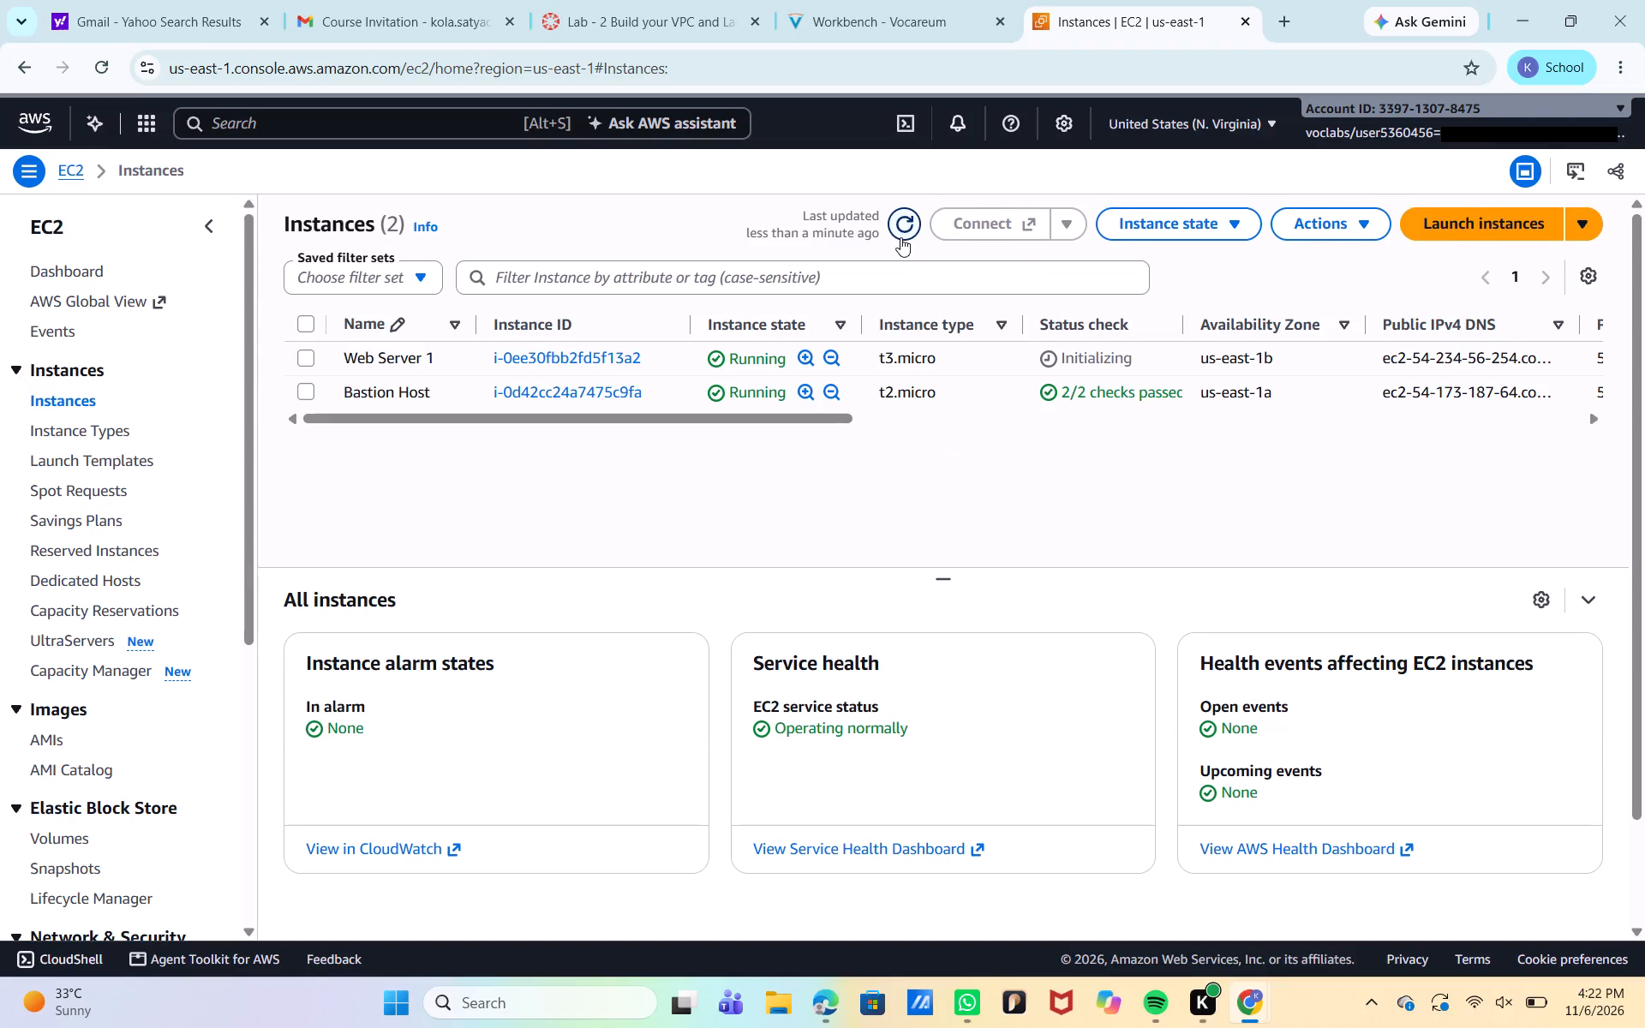
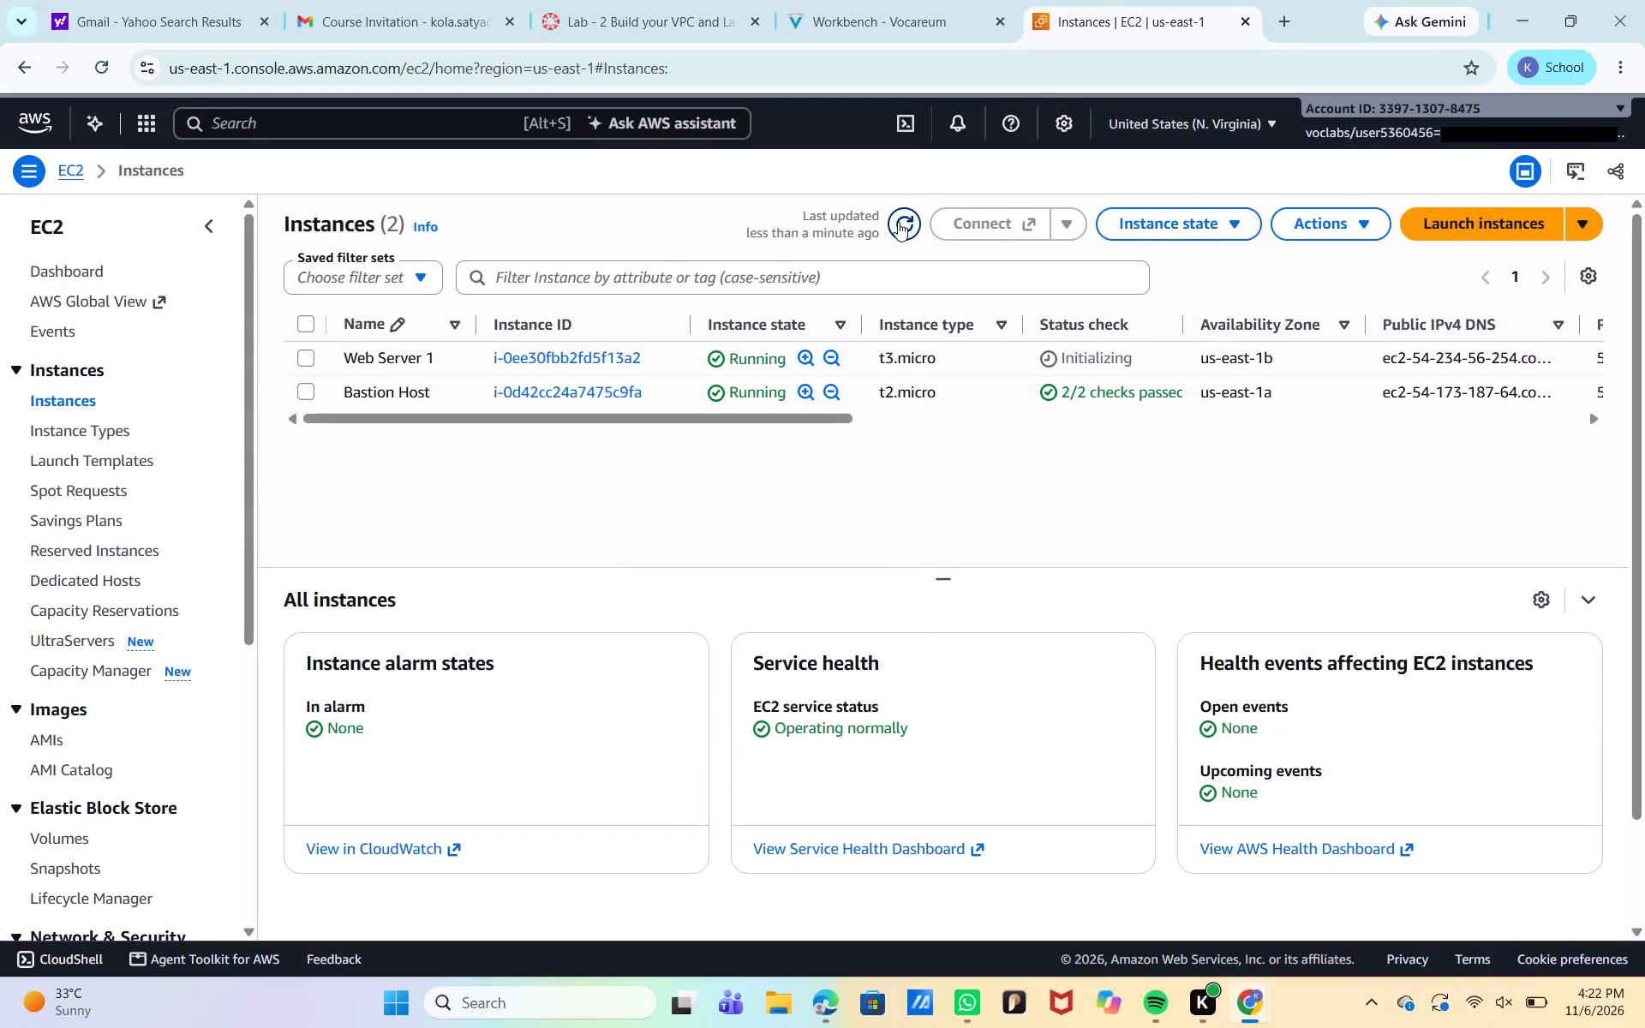
# Select Web Server 1 in the instances list and refresh the list to recheck its status check.
pyautogui.click(1047, 358)
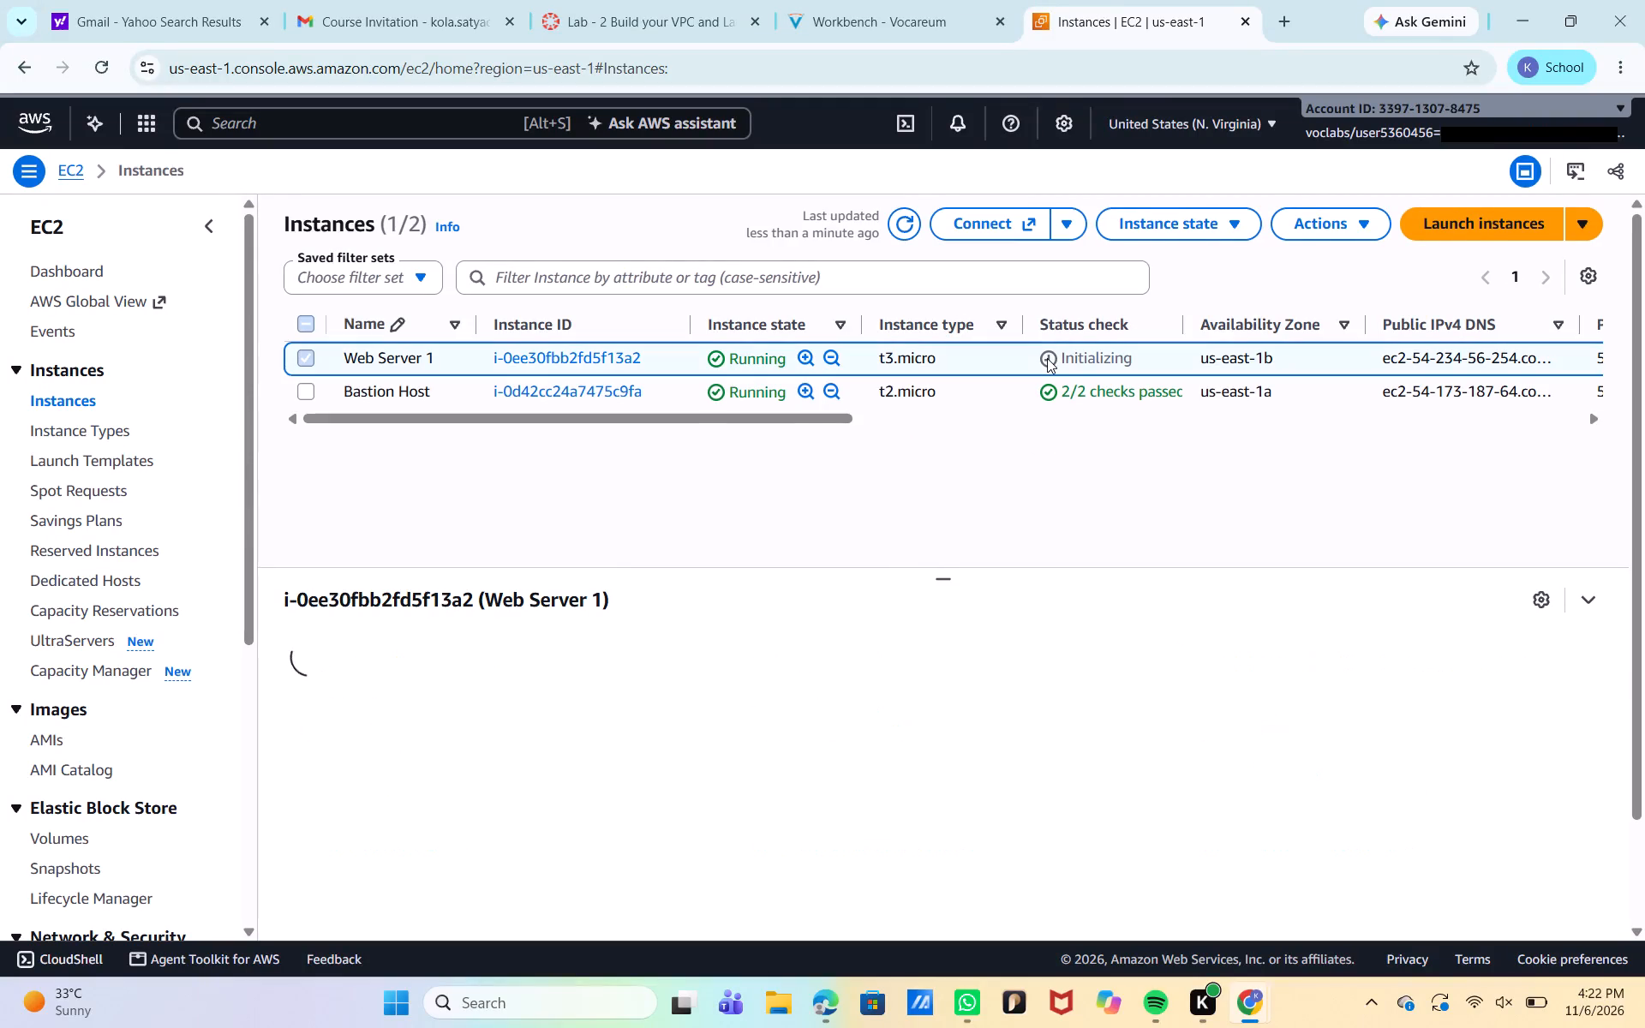
pyautogui.click(1047, 358)
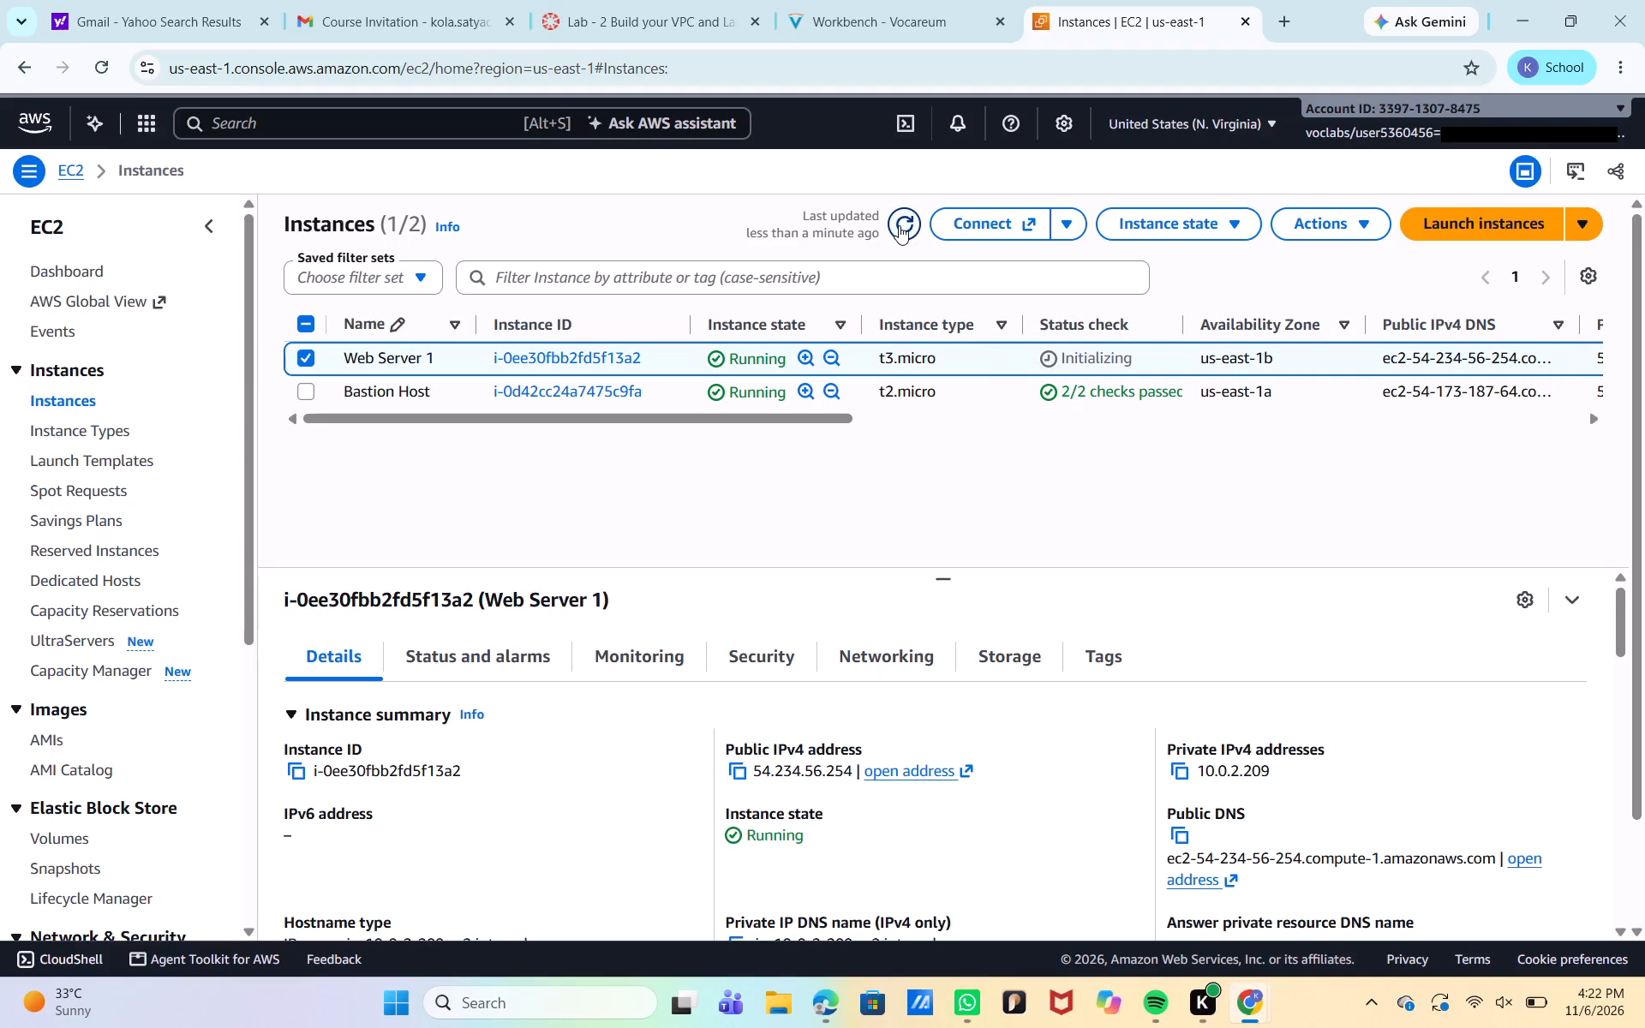
pyautogui.click(899, 225)
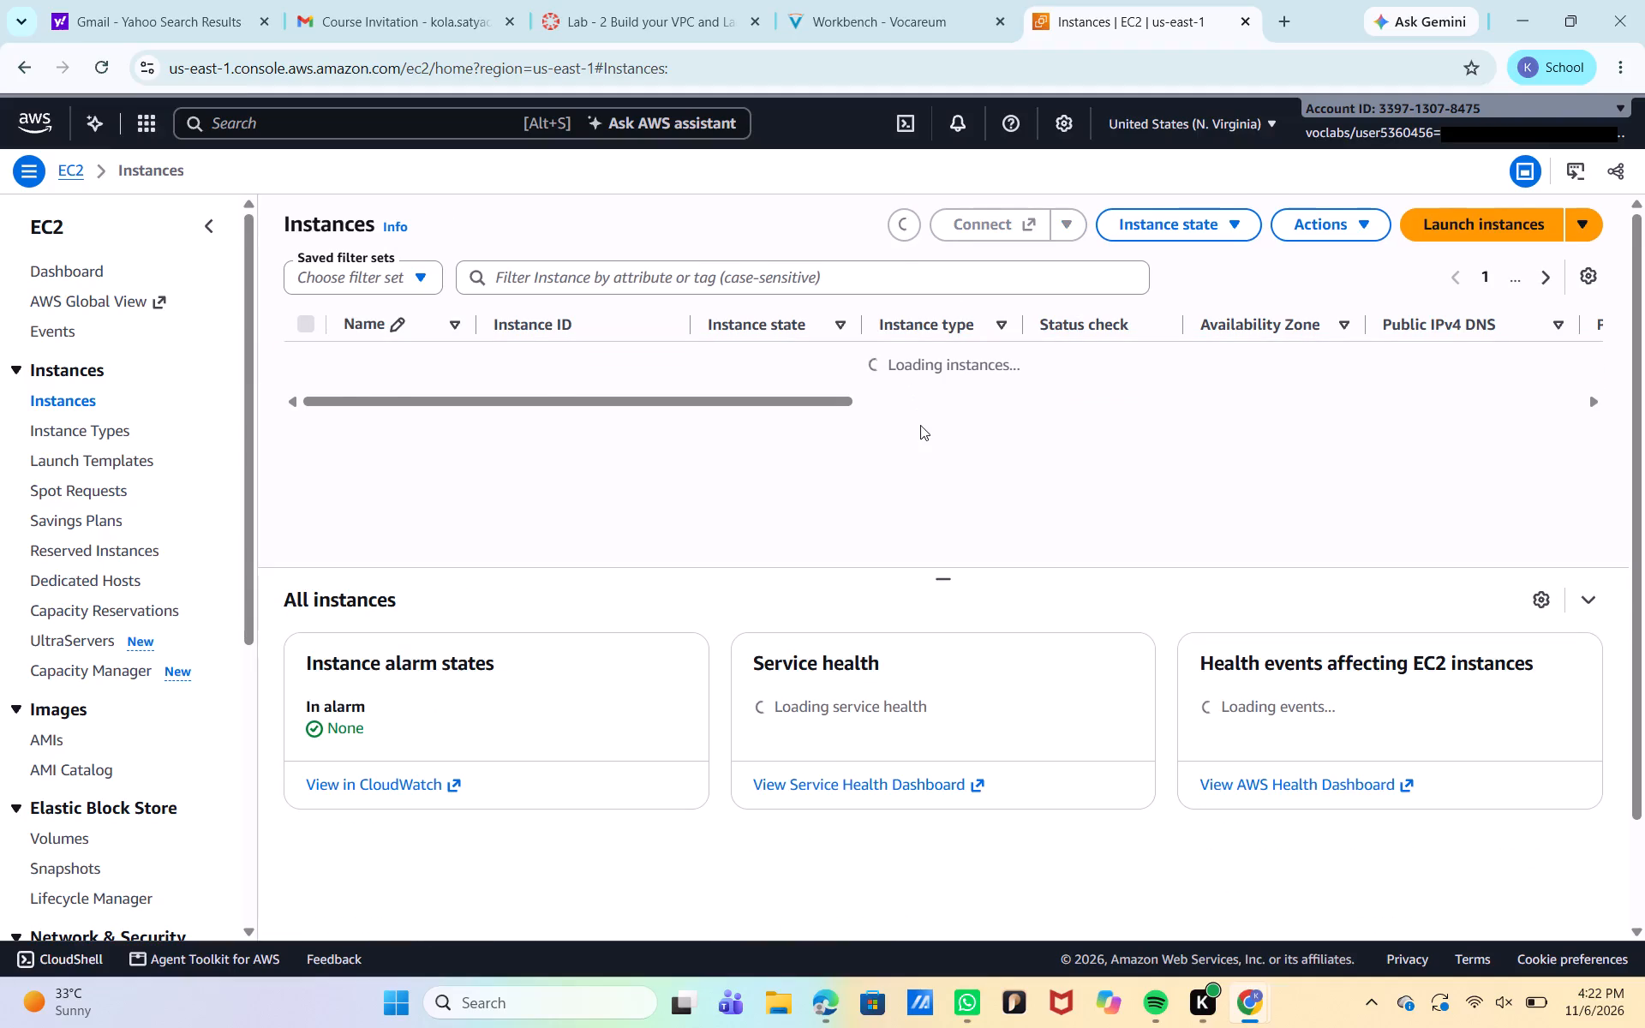
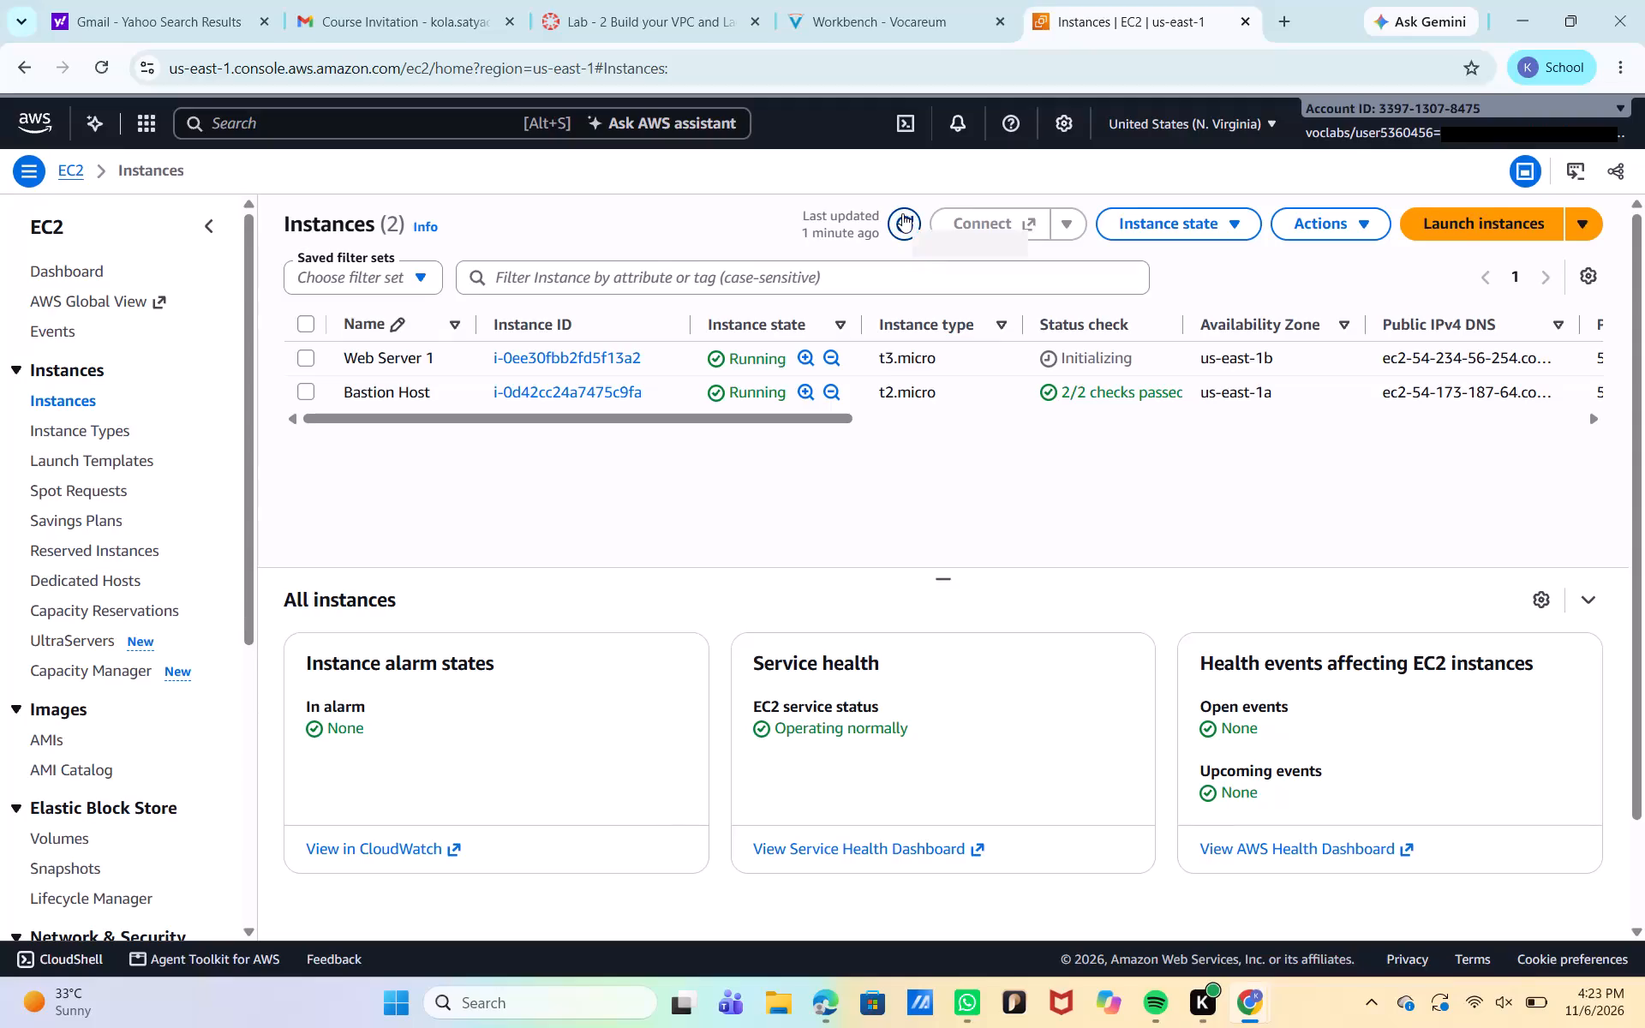
# Refresh the EC2 instances list to recheck the status check of Web Server 1.
pyautogui.click(902, 213)
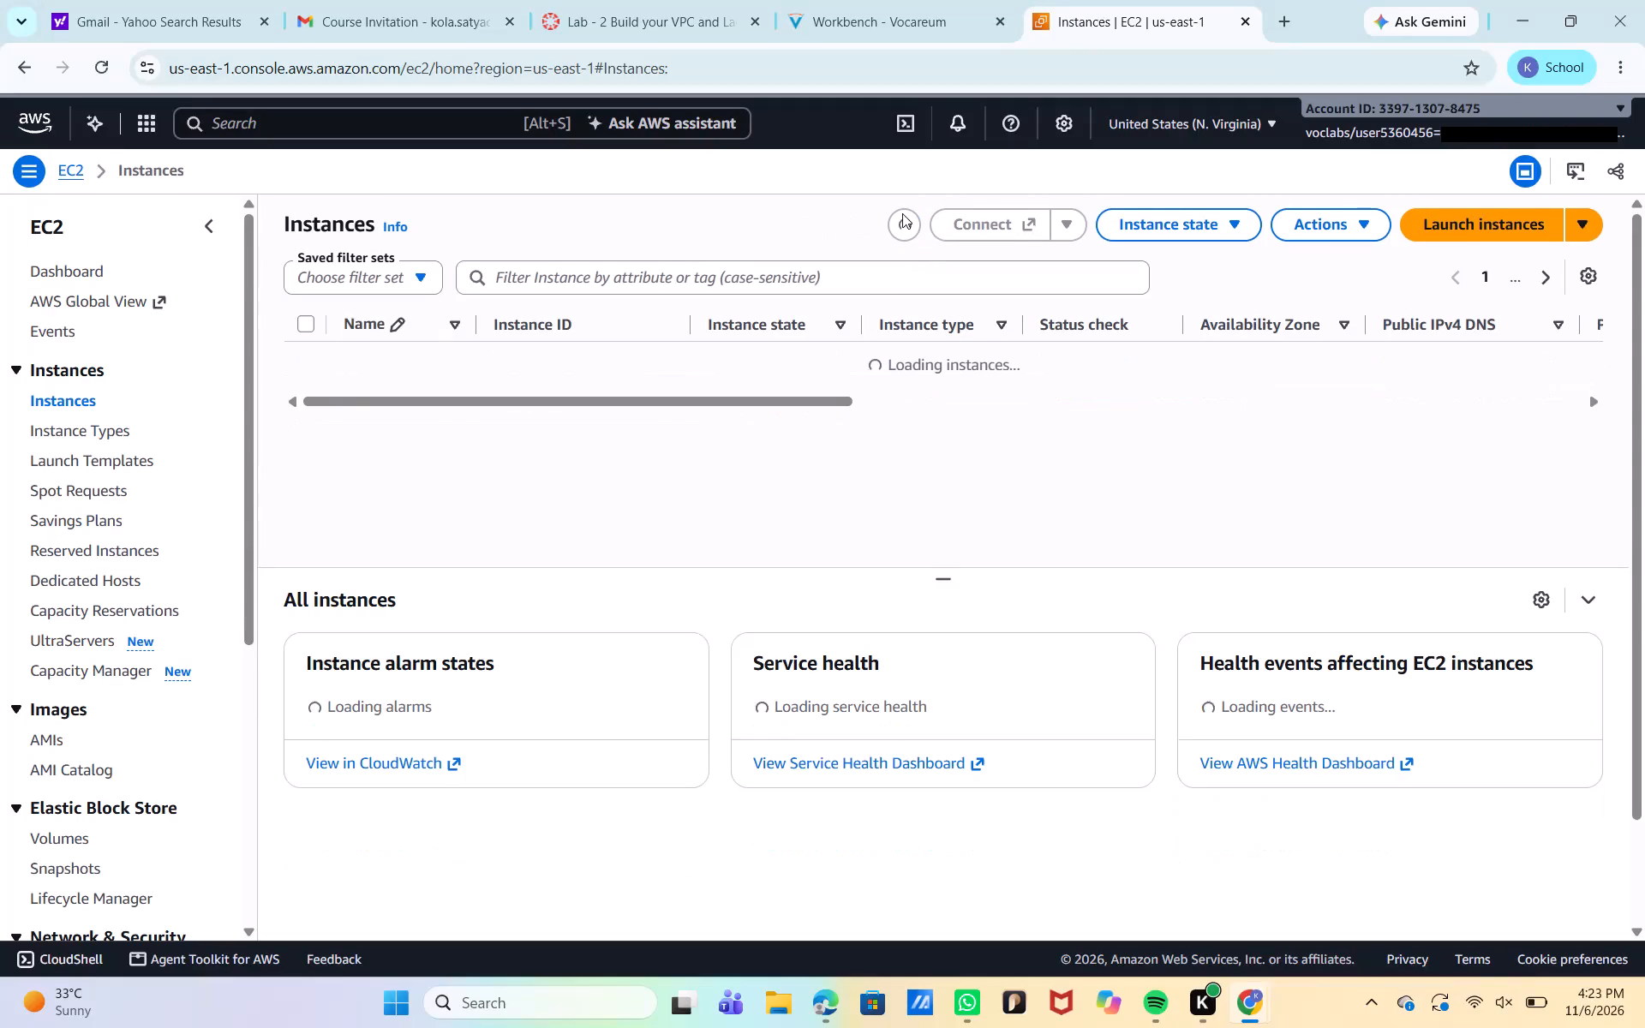
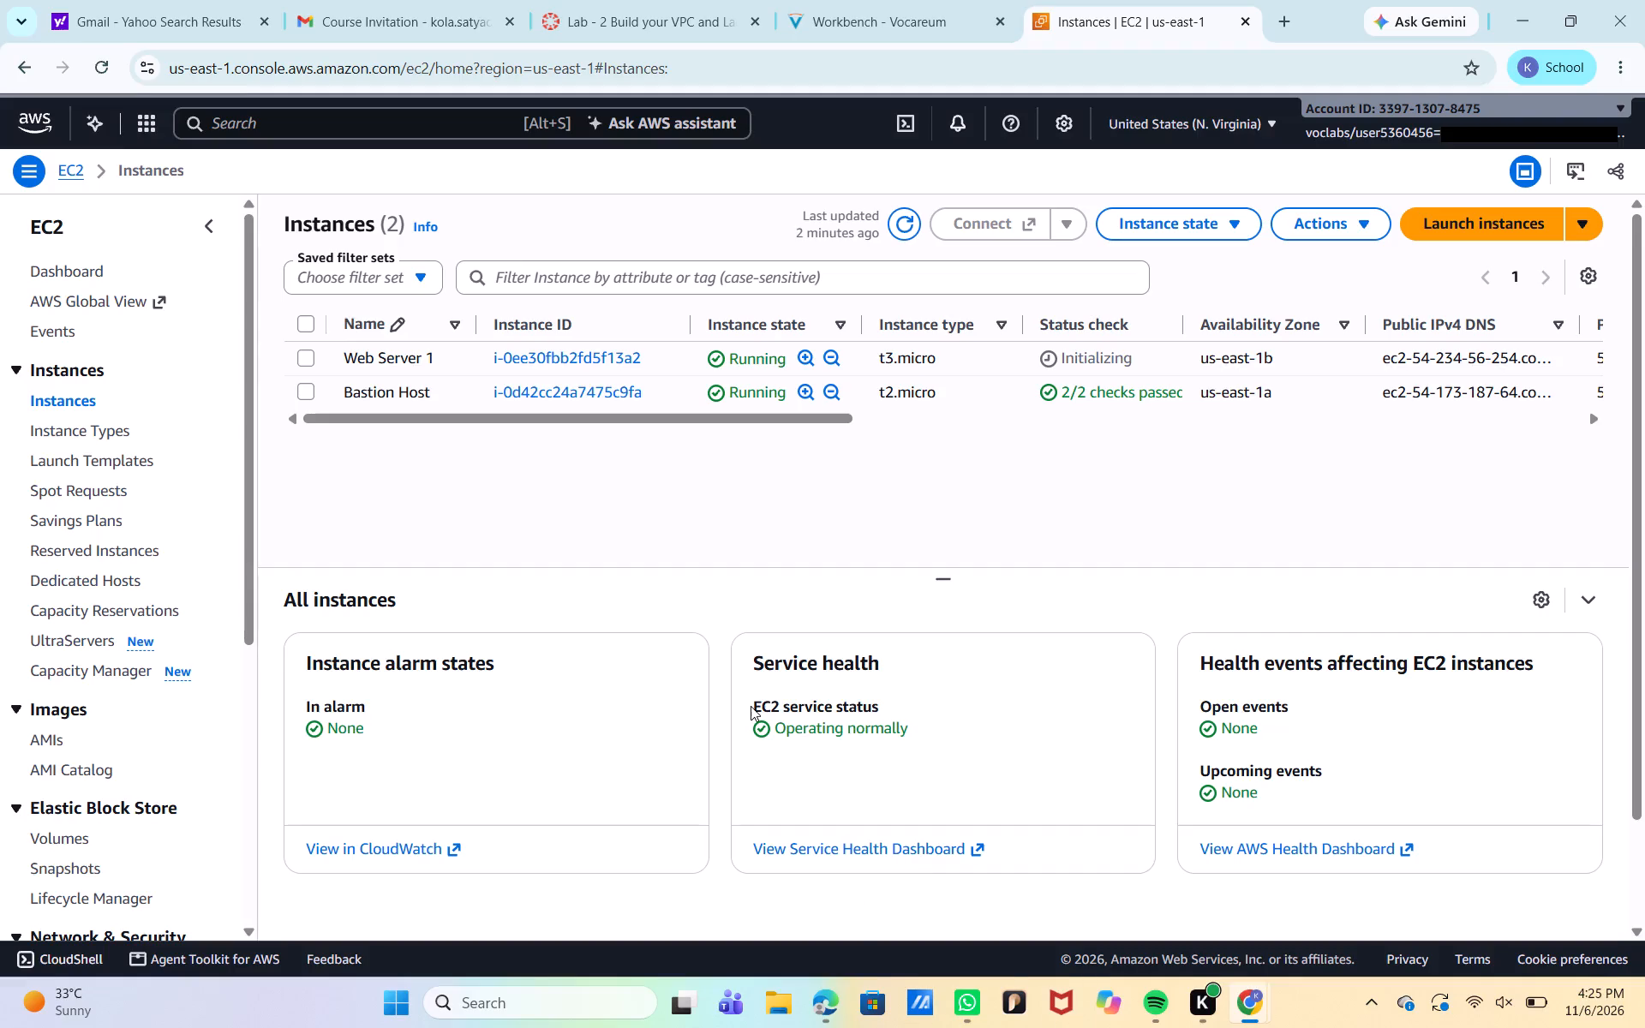
# Refresh the EC2 instances list to recheck the status check of Web Server 1.
pyautogui.click(899, 220)
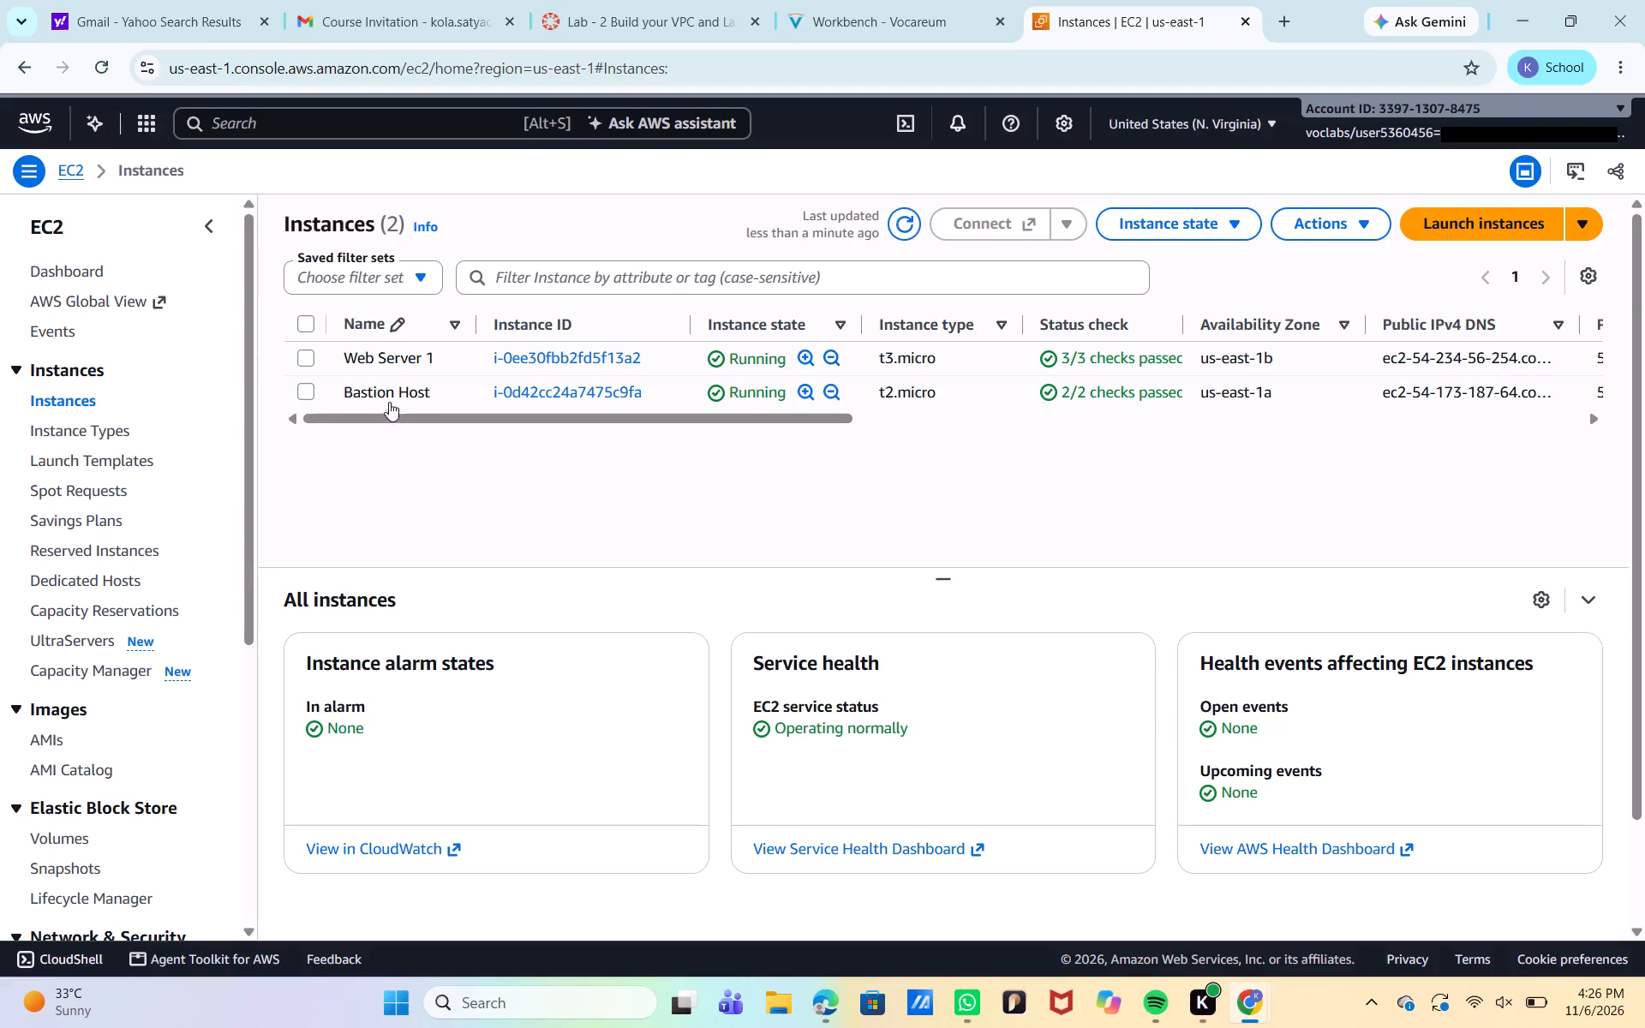
# Select Web Server 1 and open its public IPv4 address from the instance details.
pyautogui.click(396, 356)
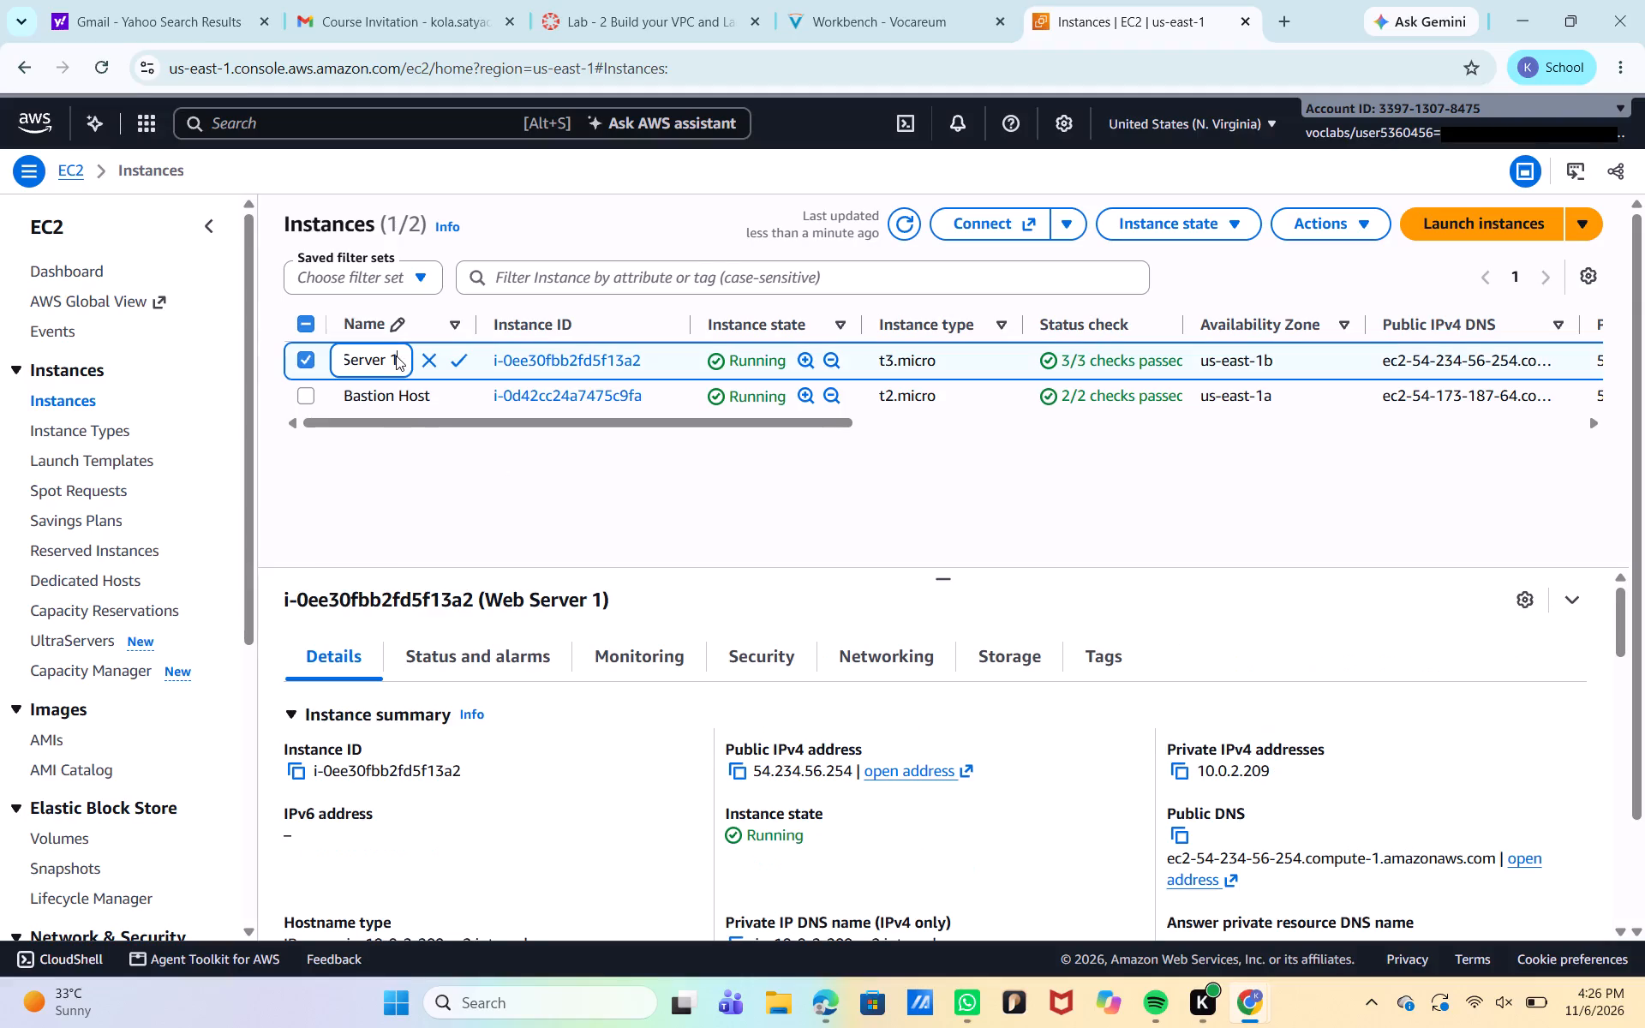
pyautogui.scroll(-1, 714, 727)
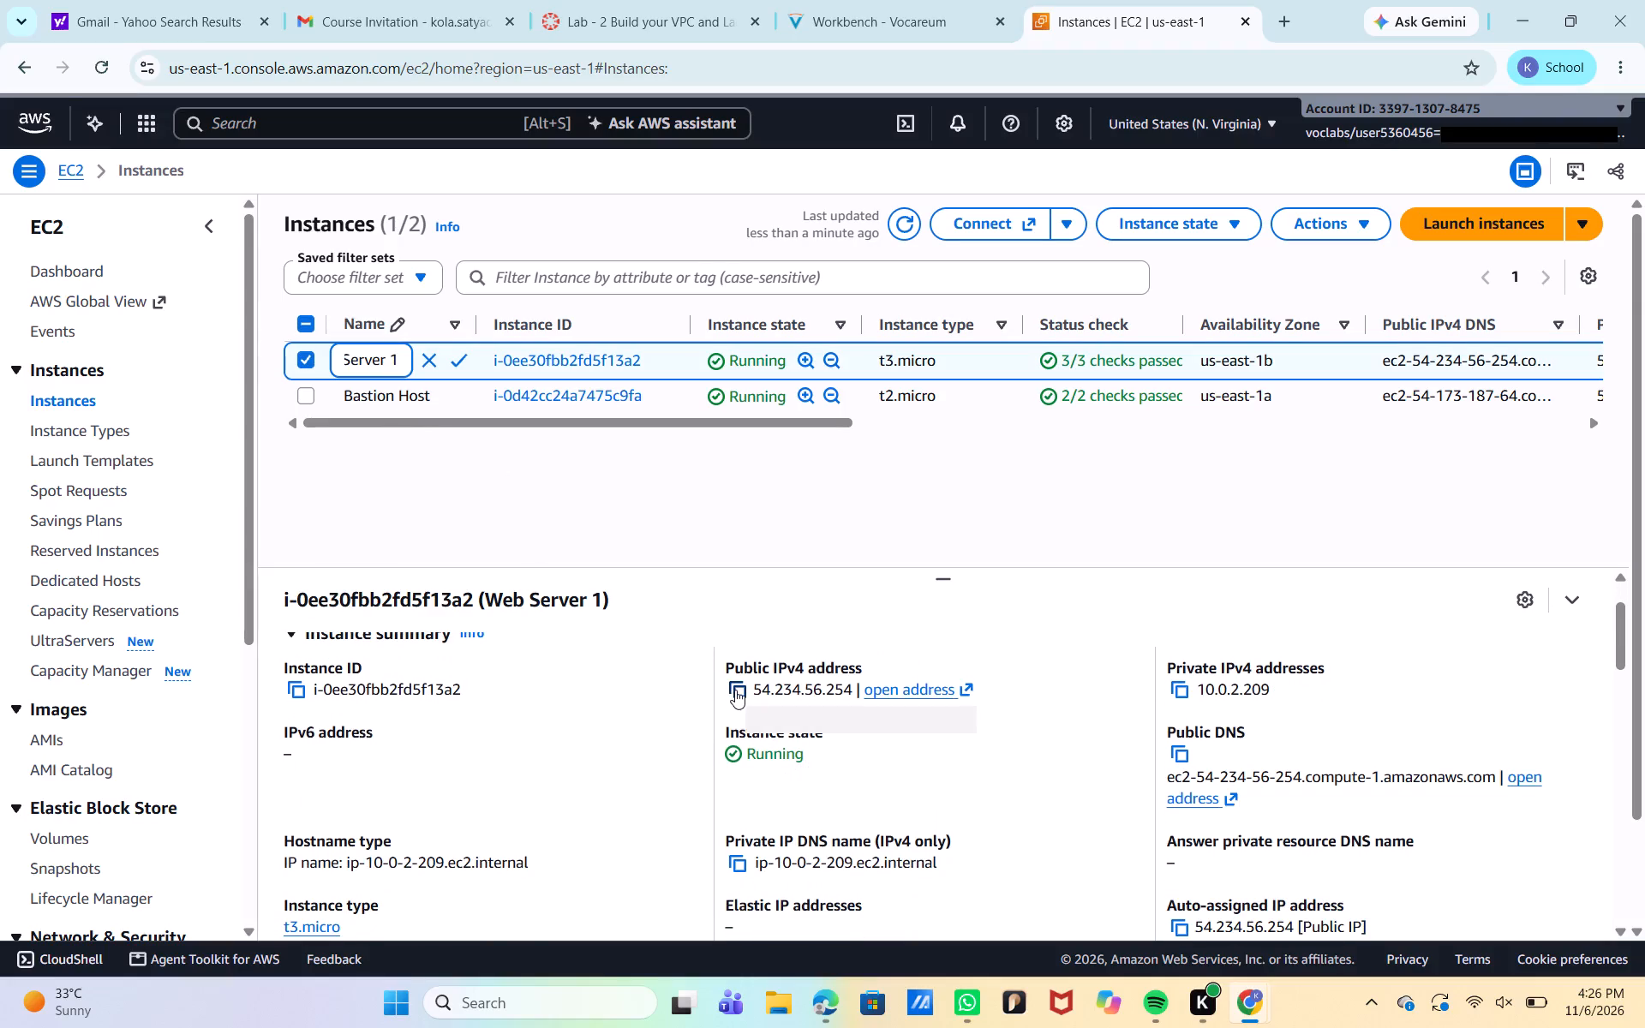
pyautogui.click(951, 688)
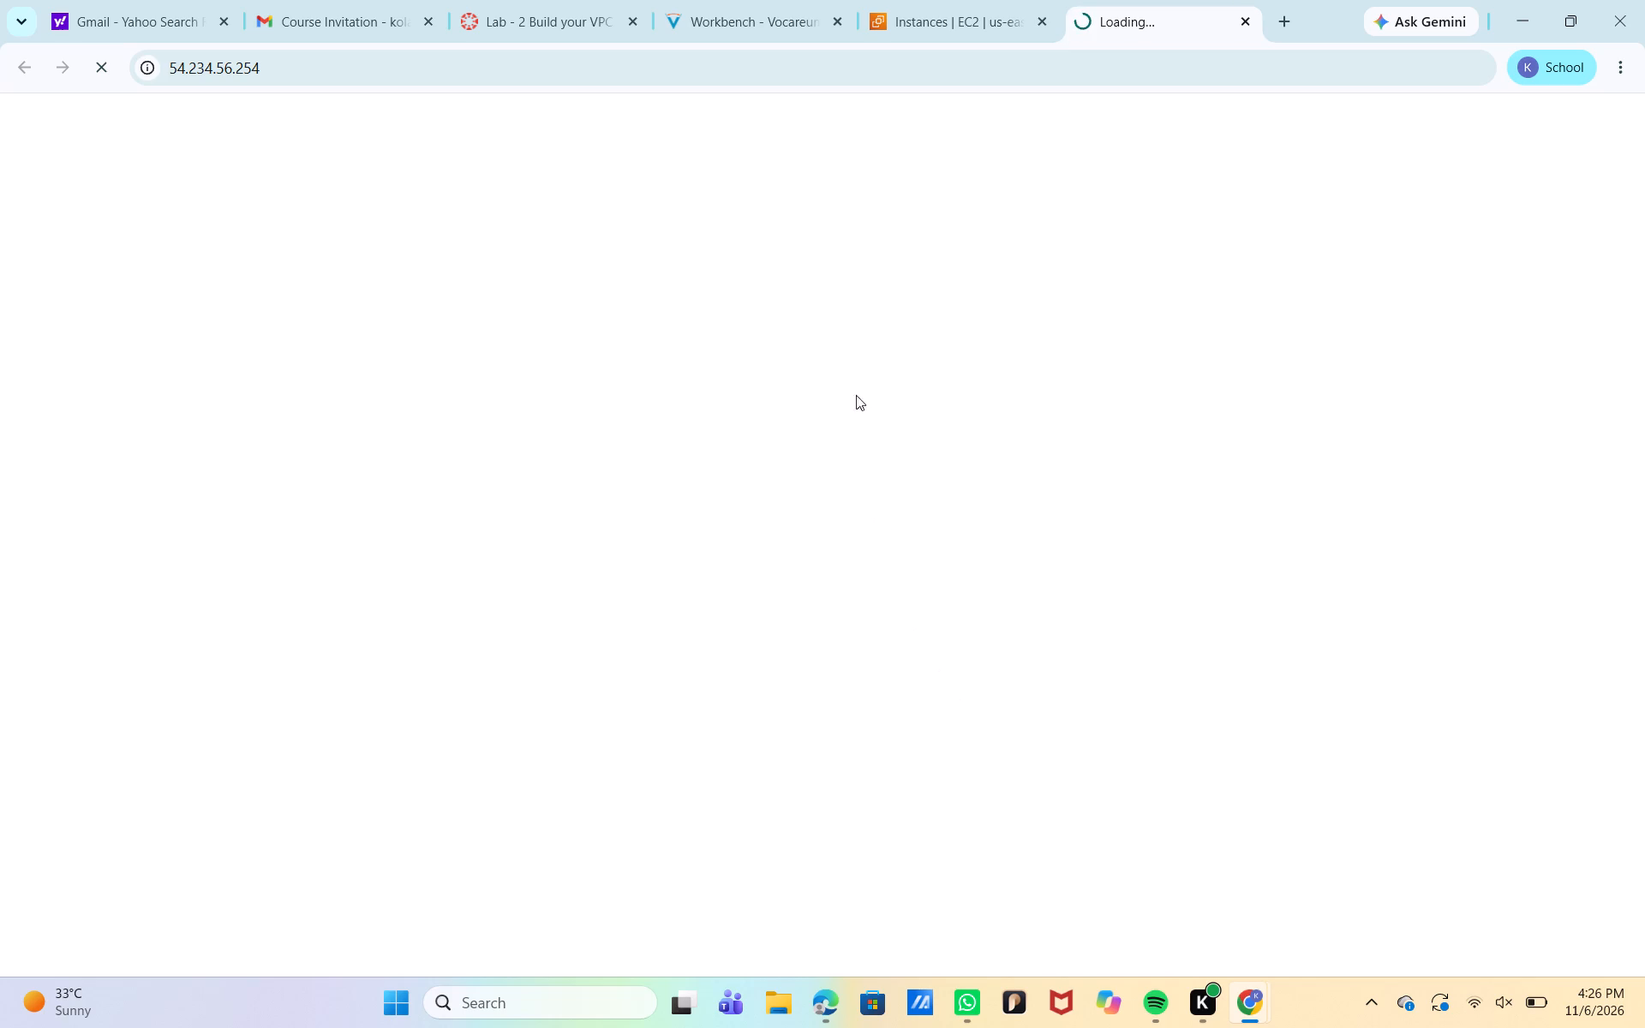
# Copy Web Server 1's public IPv4 address from the instance details and reload its already open web page.
pyautogui.click(917, 11)
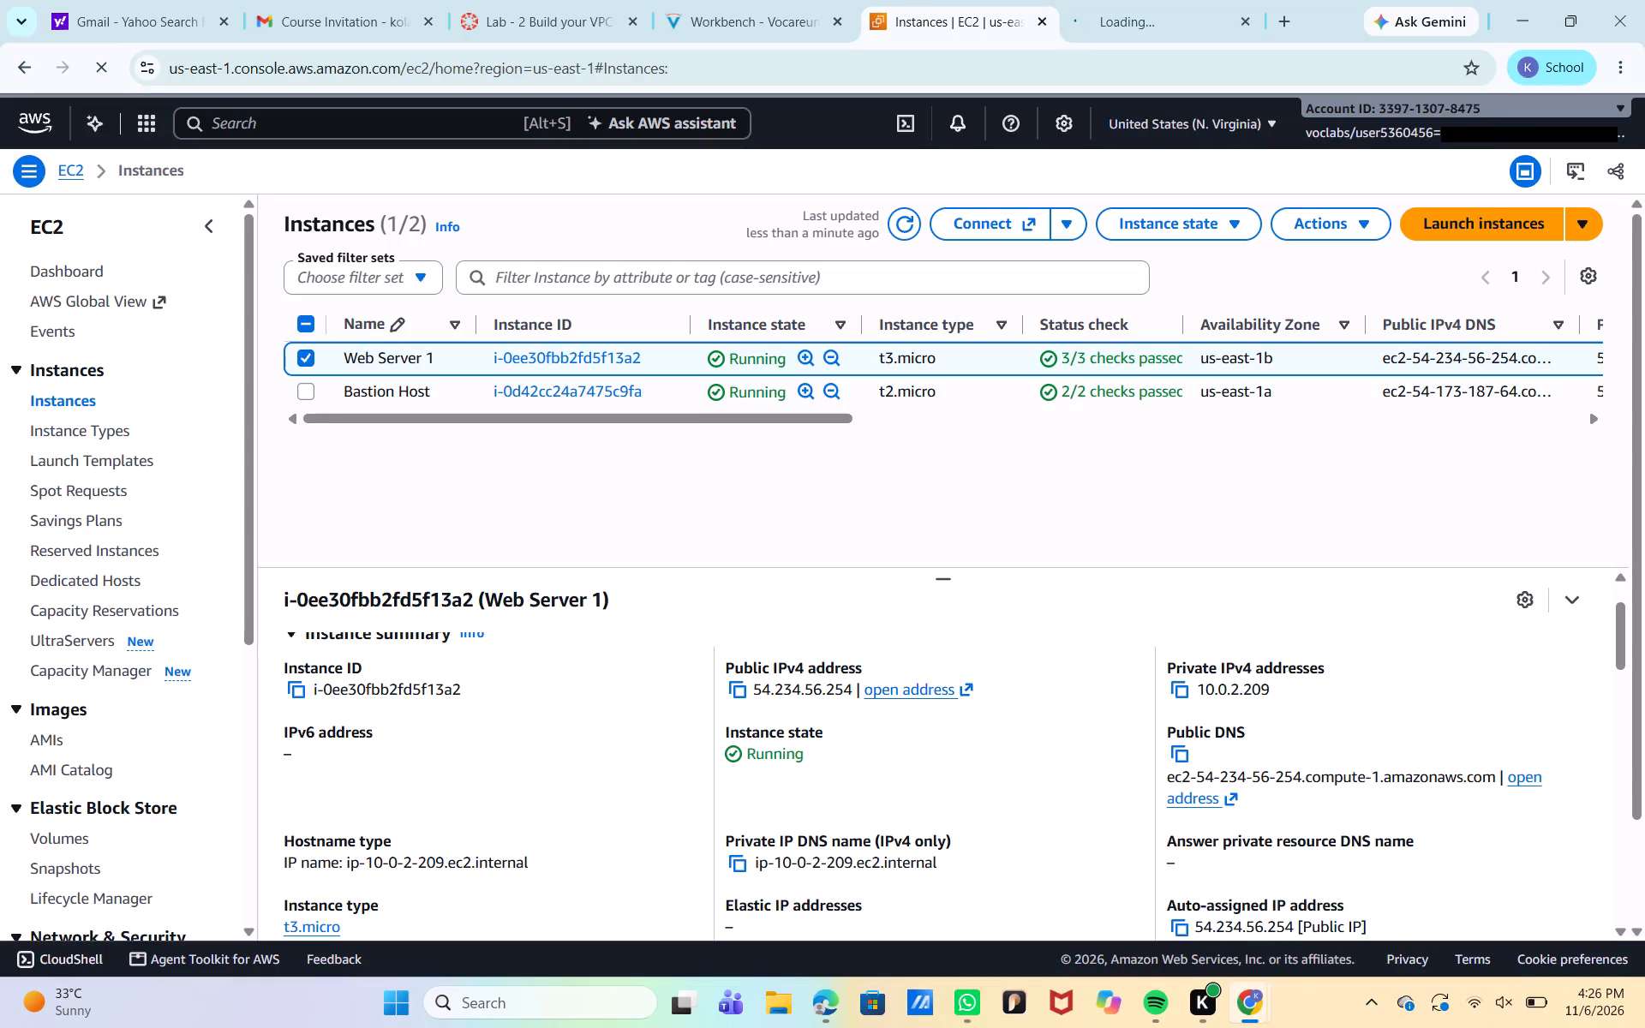
pyautogui.click(730, 696)
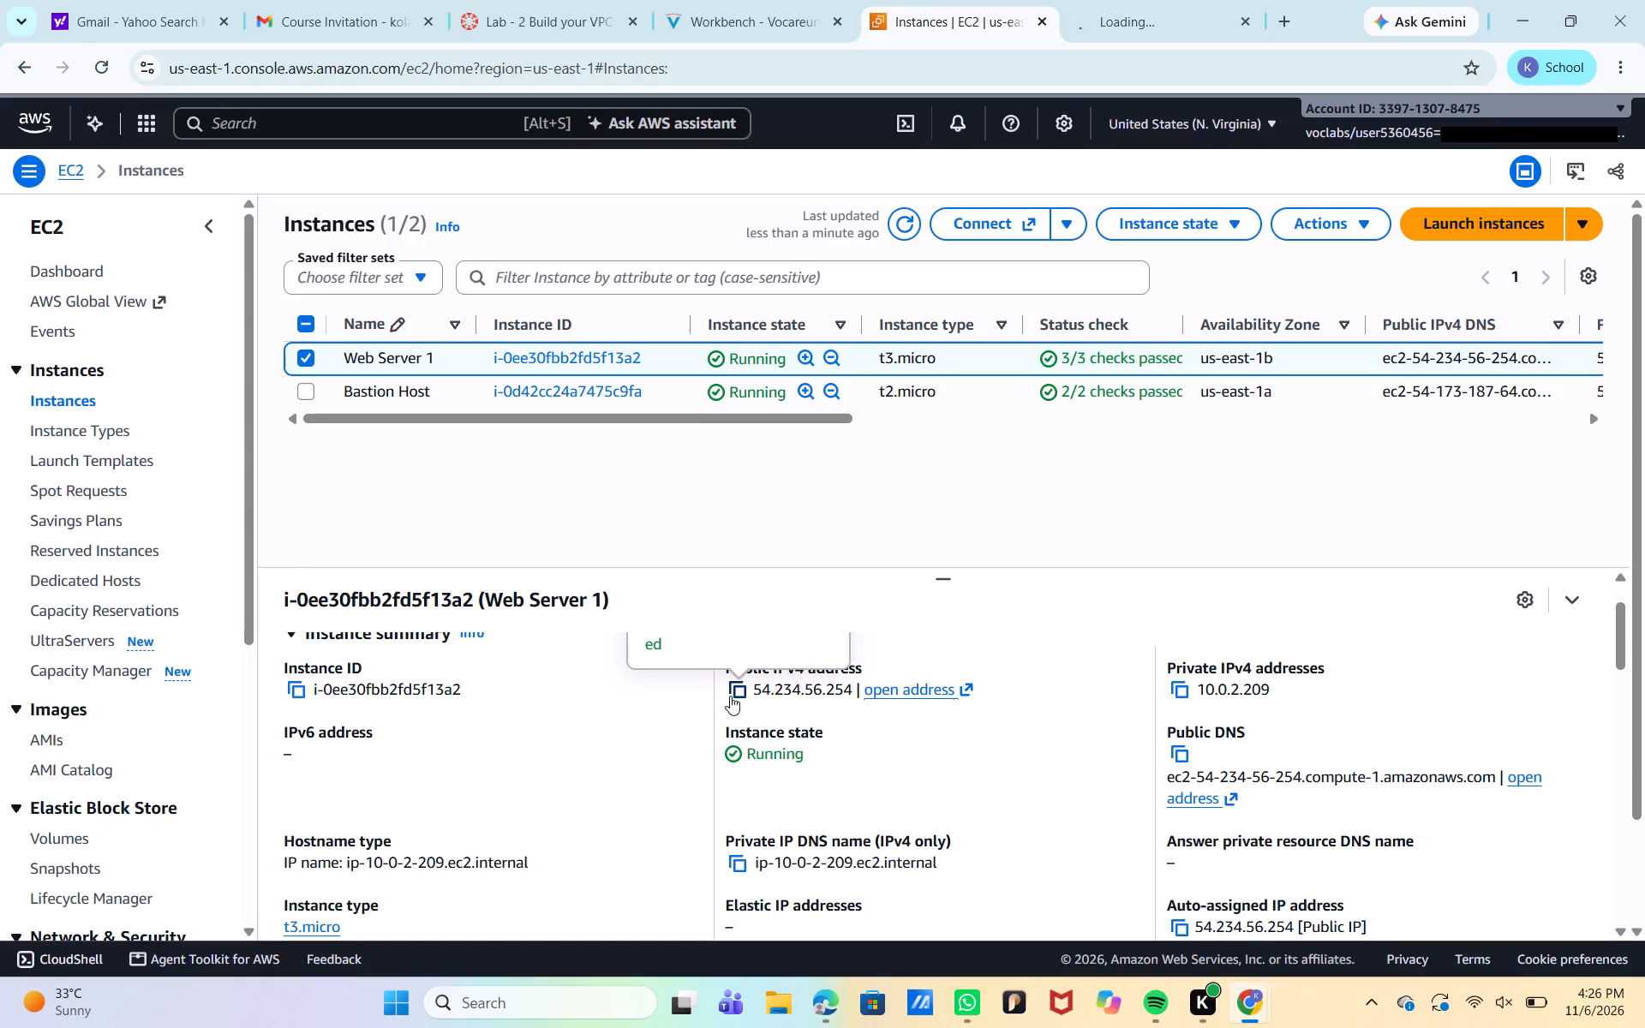
pyautogui.click(738, 687)
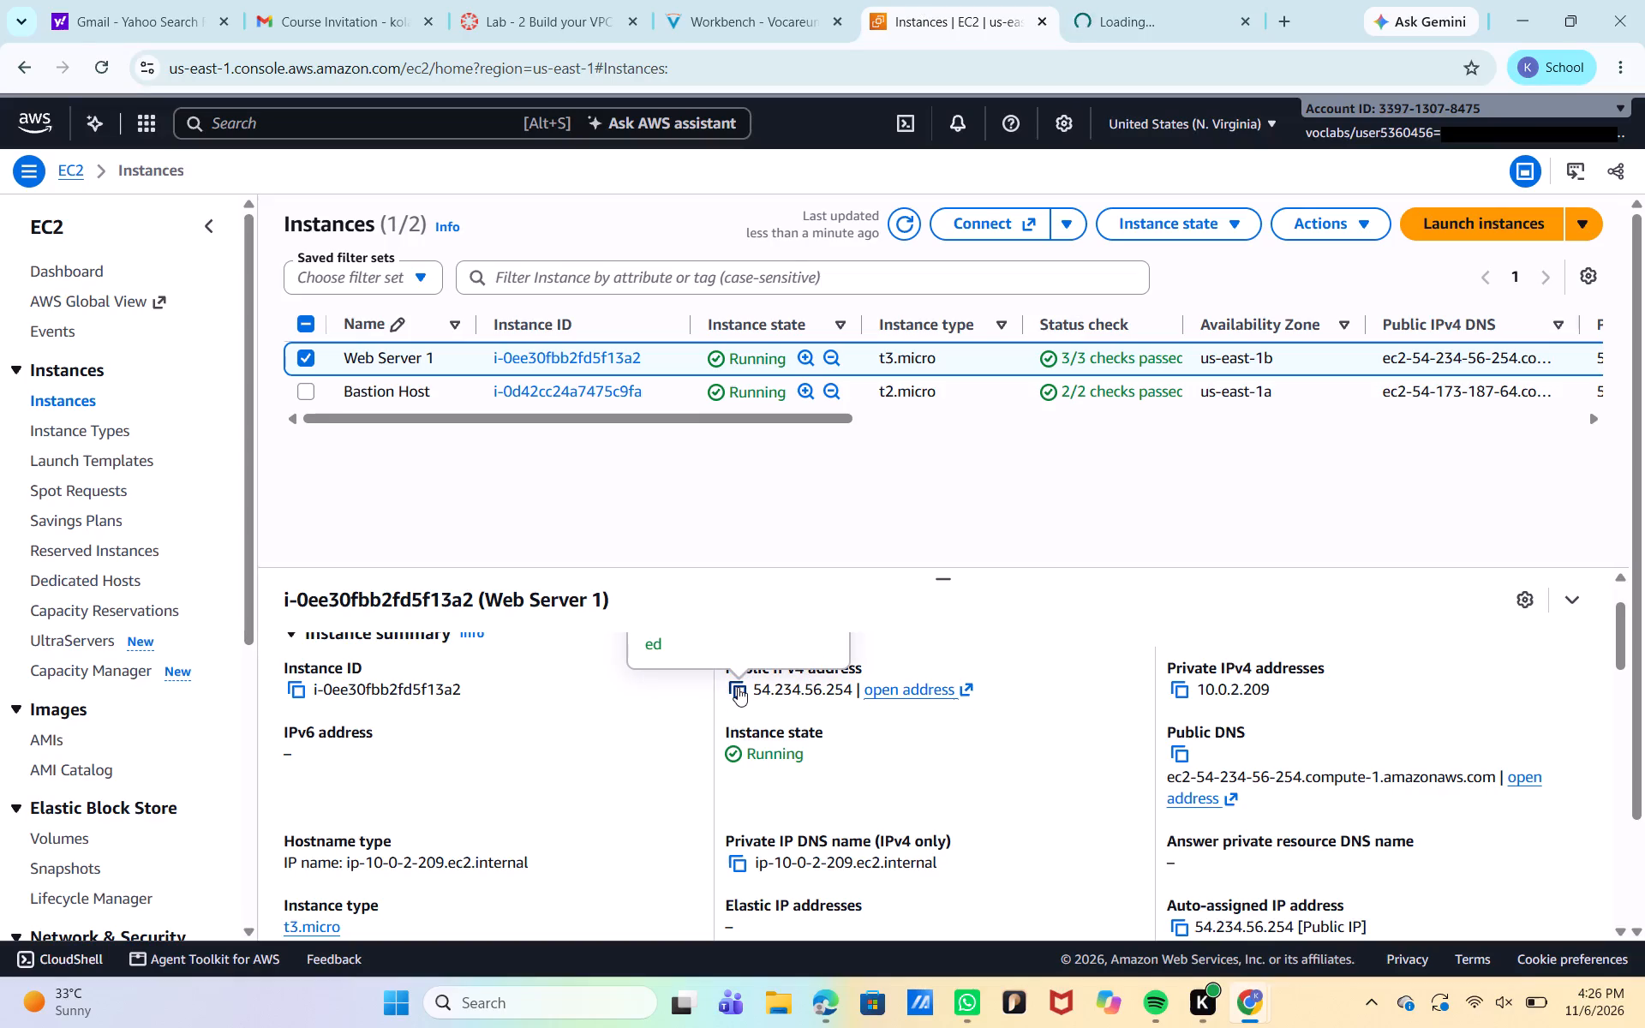
pyautogui.click(738, 687)
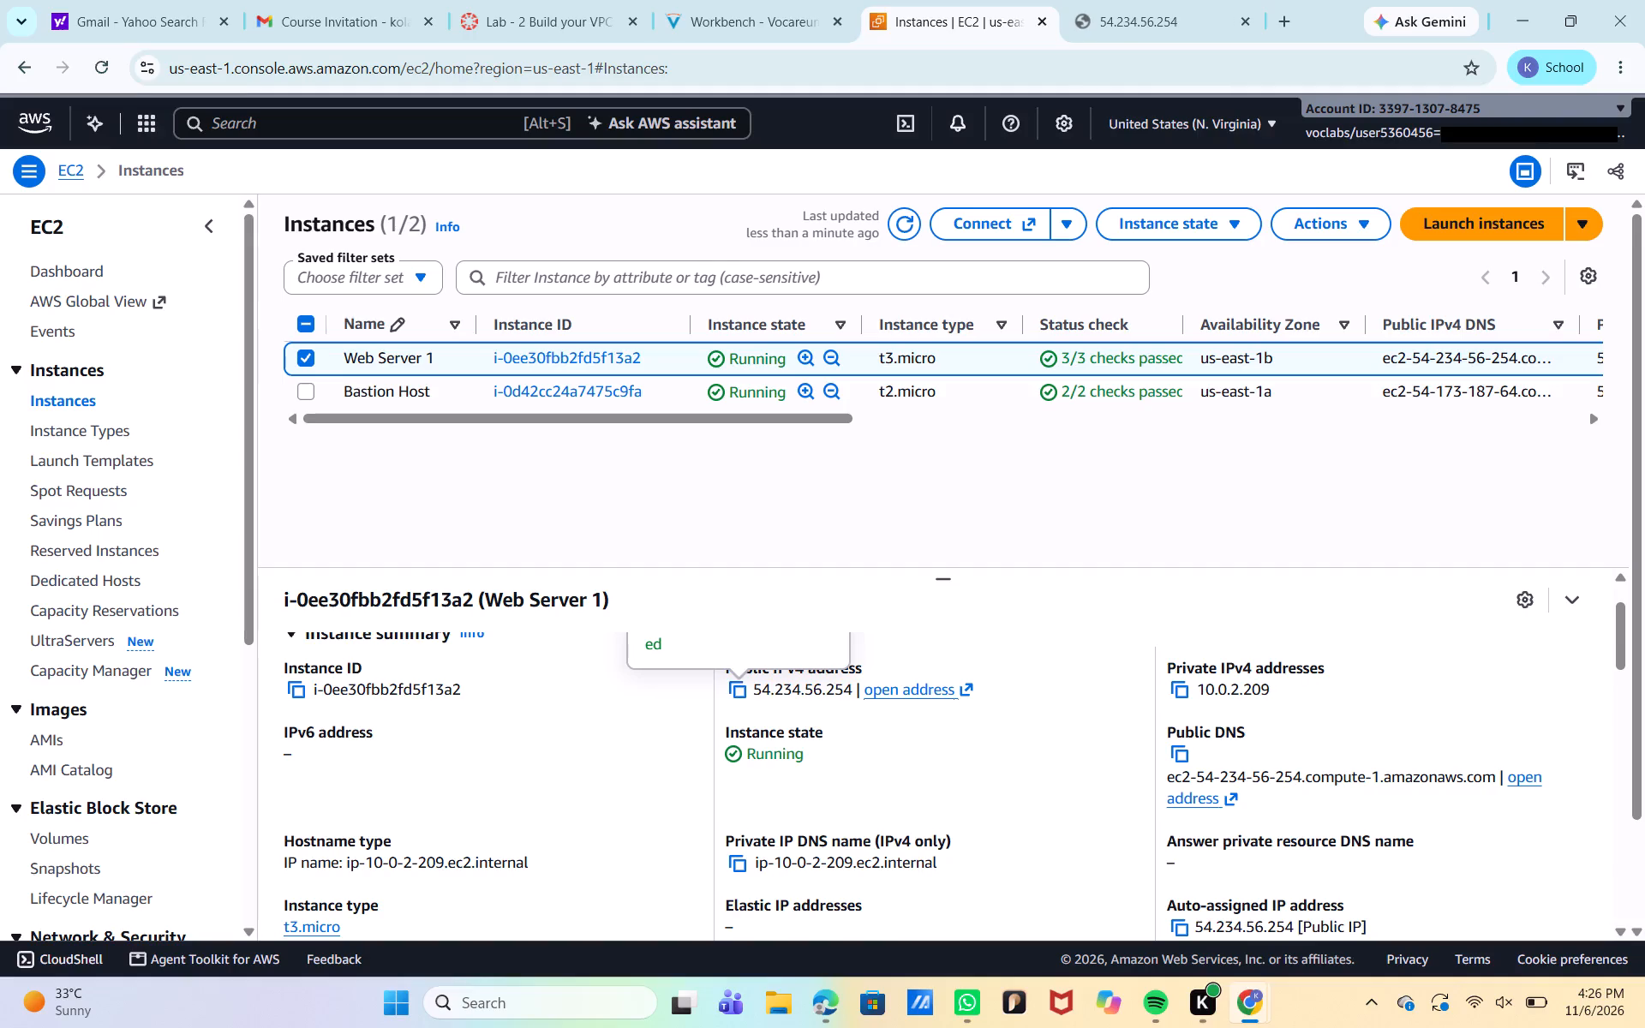
pyautogui.click(1167, 27)
pyautogui.click(561, 69)
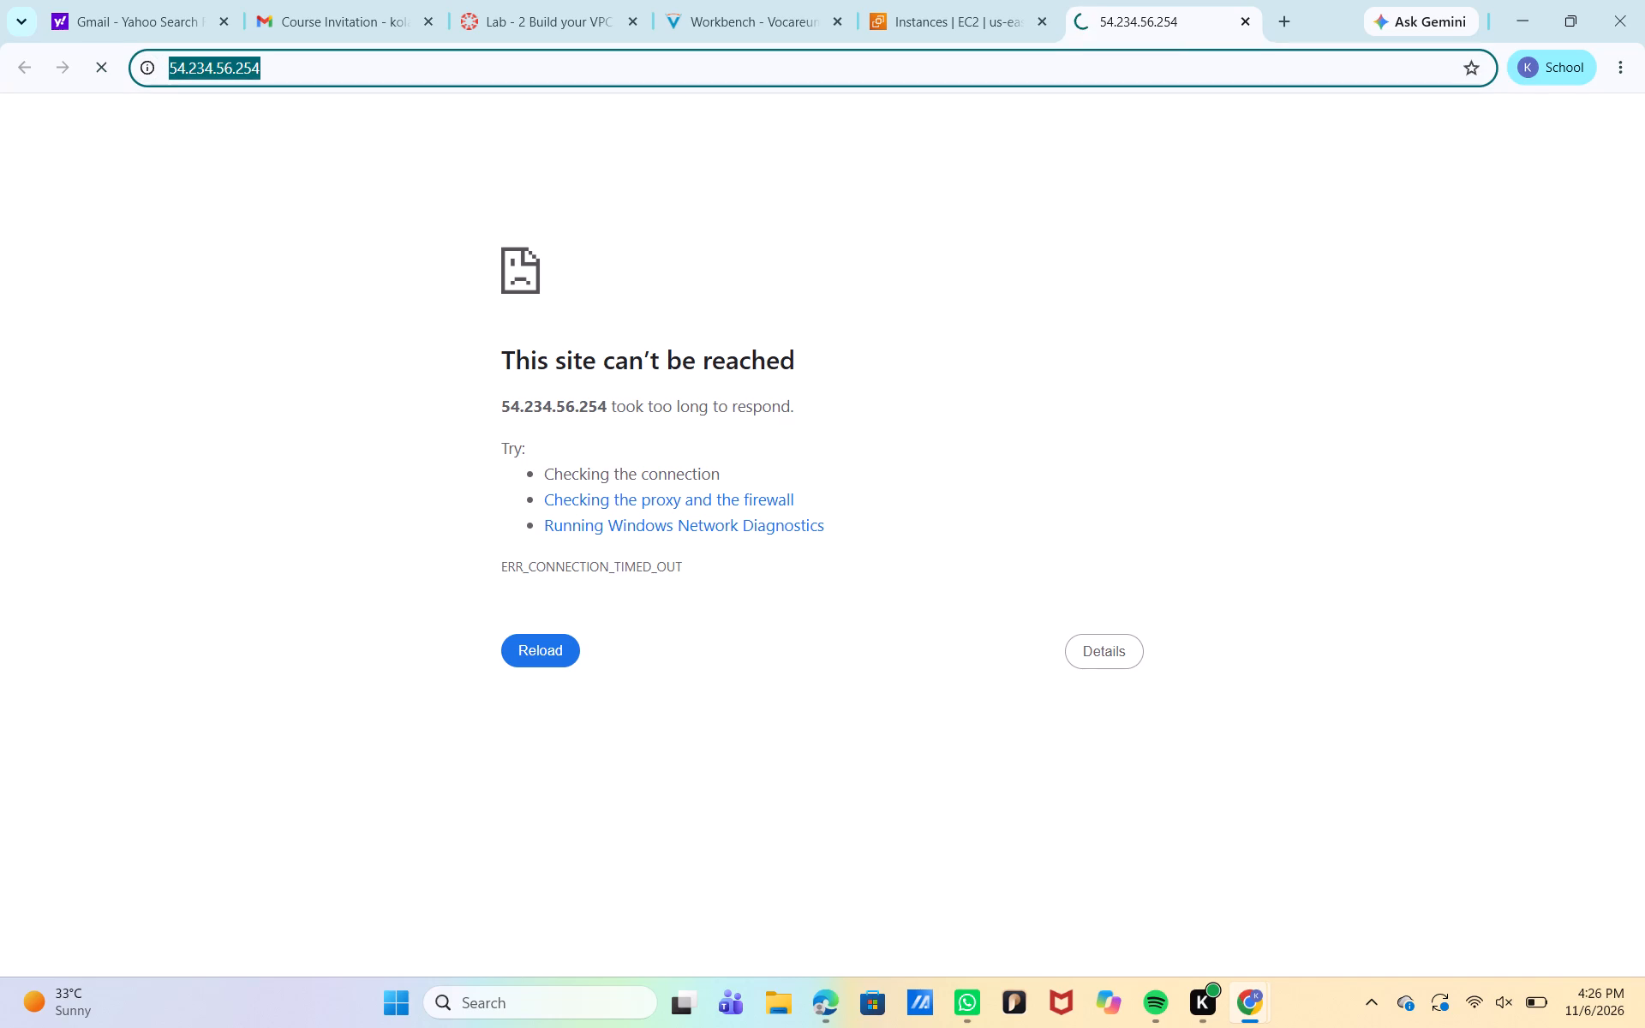
pyautogui.hotkey('ctrl', 'c')
pyautogui.press('Return')
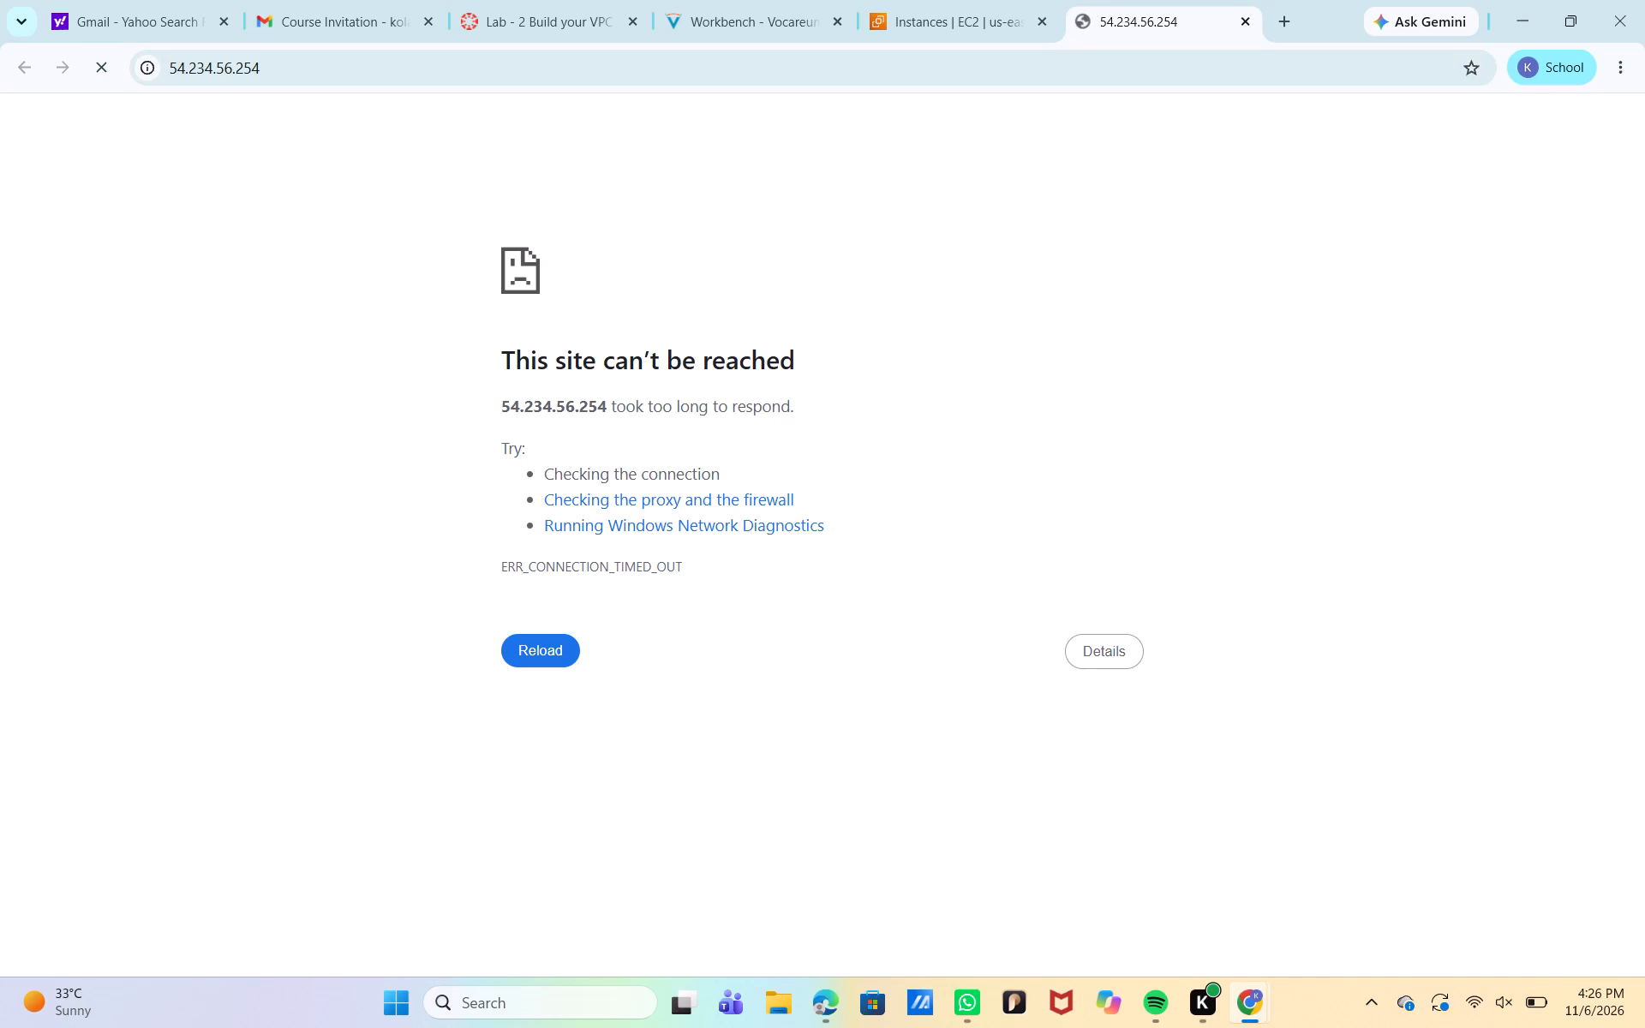
pyautogui.press('Return')
pyautogui.click(513, 75)
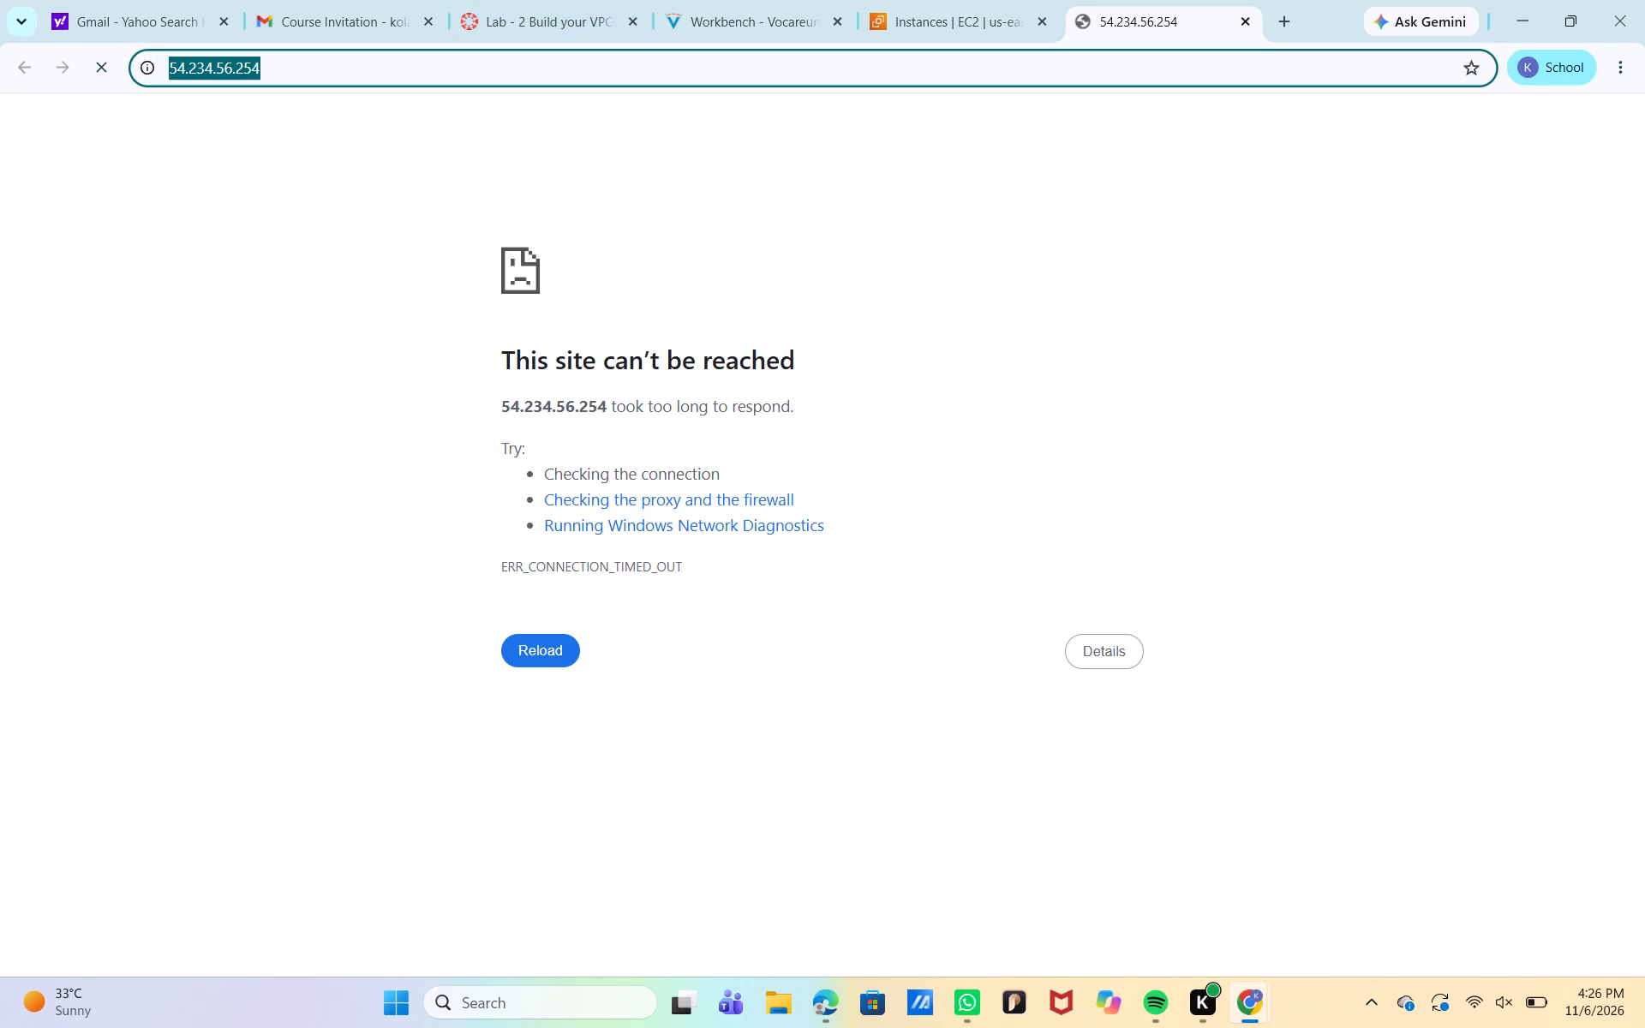
pyautogui.press('BackSpace')
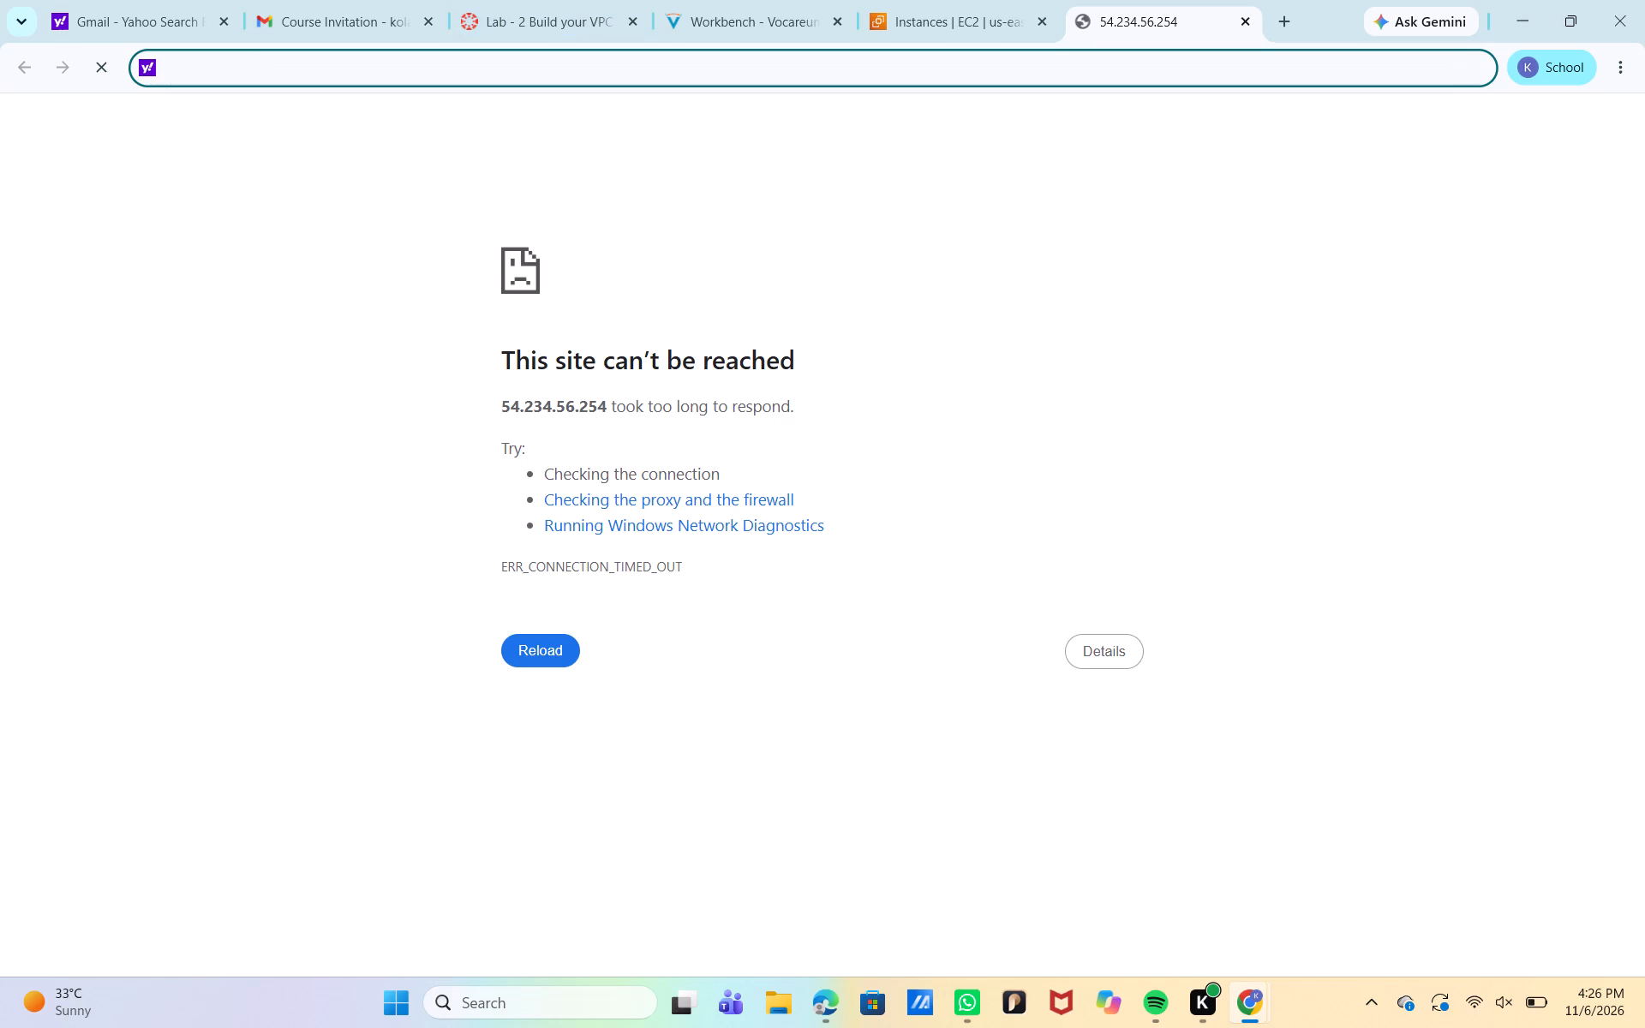
pyautogui.hotkey('ctrl', 'c')
pyautogui.hotkey('ctrl', 'v')
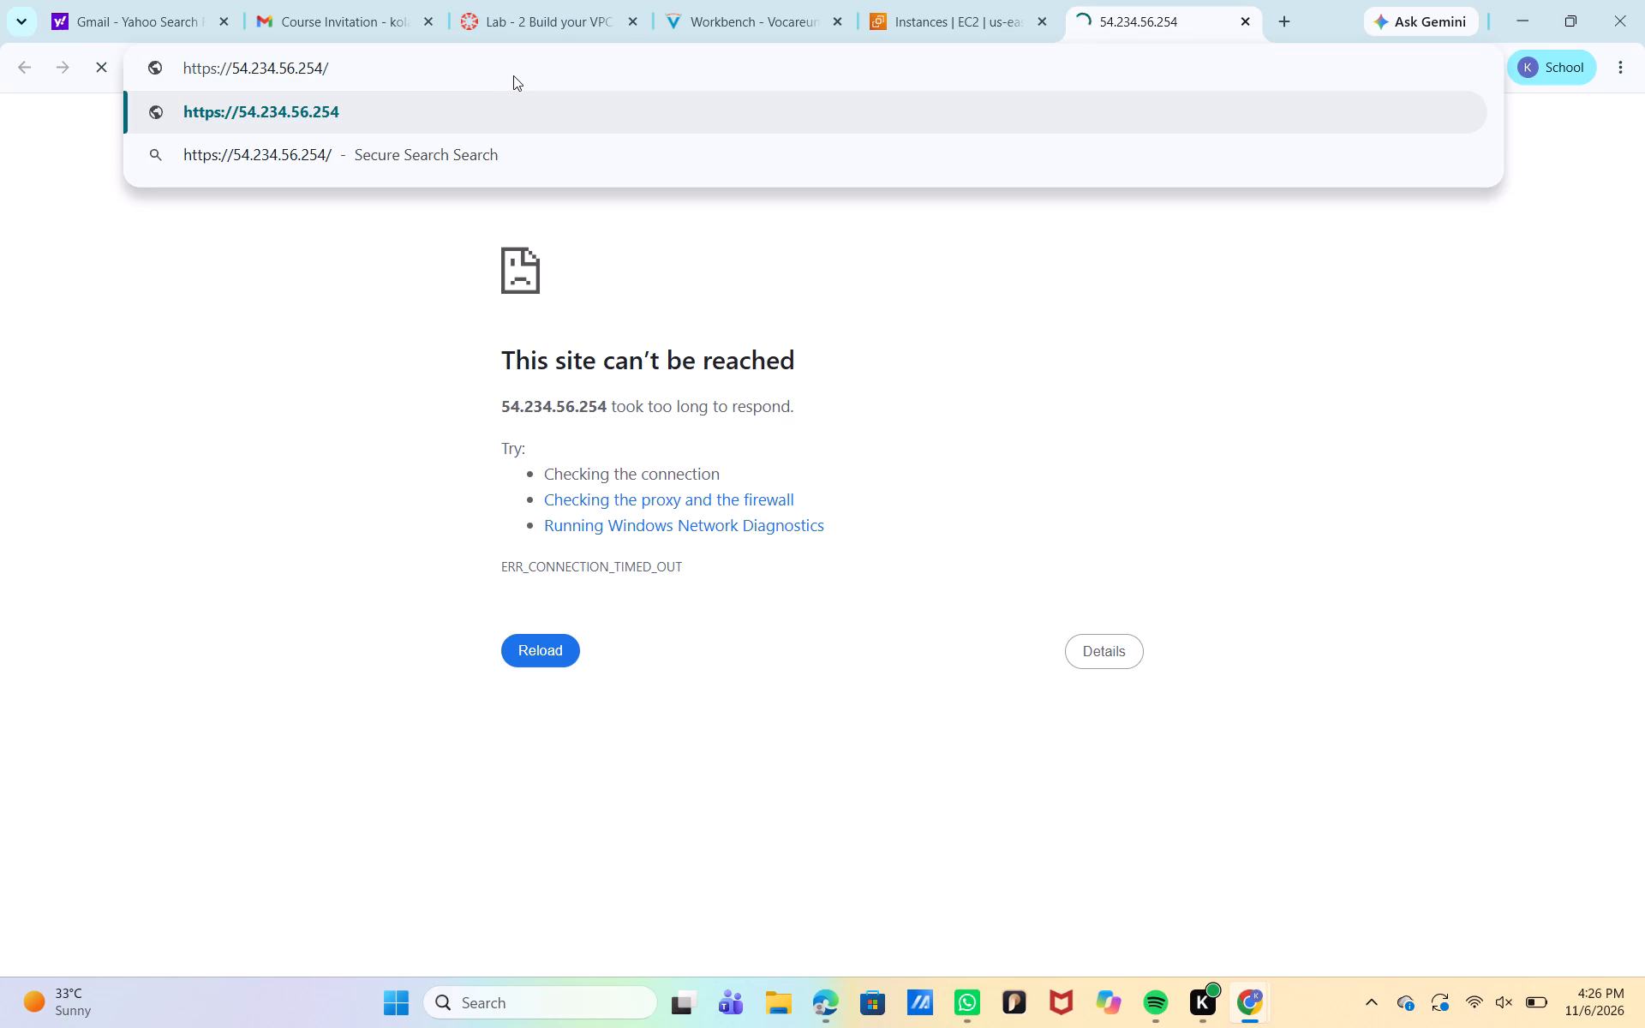
pyautogui.press('Return')
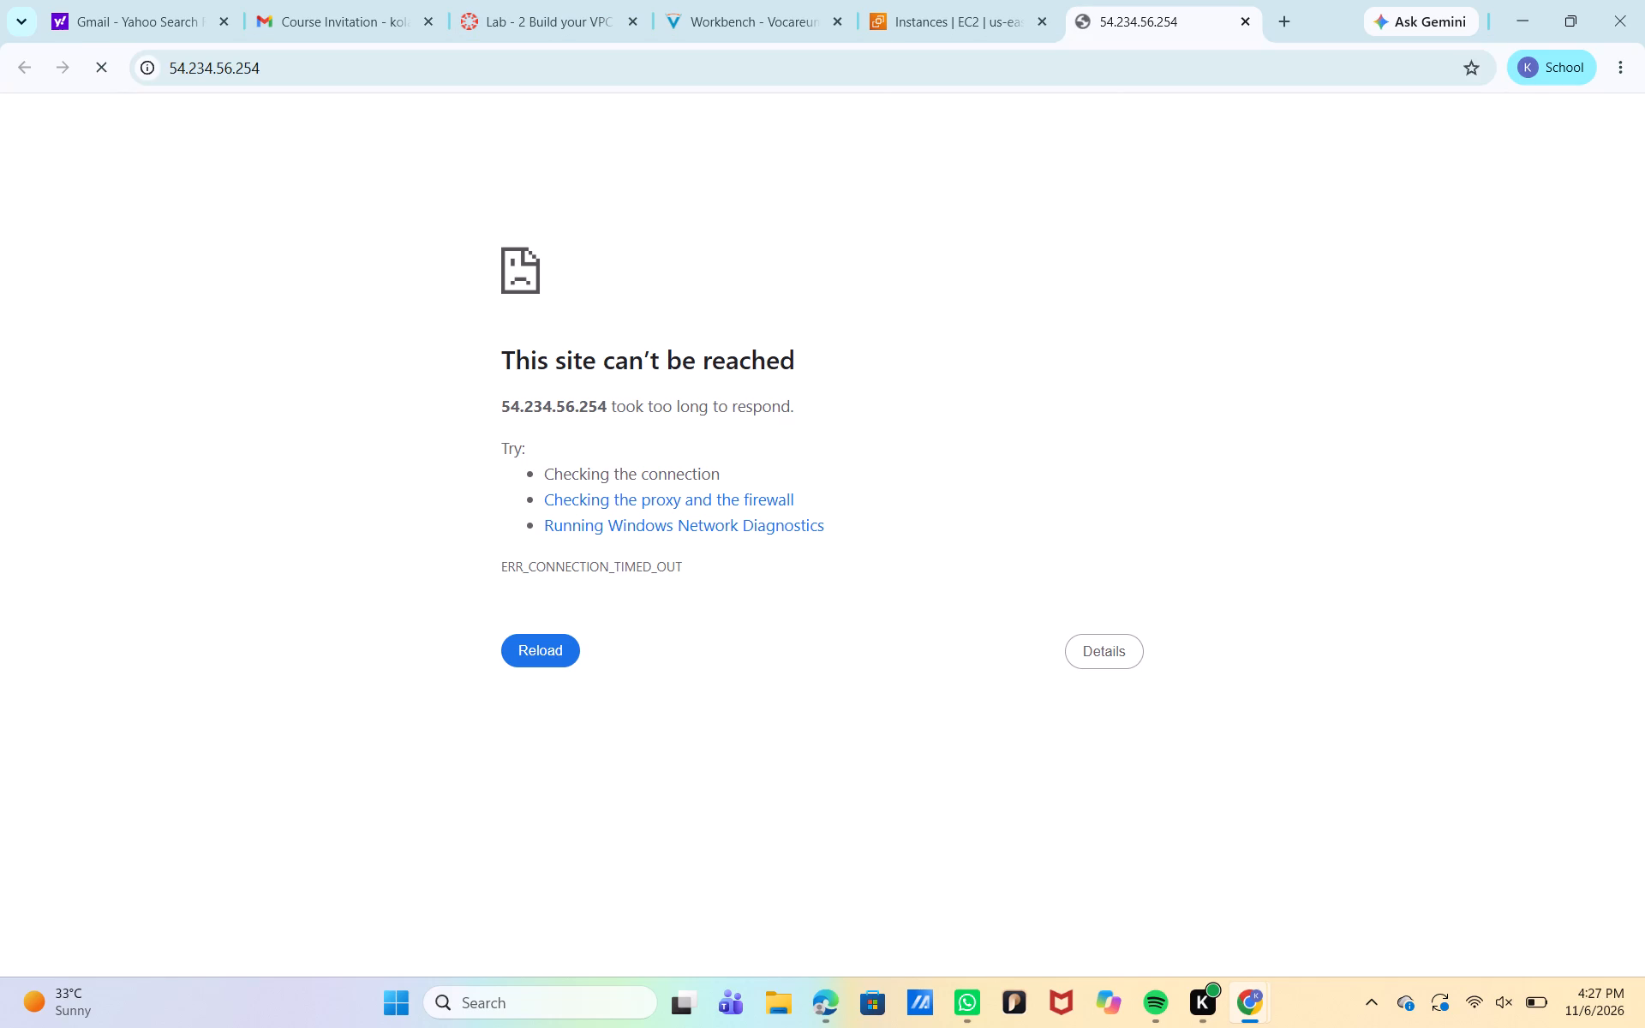
pyautogui.press('Return')
pyautogui.click(542, 659)
# Copy Web Server 1's public IPv4 address again and open 54.234.56.254 in a new browser tab.
pyautogui.click(984, 16)
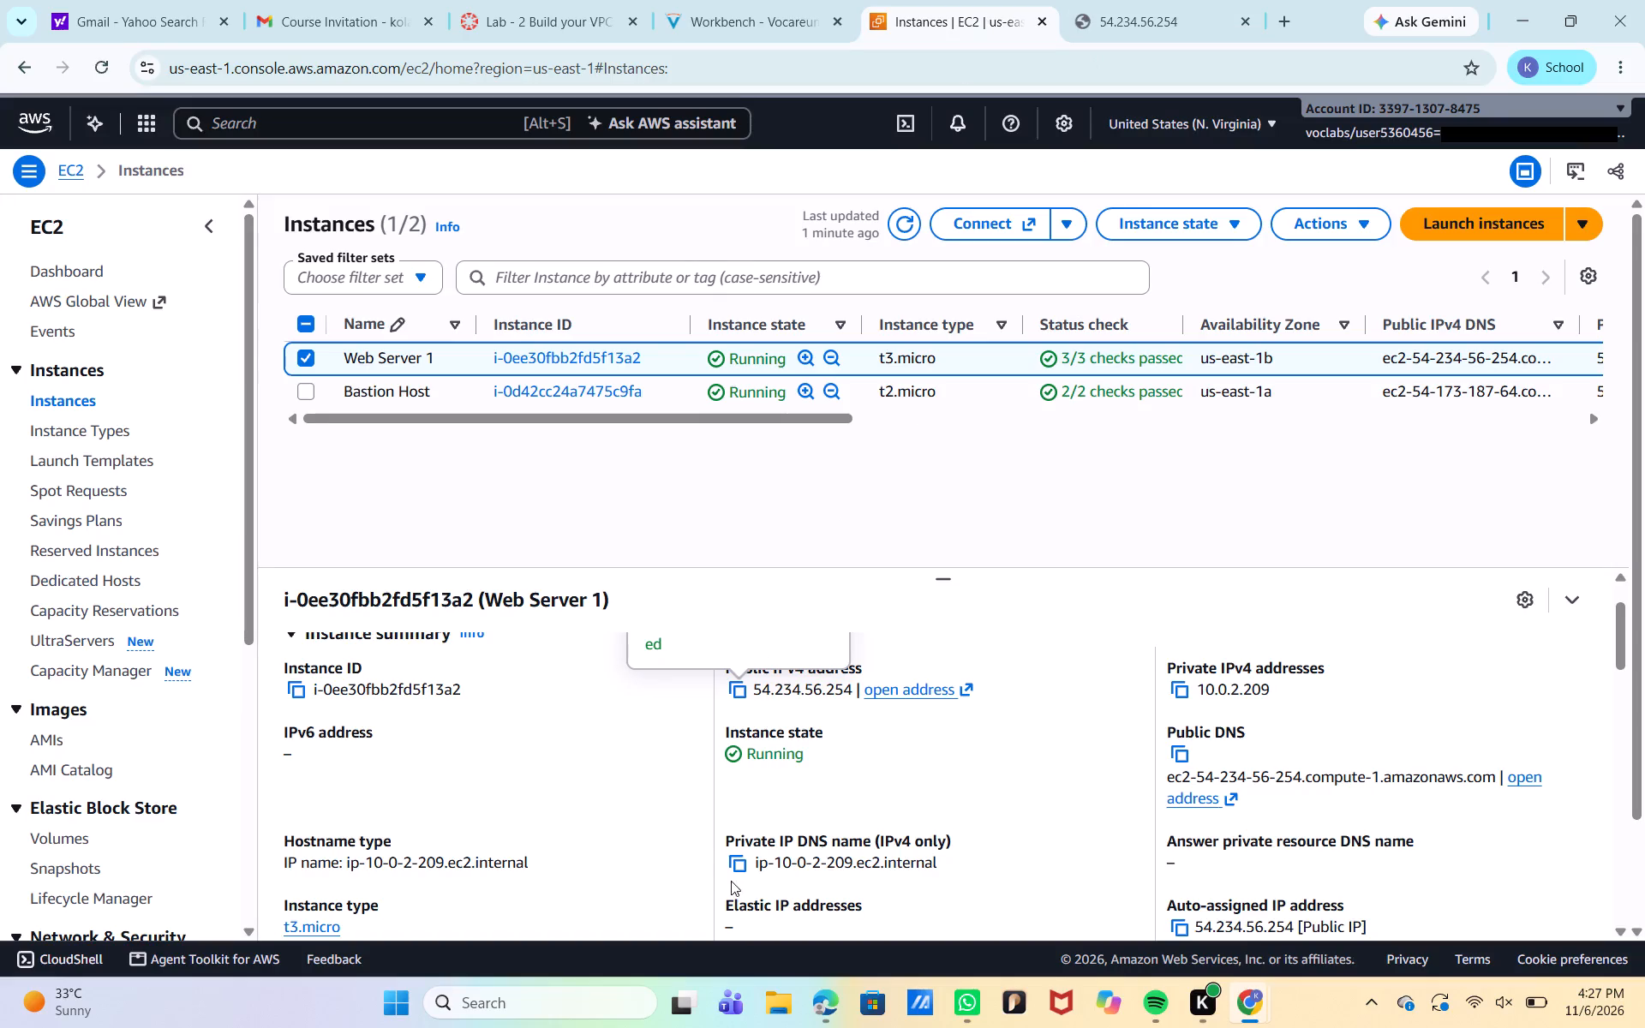
pyautogui.click(720, 704)
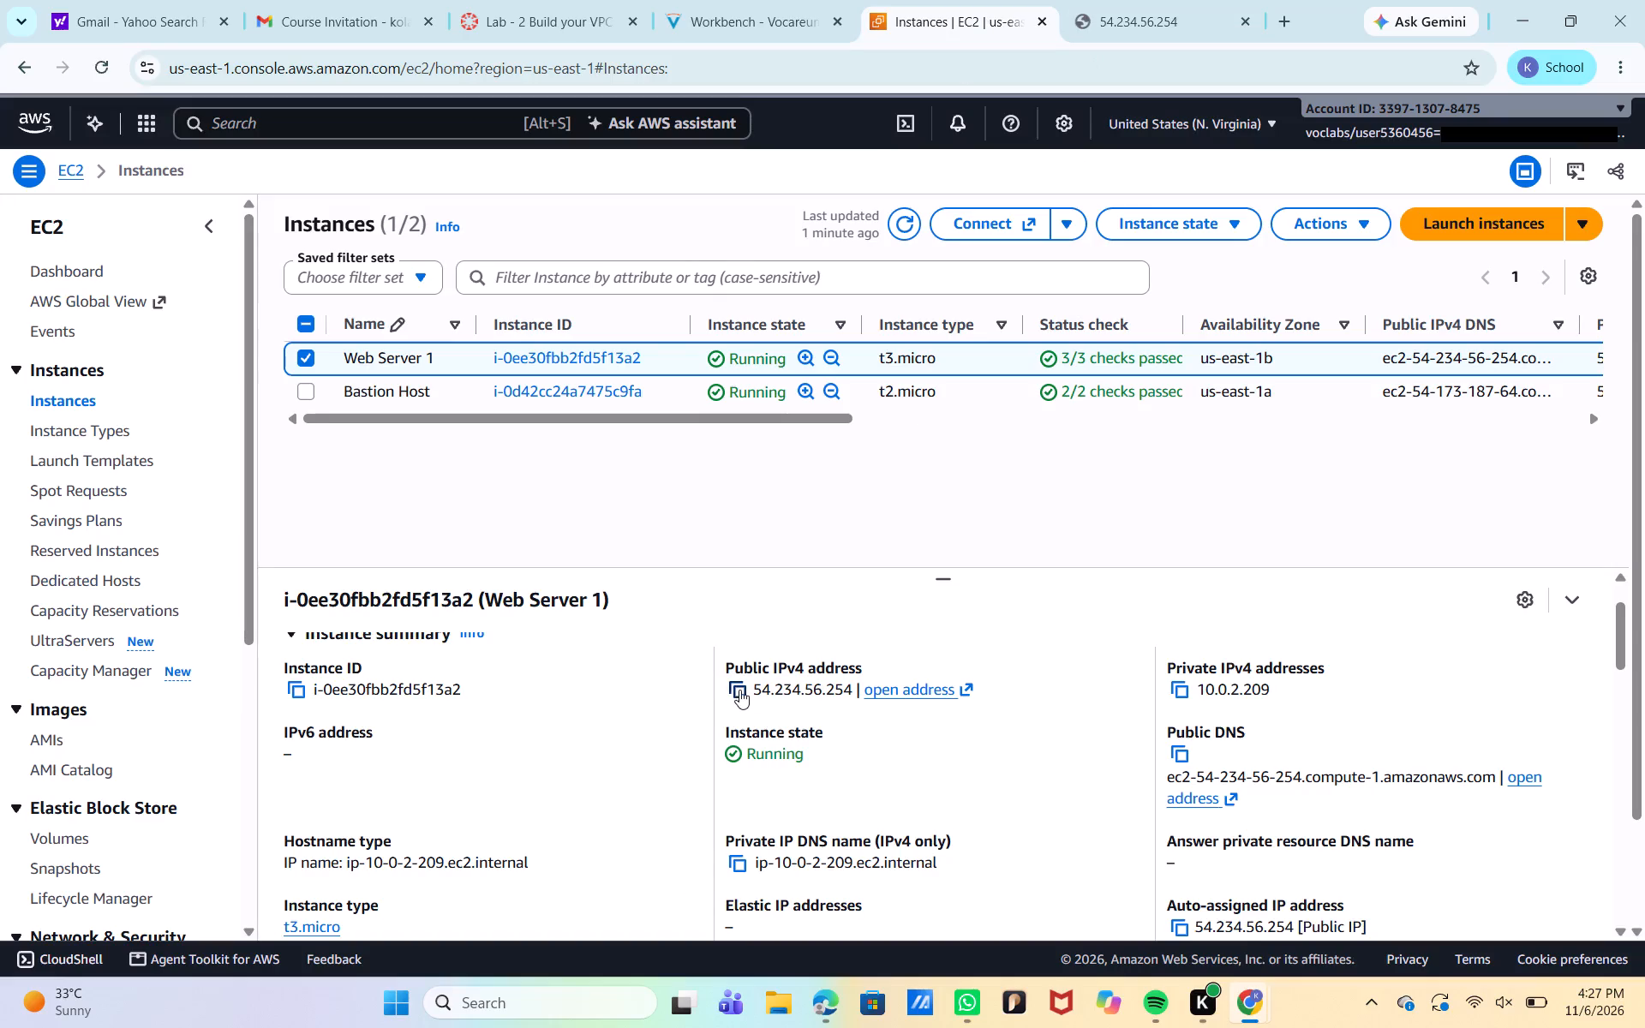
pyautogui.click(739, 691)
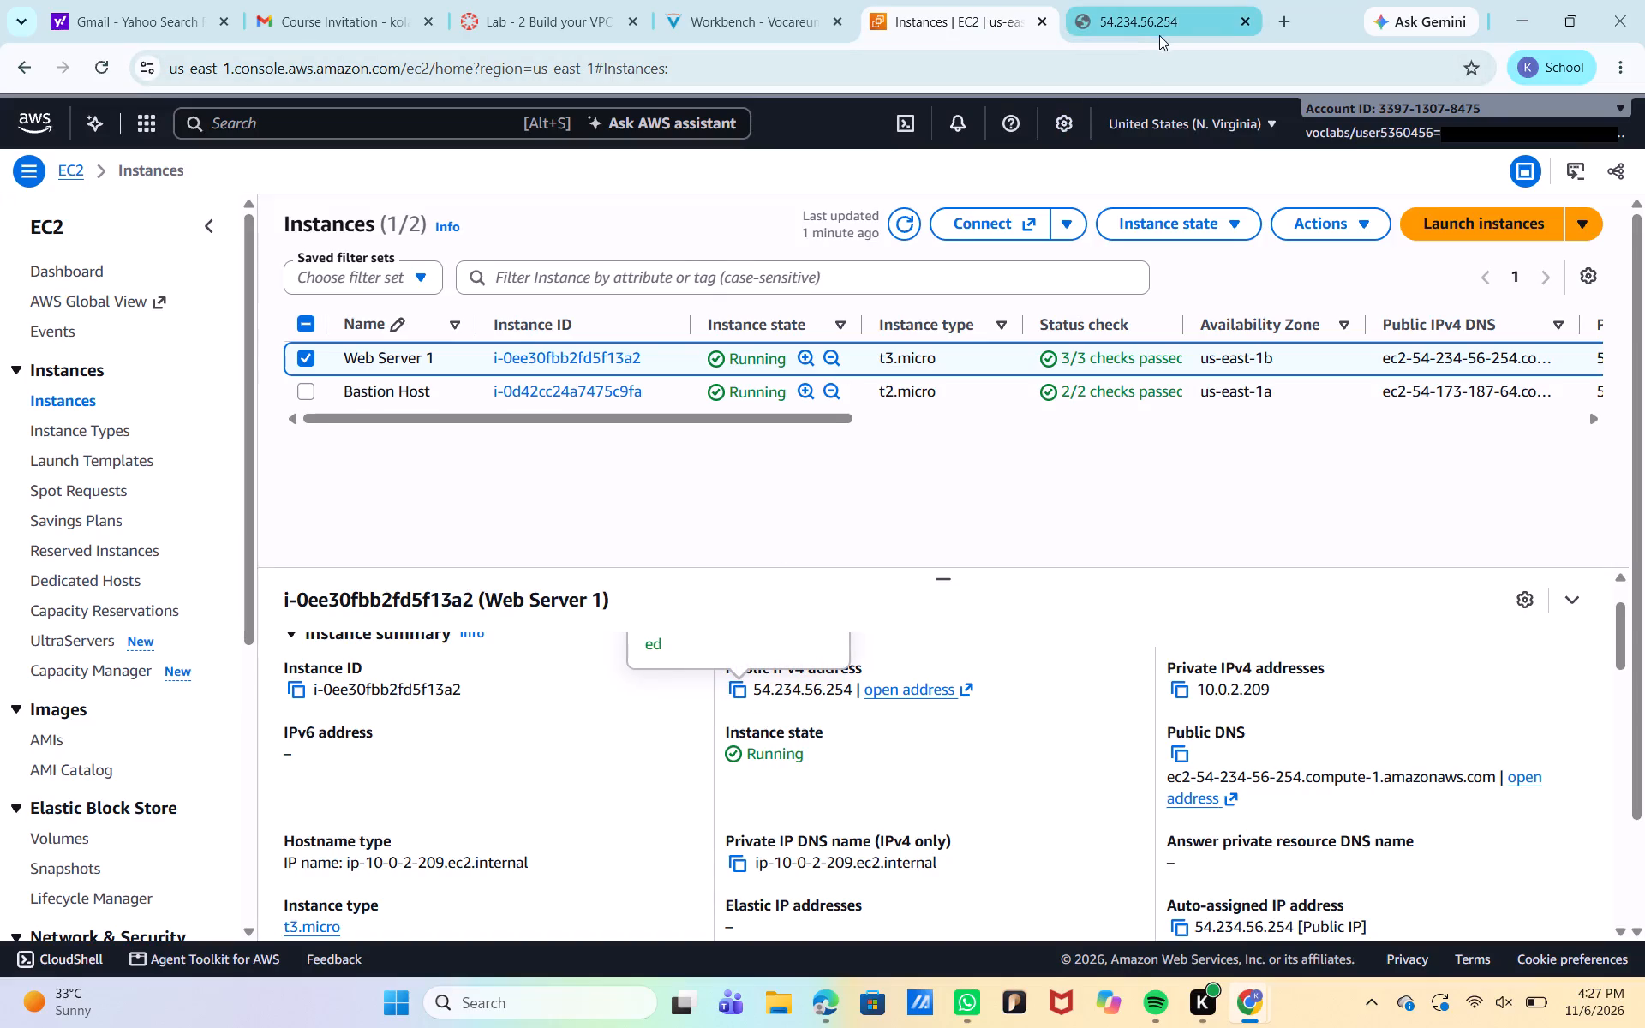
pyautogui.click(1280, 20)
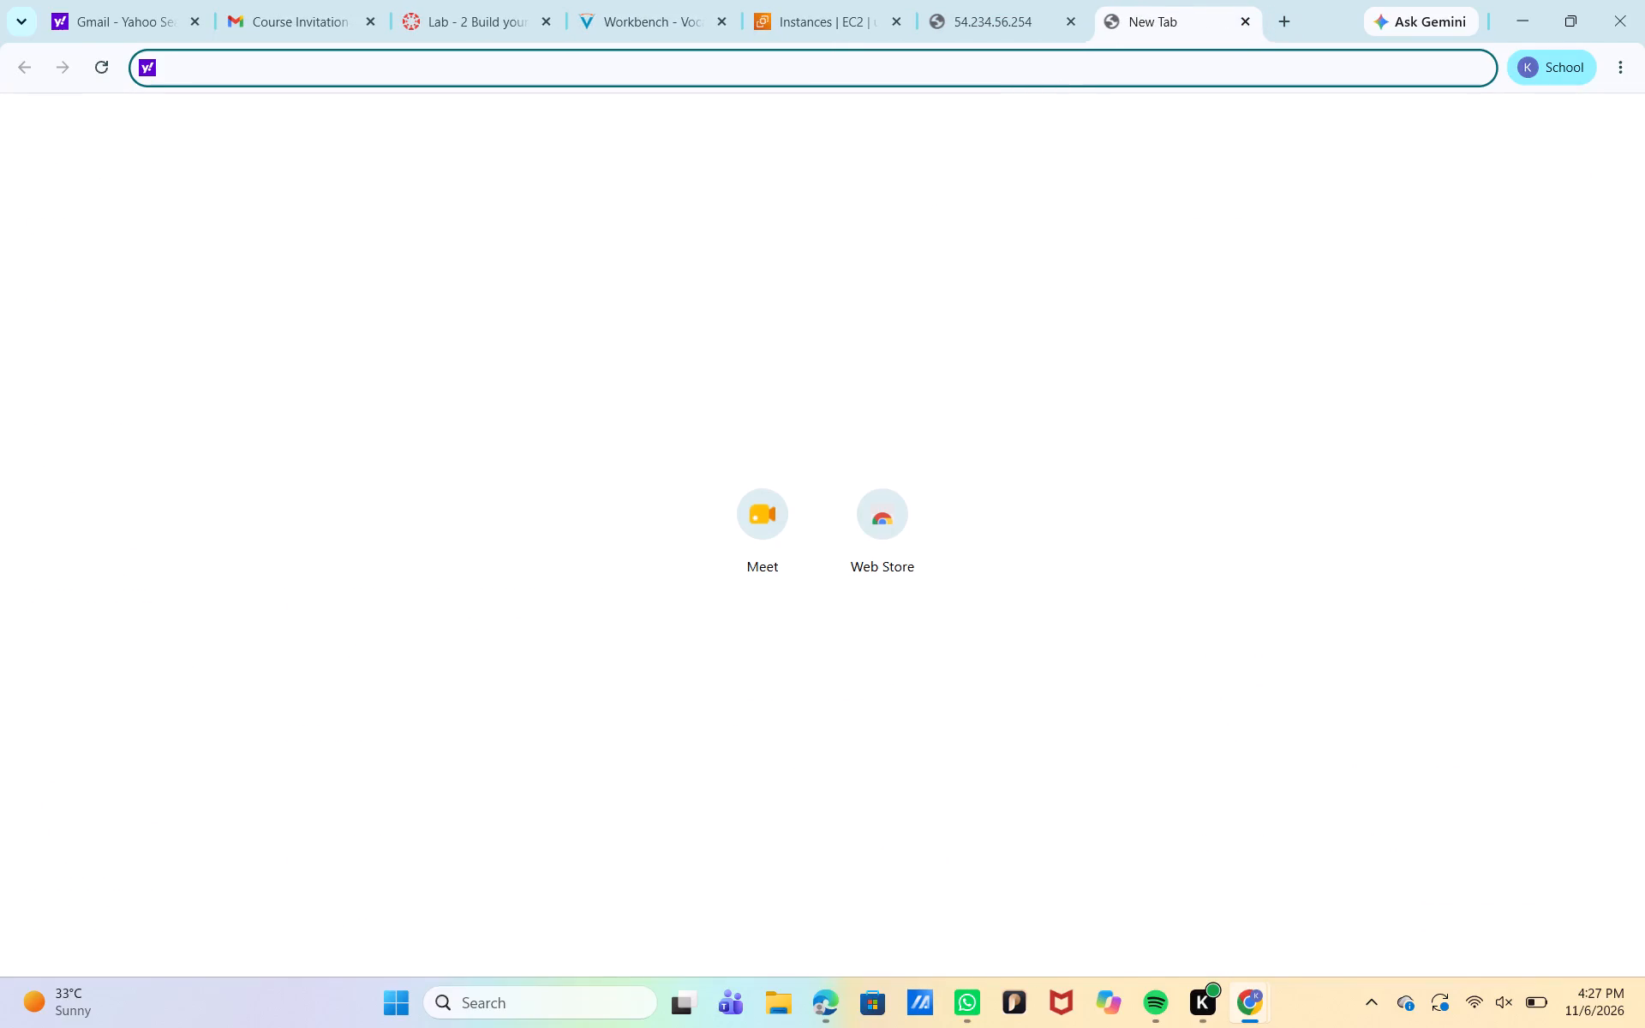
pyautogui.click(1066, 77)
pyautogui.hotkey('ctrl', 'v')
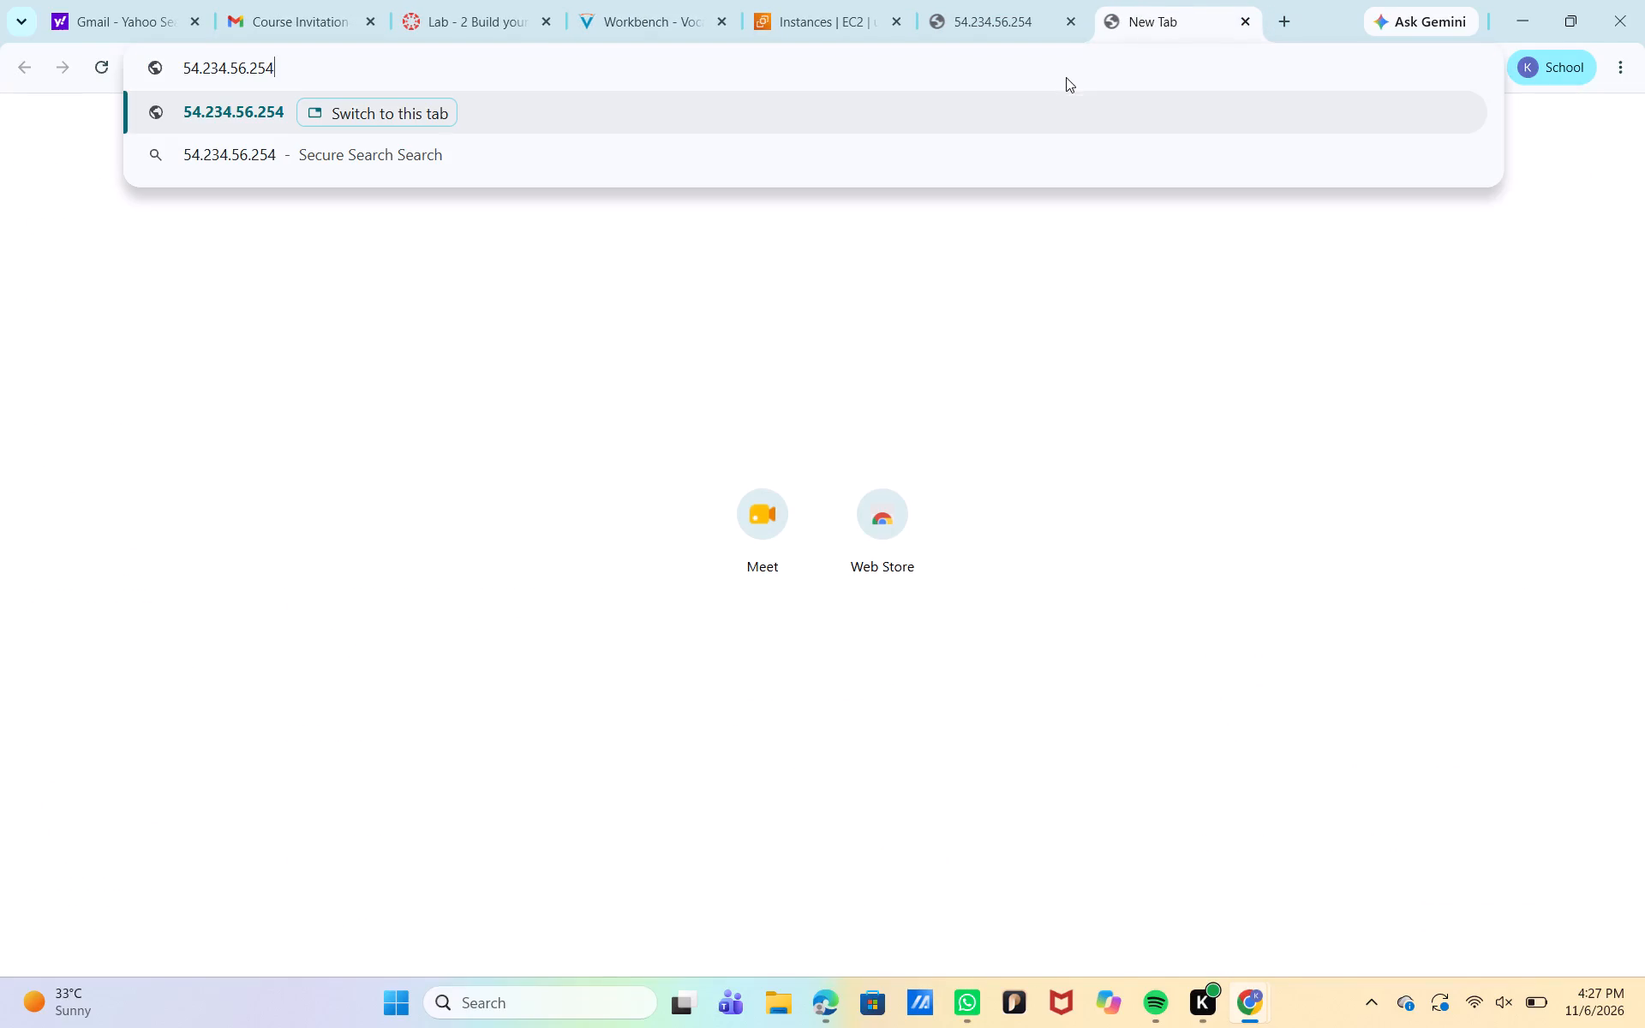
pyautogui.press('Return')
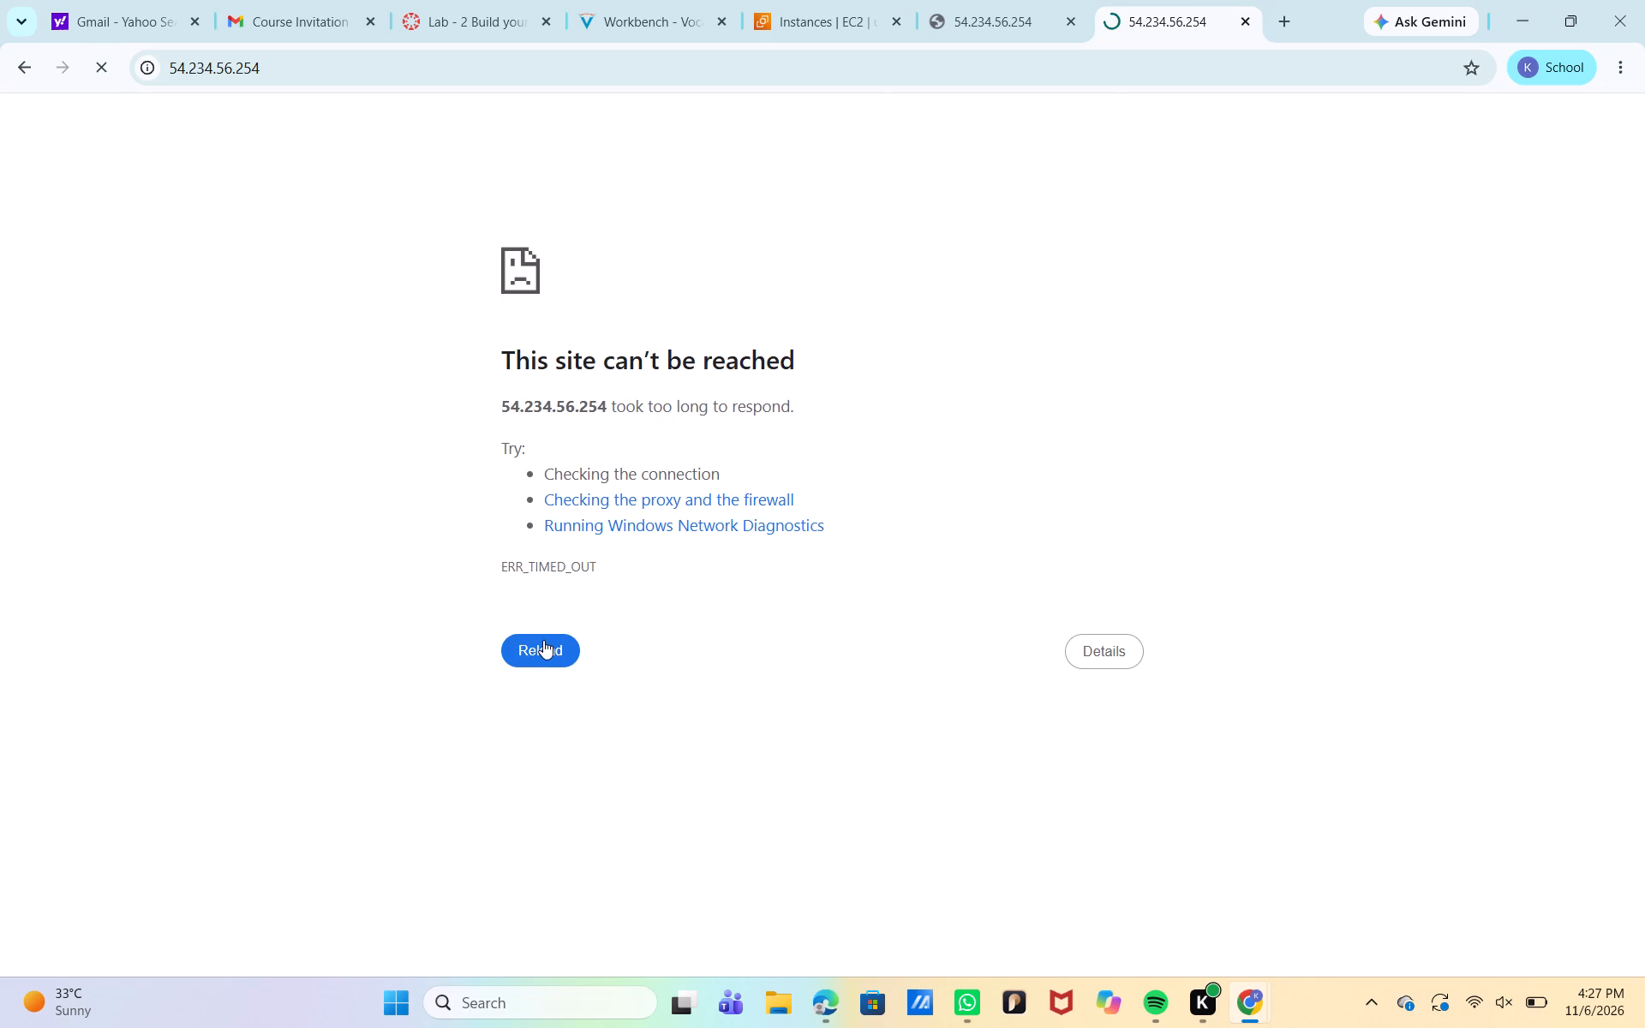
# Read the proxy and firewall troubleshooting details for the web server page and reload it.
pyautogui.click(661, 499)
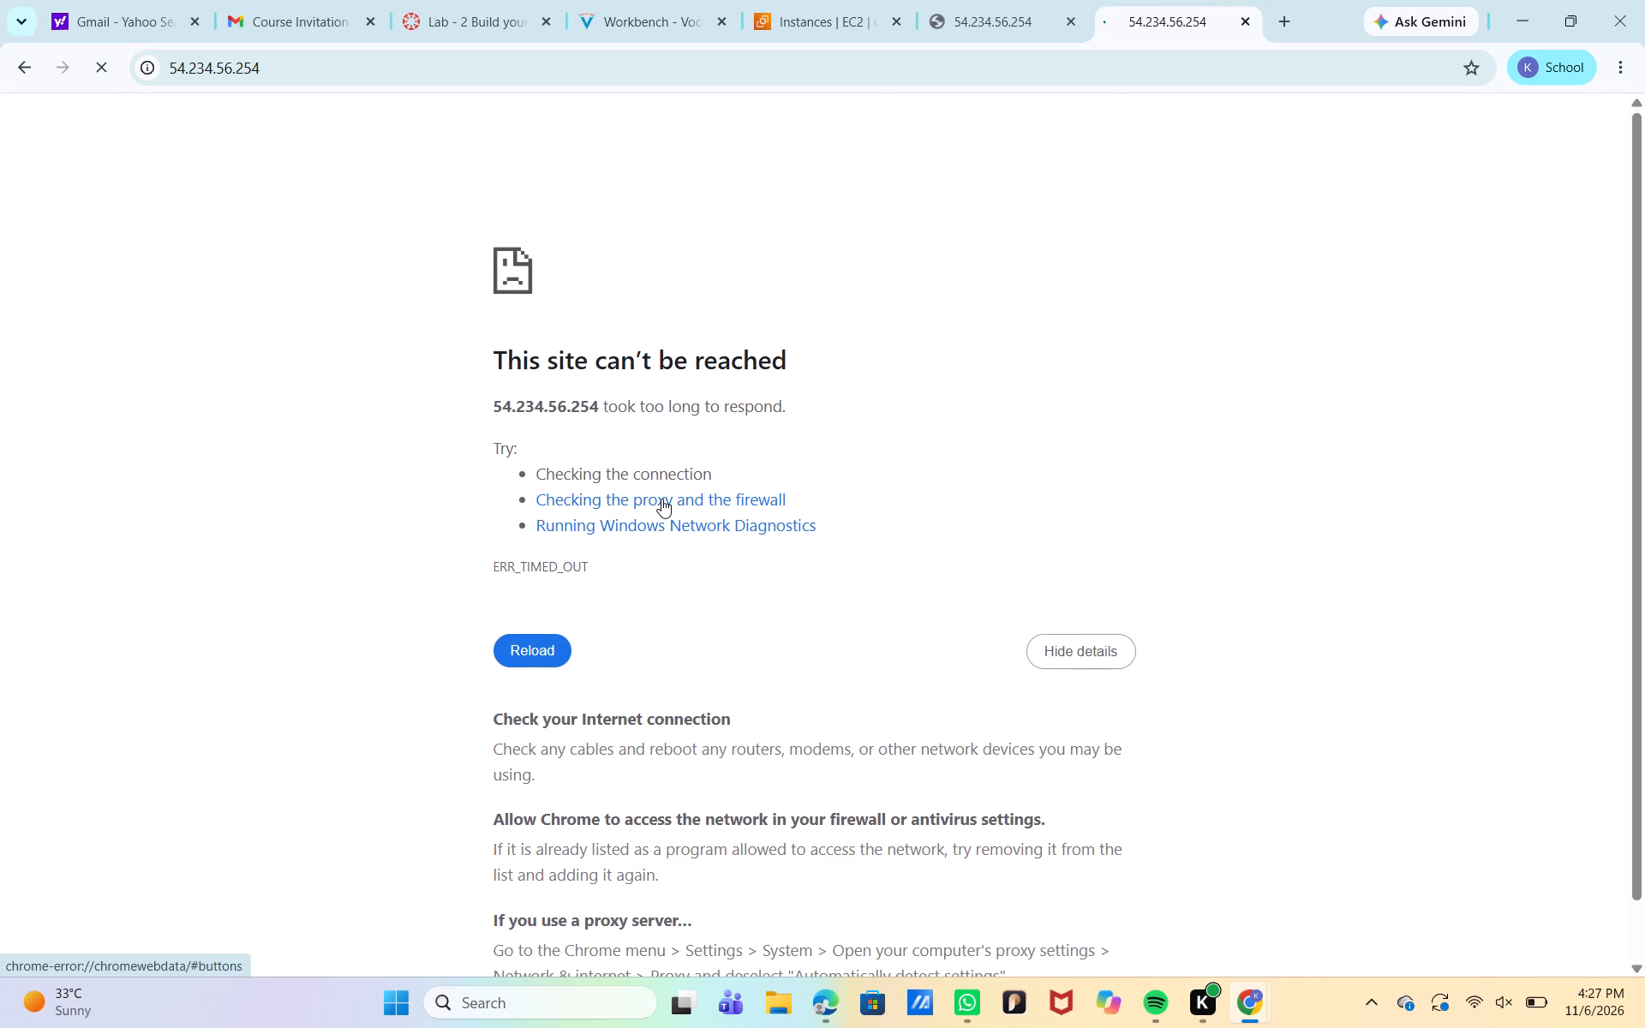
pyautogui.scroll(-7, 544, 965)
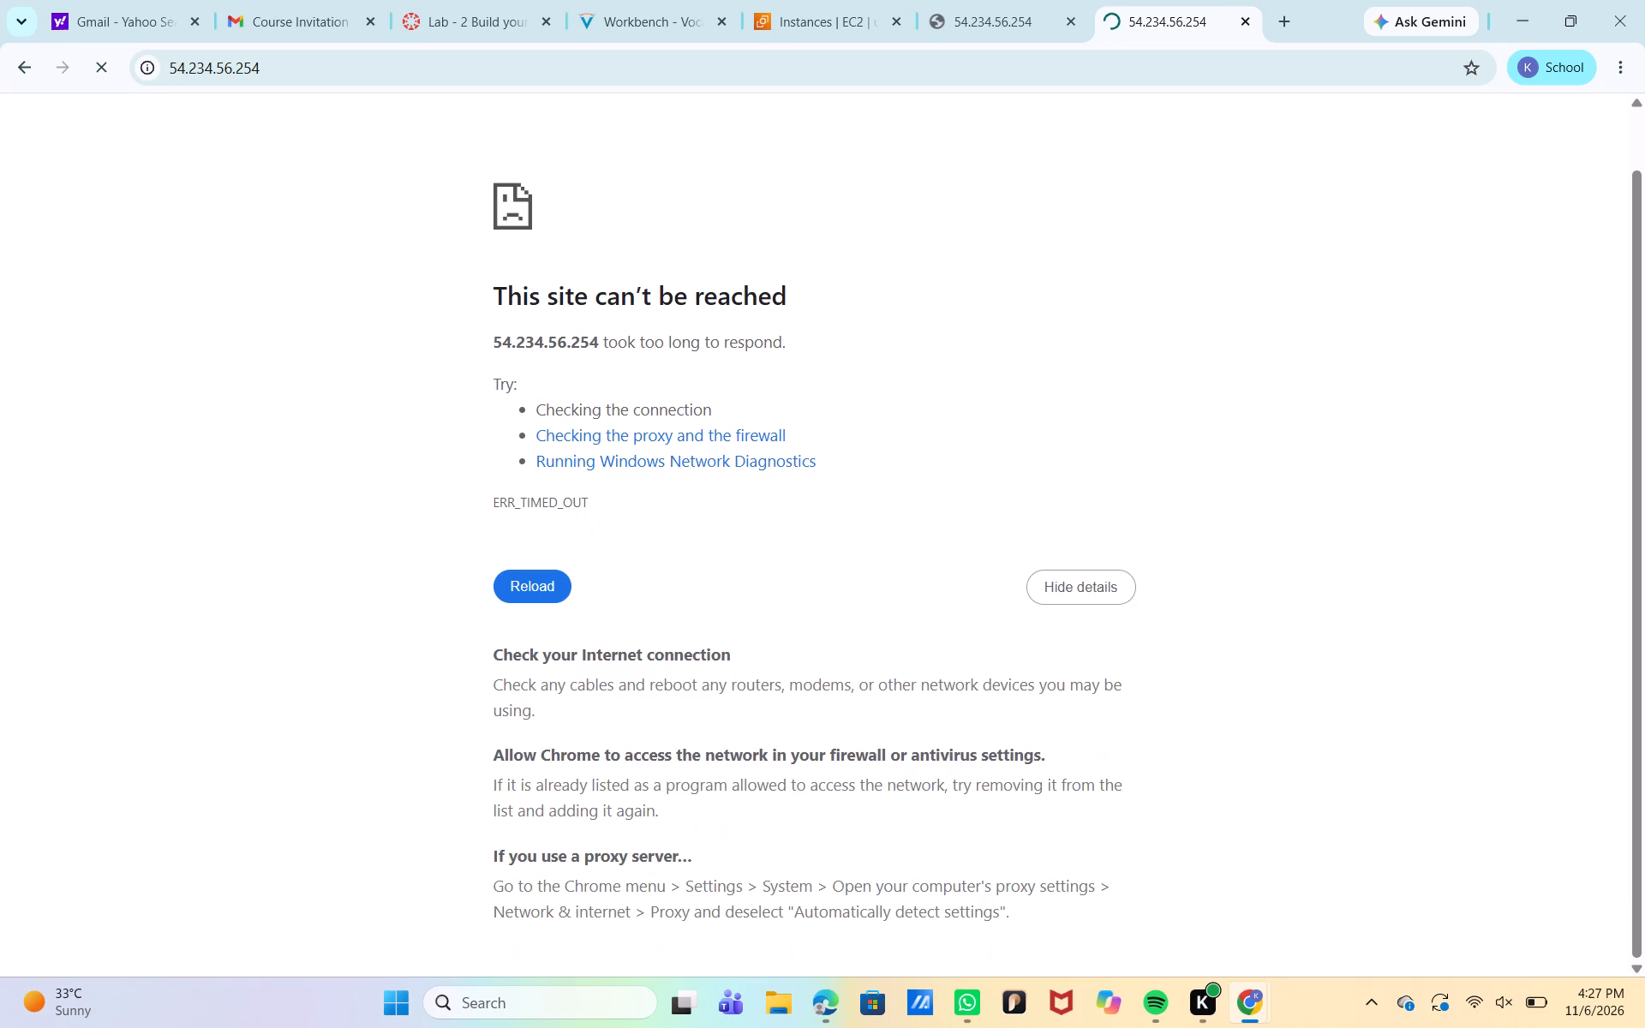
pyautogui.click(520, 596)
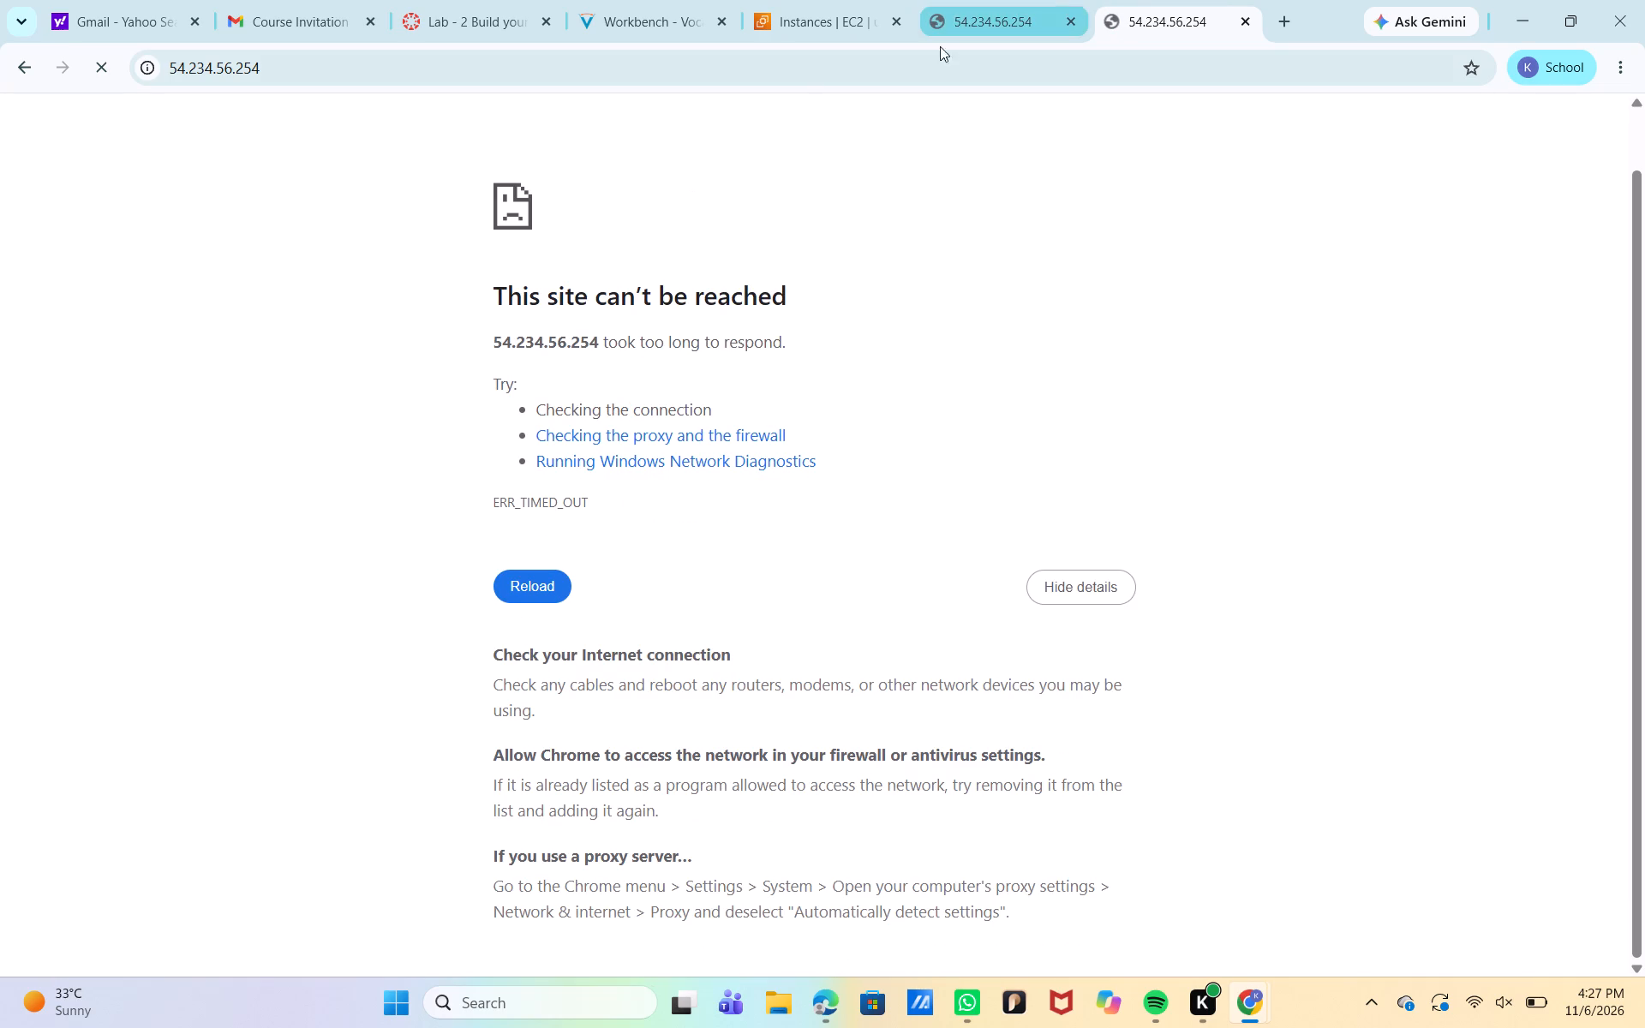
# Return to the Vocareum Workbench lab page and submit the lab for grading, confirming the submission.
pyautogui.click(805, 2)
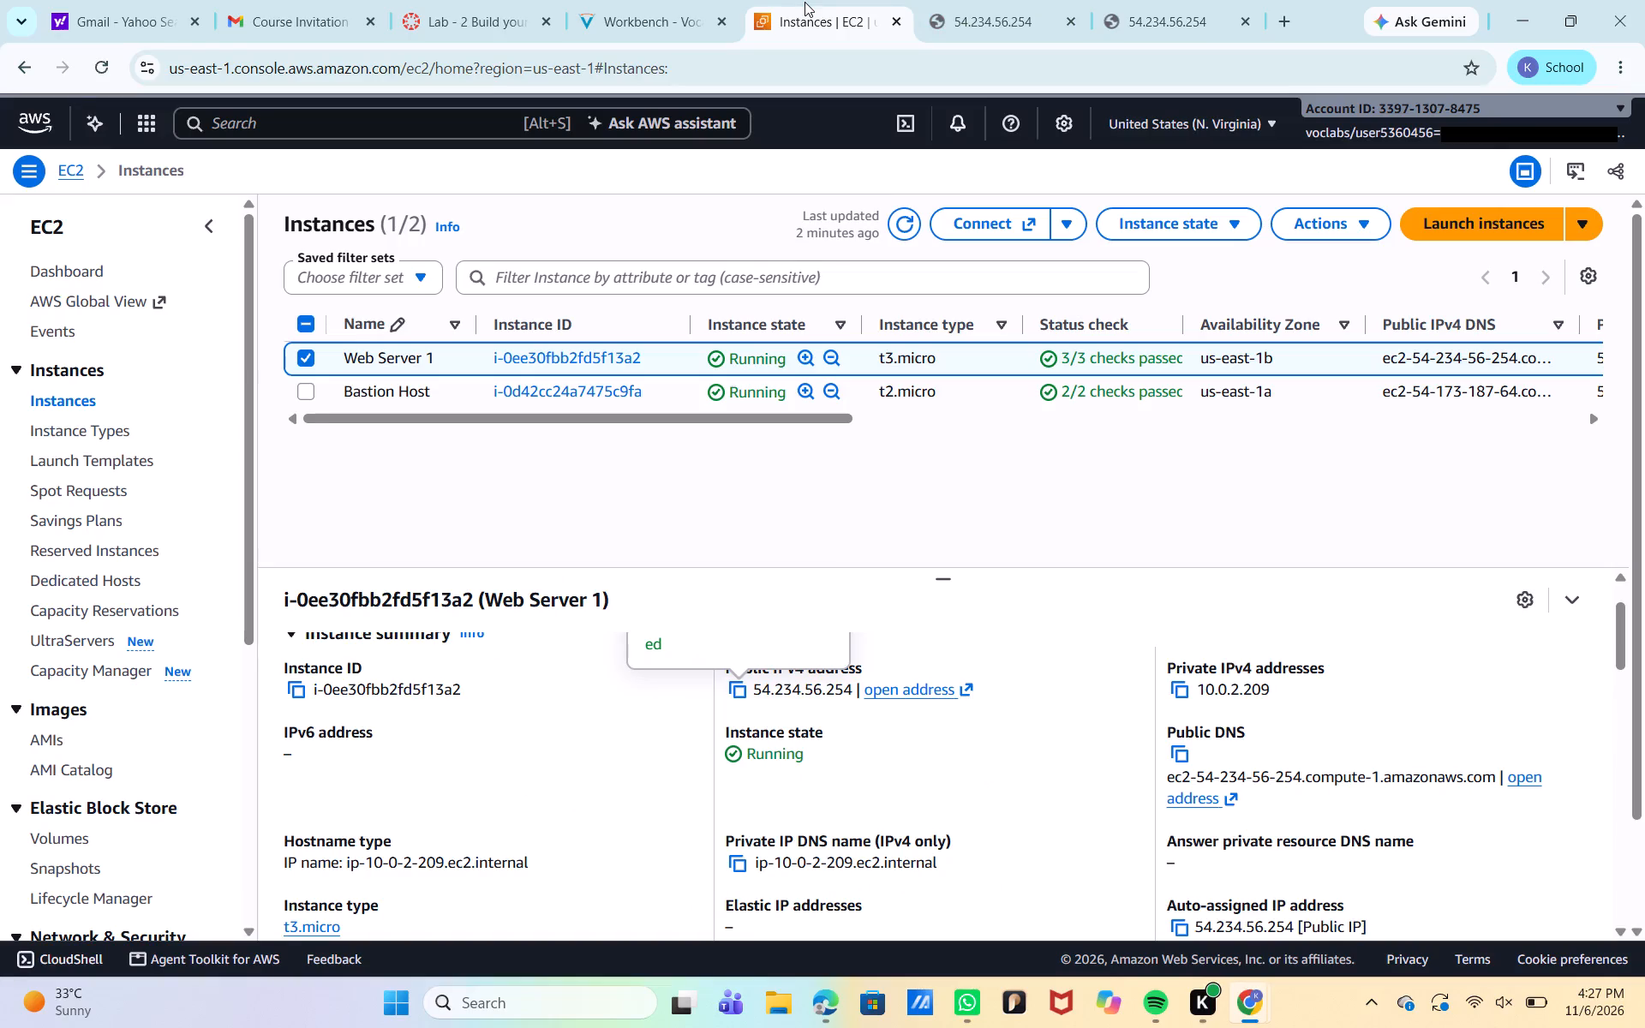
pyautogui.click(673, 15)
pyautogui.click(1394, 156)
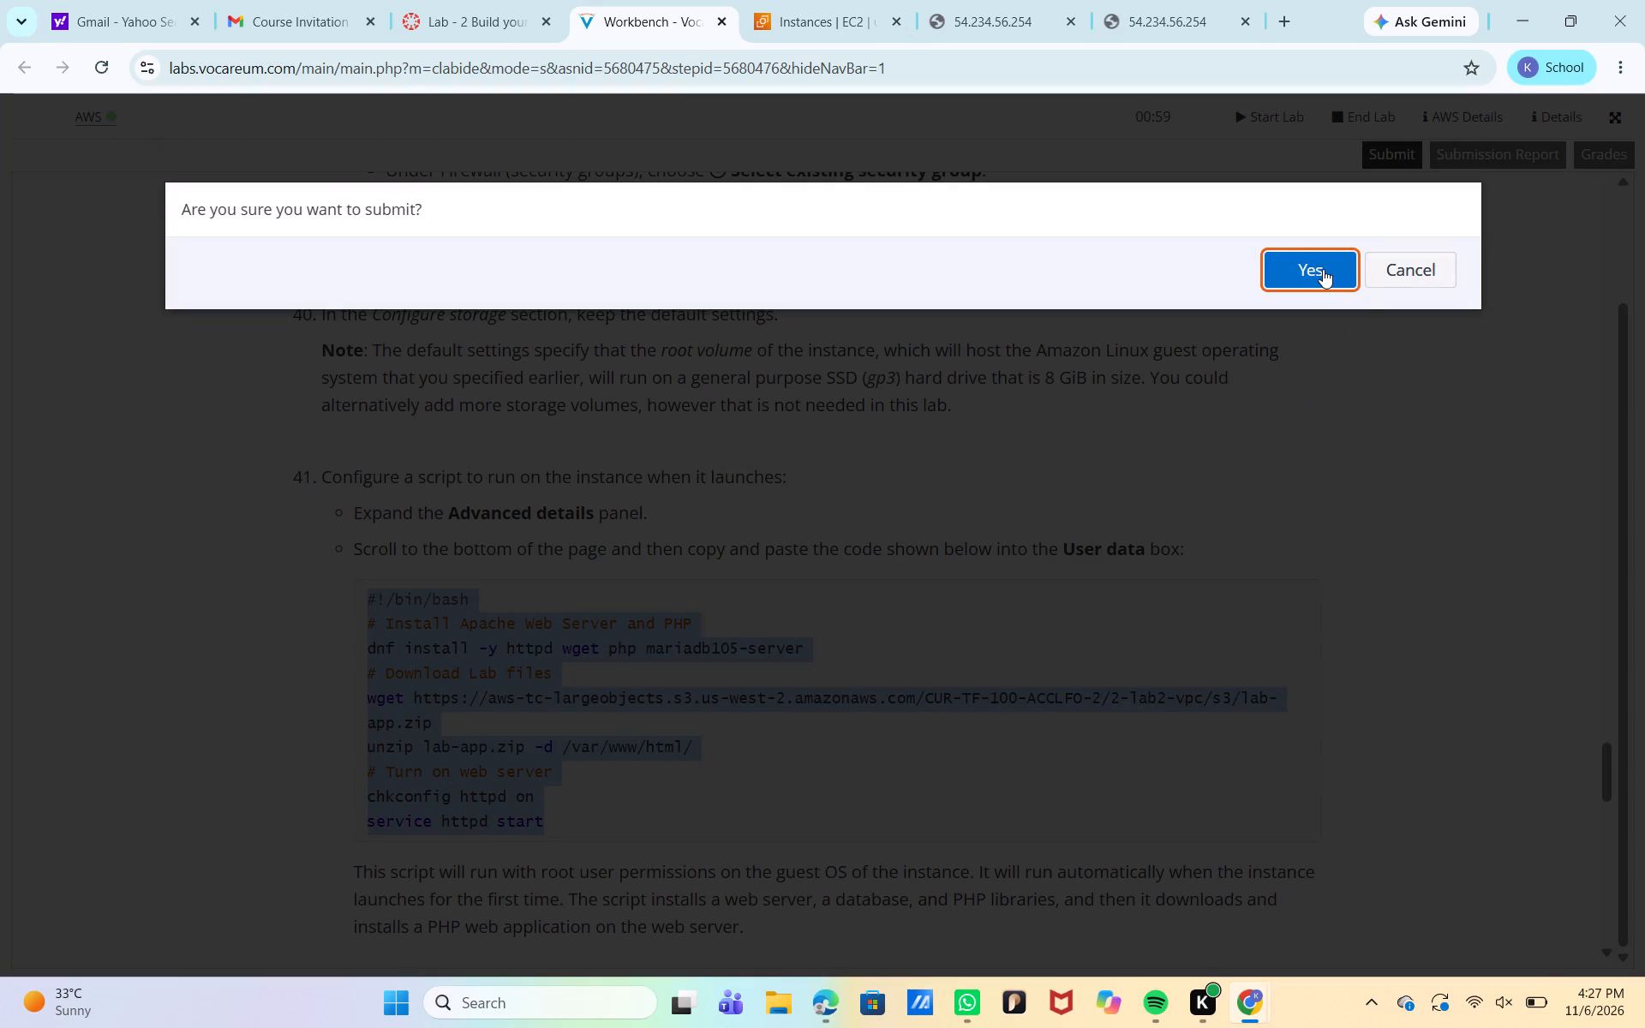
pyautogui.click(1322, 269)
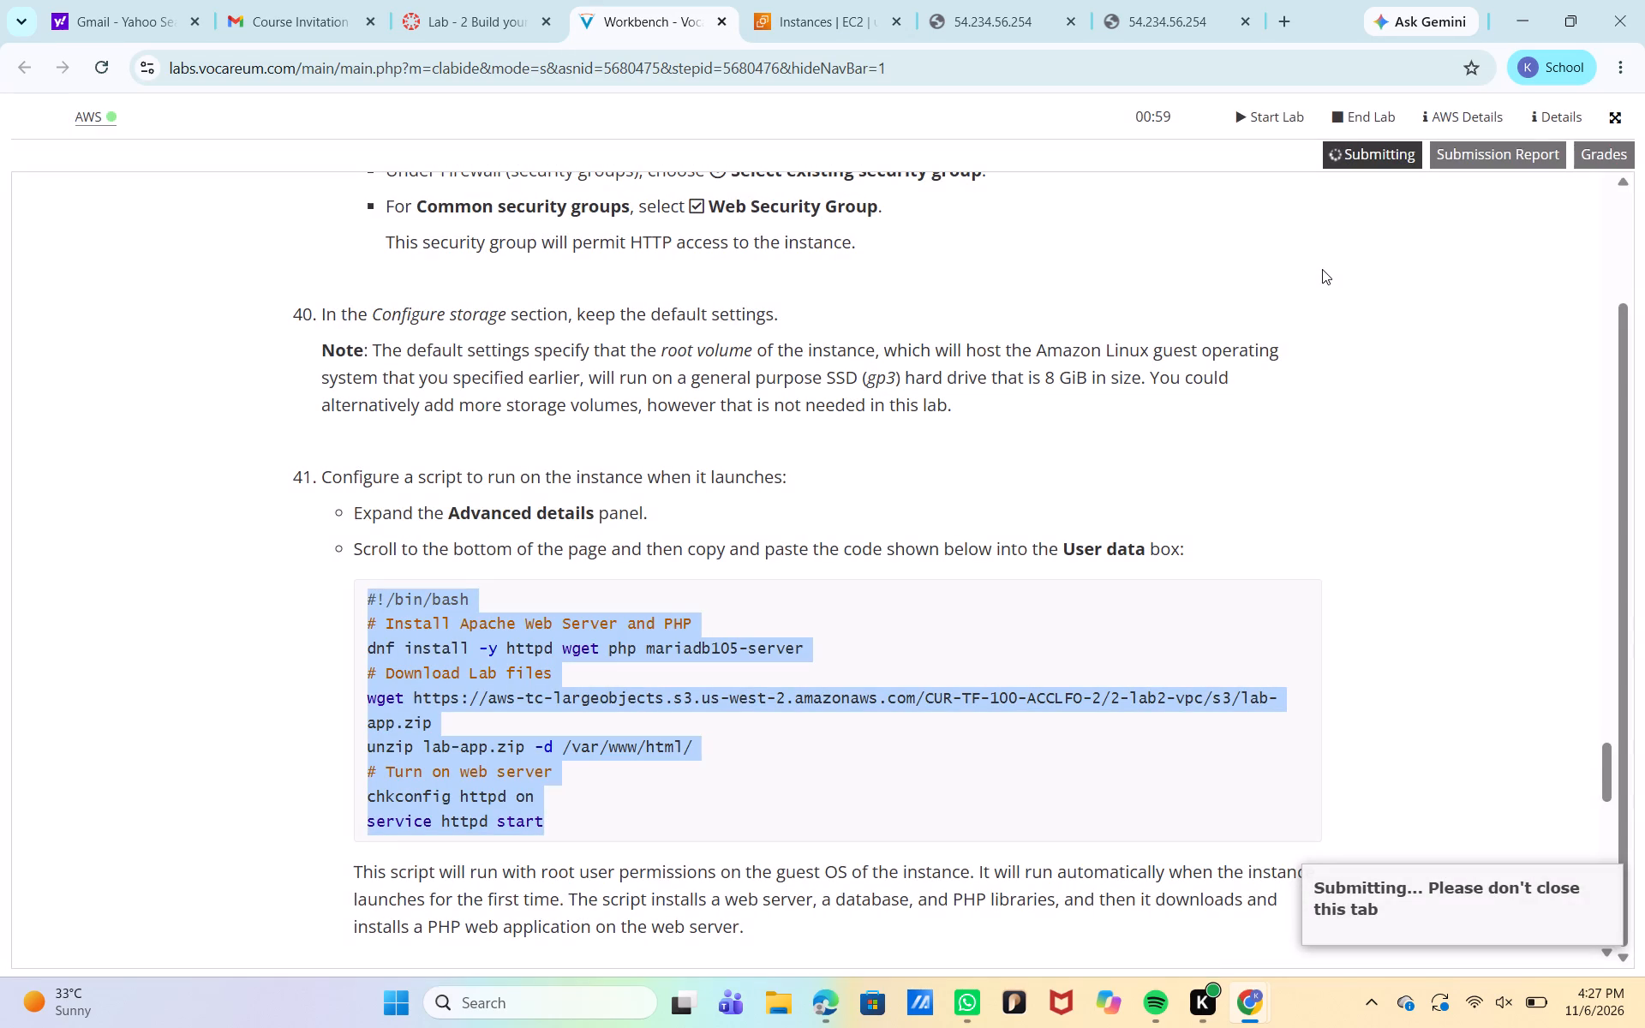
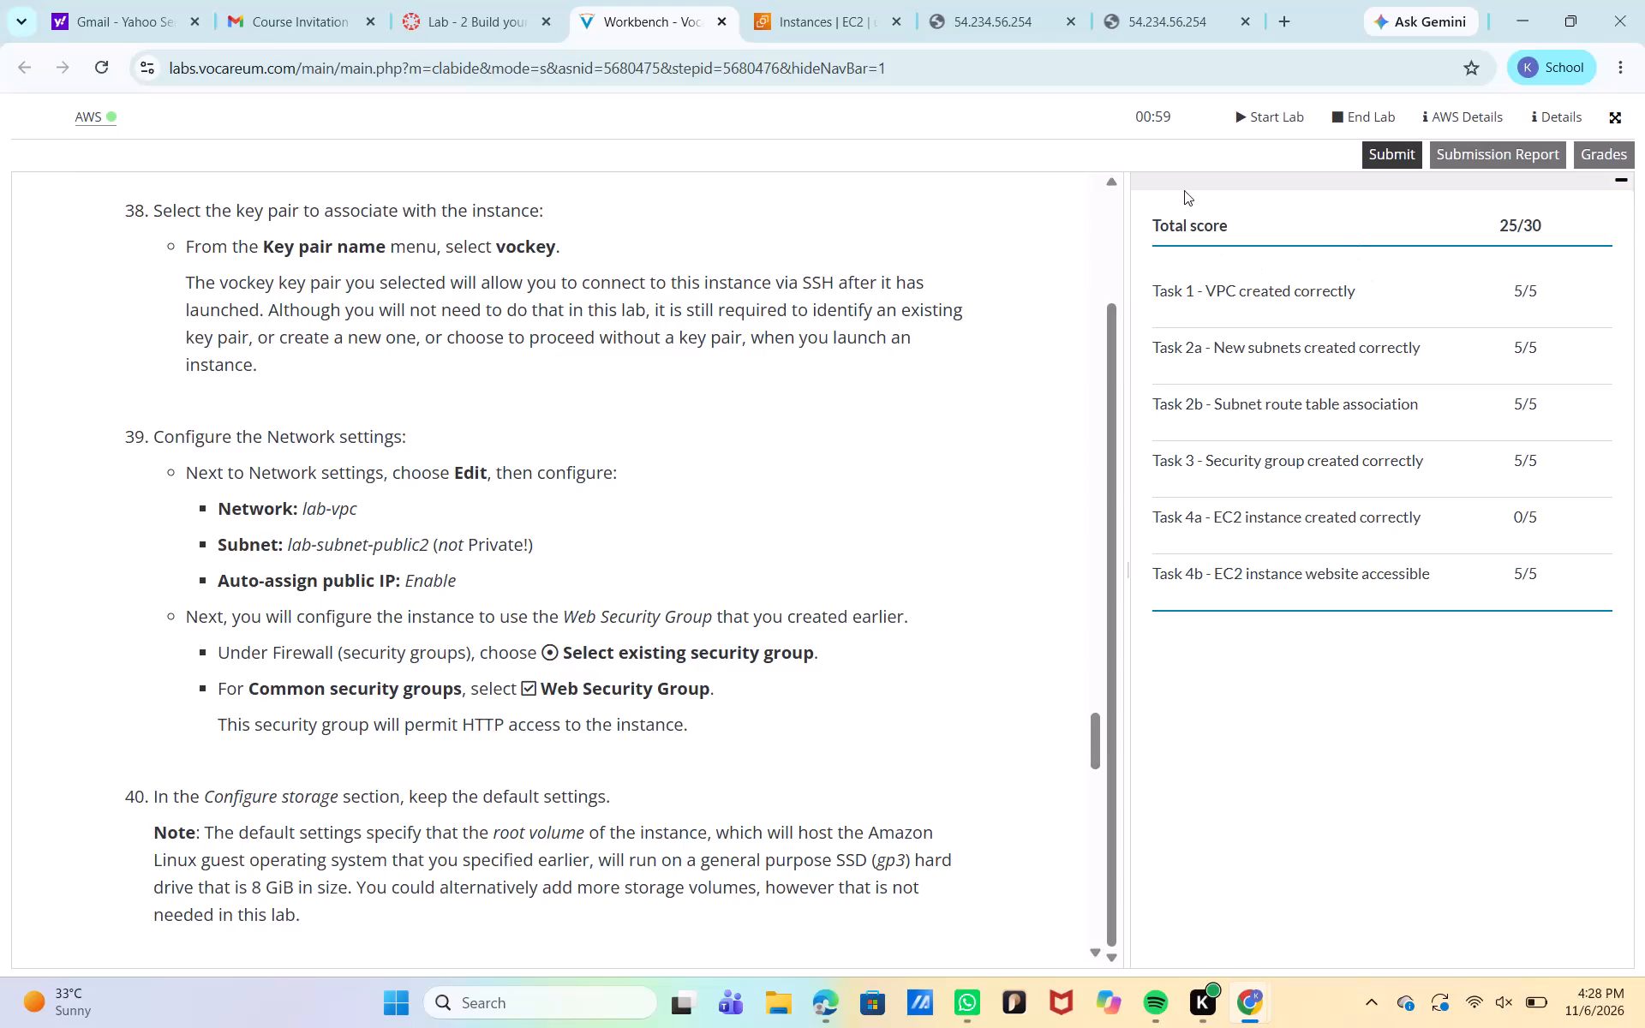
# Close the two 54.234.56.254 browser tabs, the EC2 Instances tab and the Vocareum Workbench tab.
pyautogui.click(1245, 24)
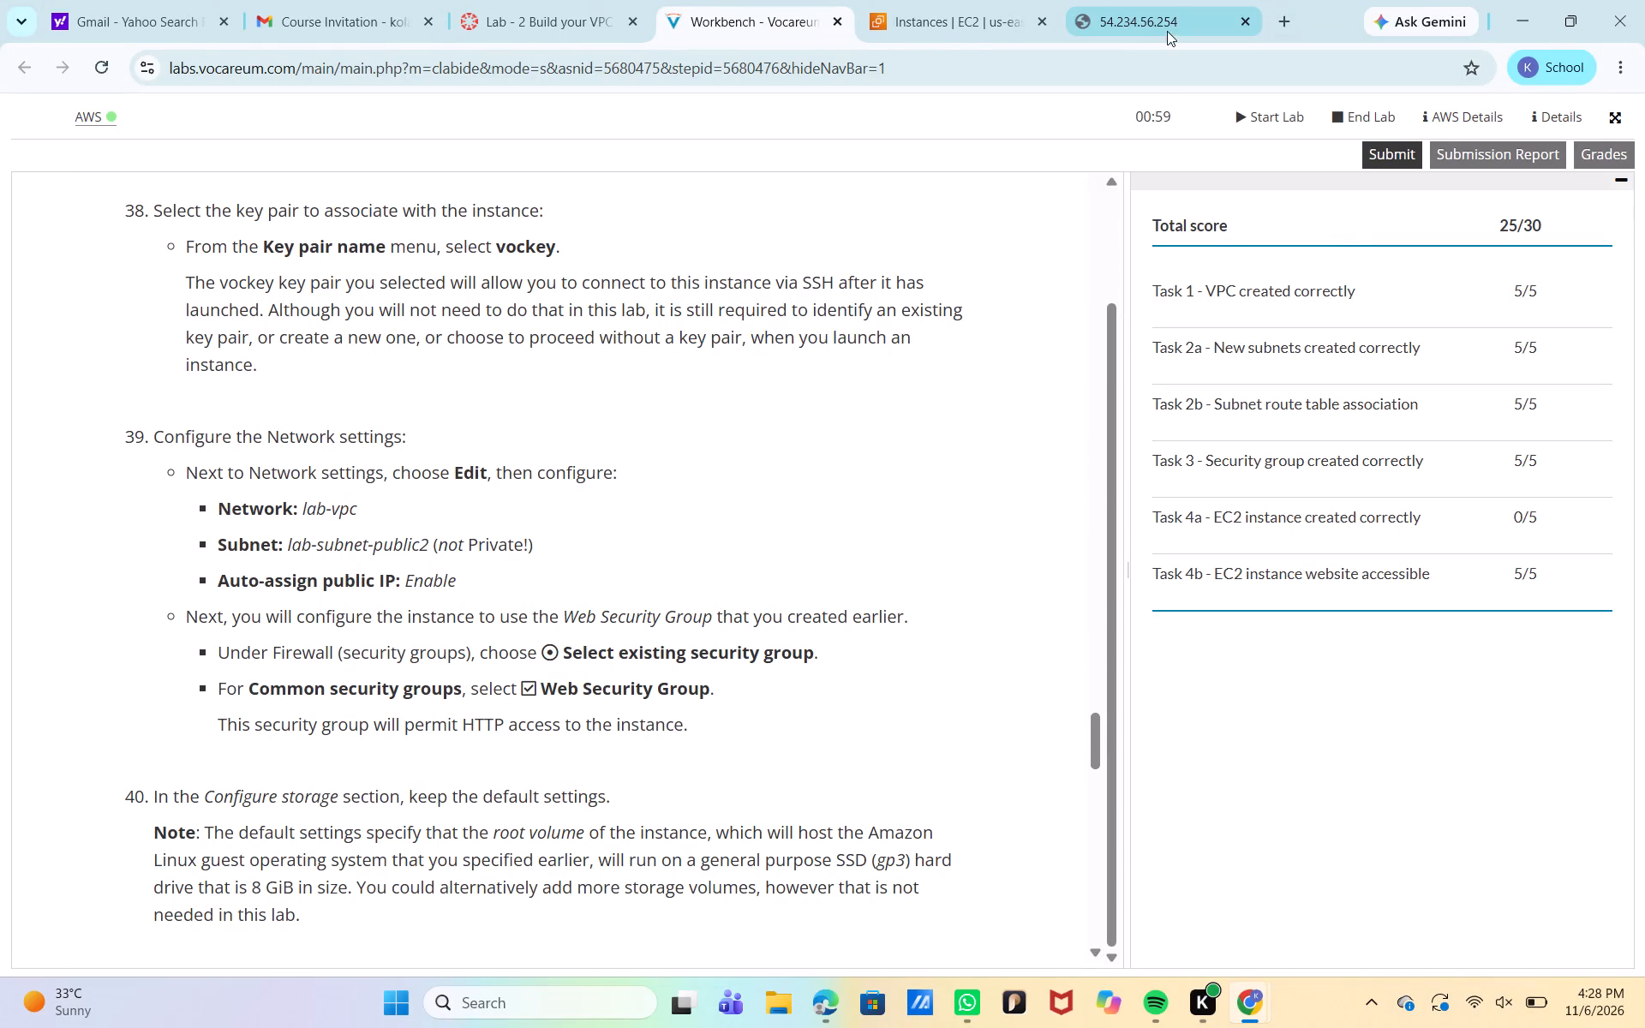
pyautogui.click(1247, 17)
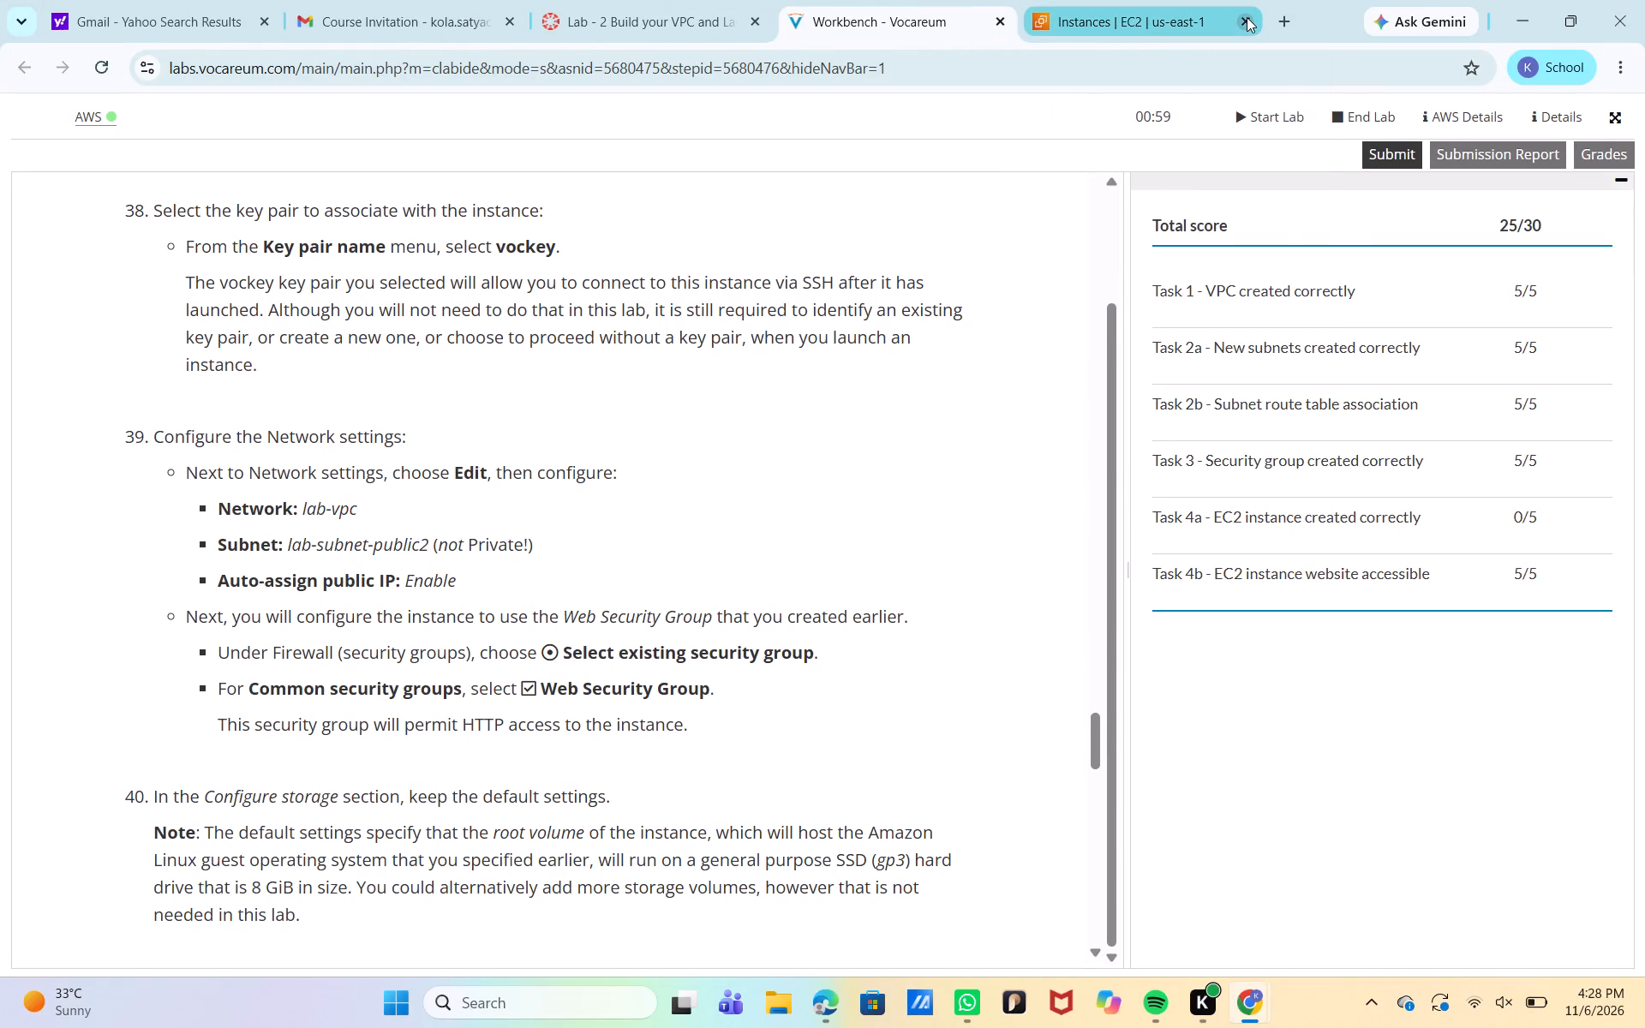
pyautogui.click(1247, 17)
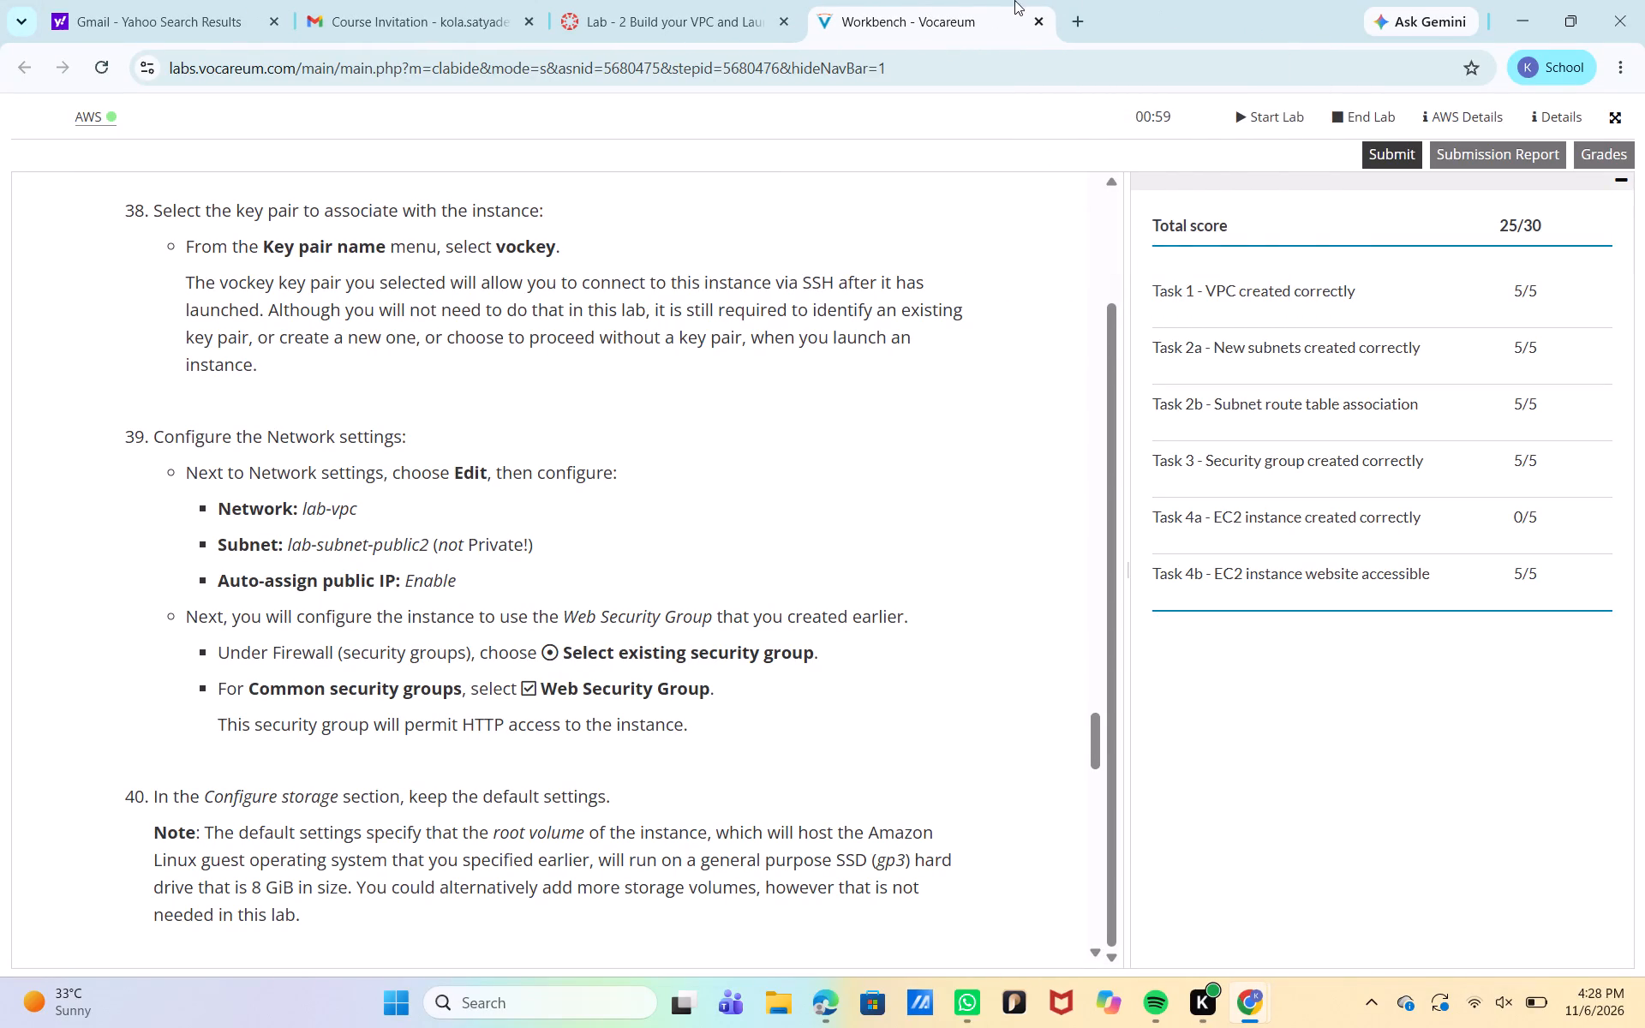
pyautogui.click(1043, 19)
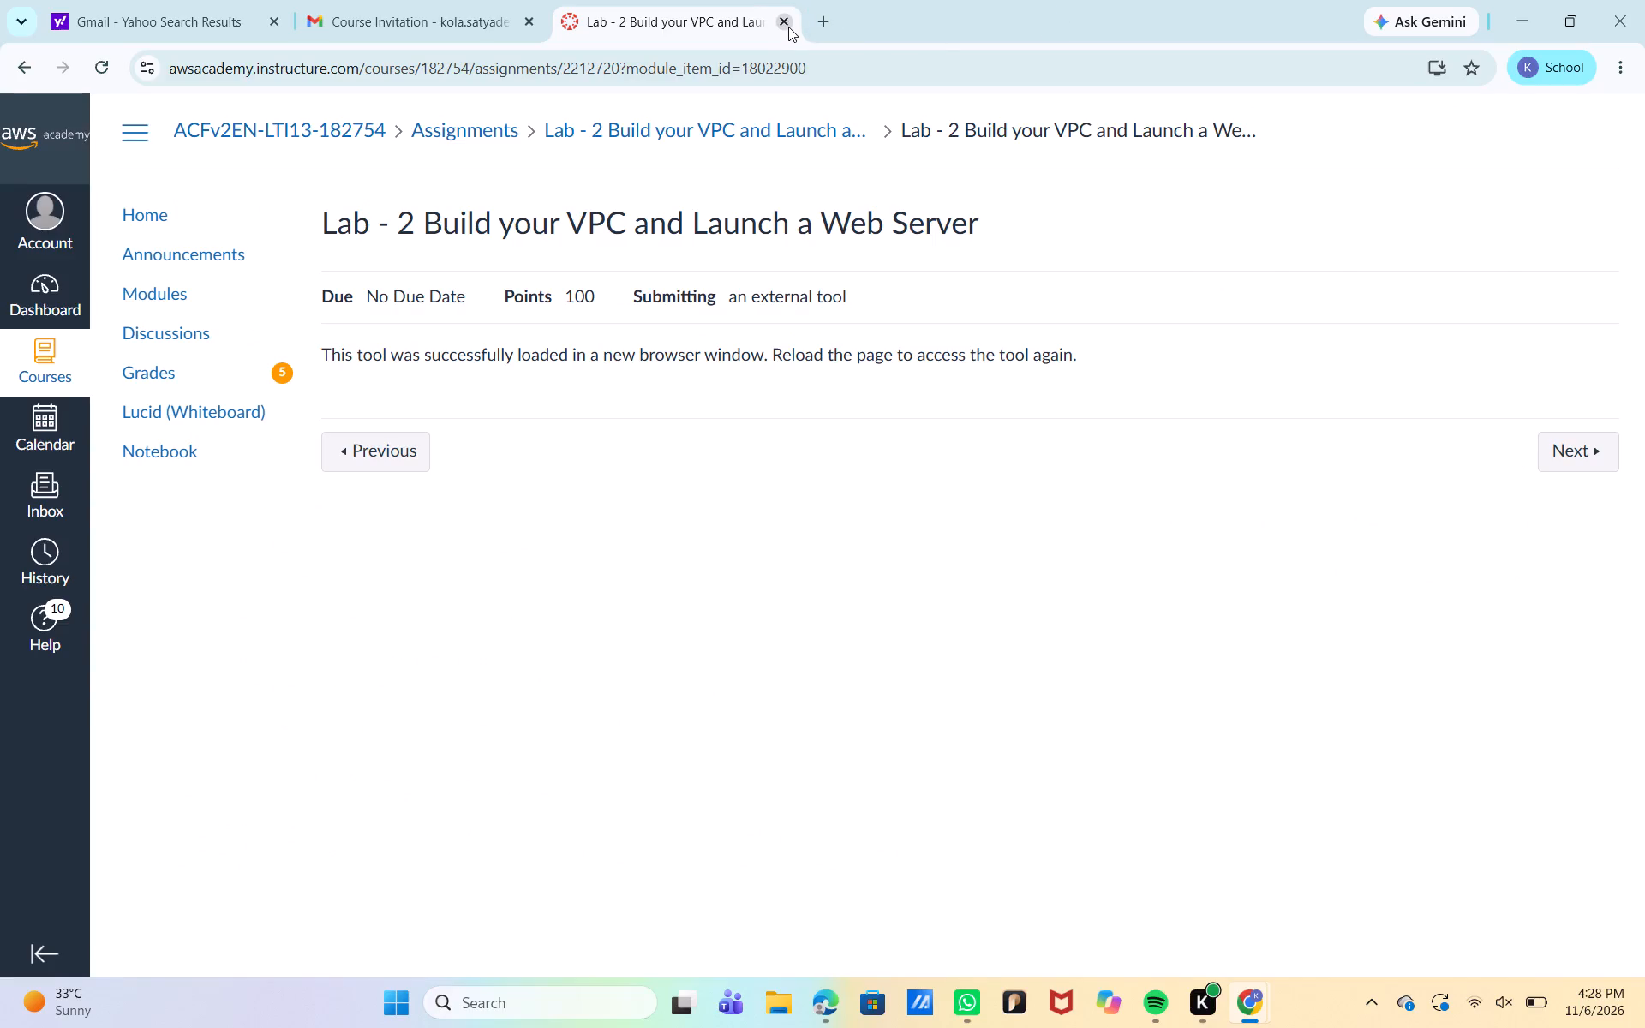
# Open the course's Grades page and review the lab and knowledge check scores and the course total.
pyautogui.click(193, 374)
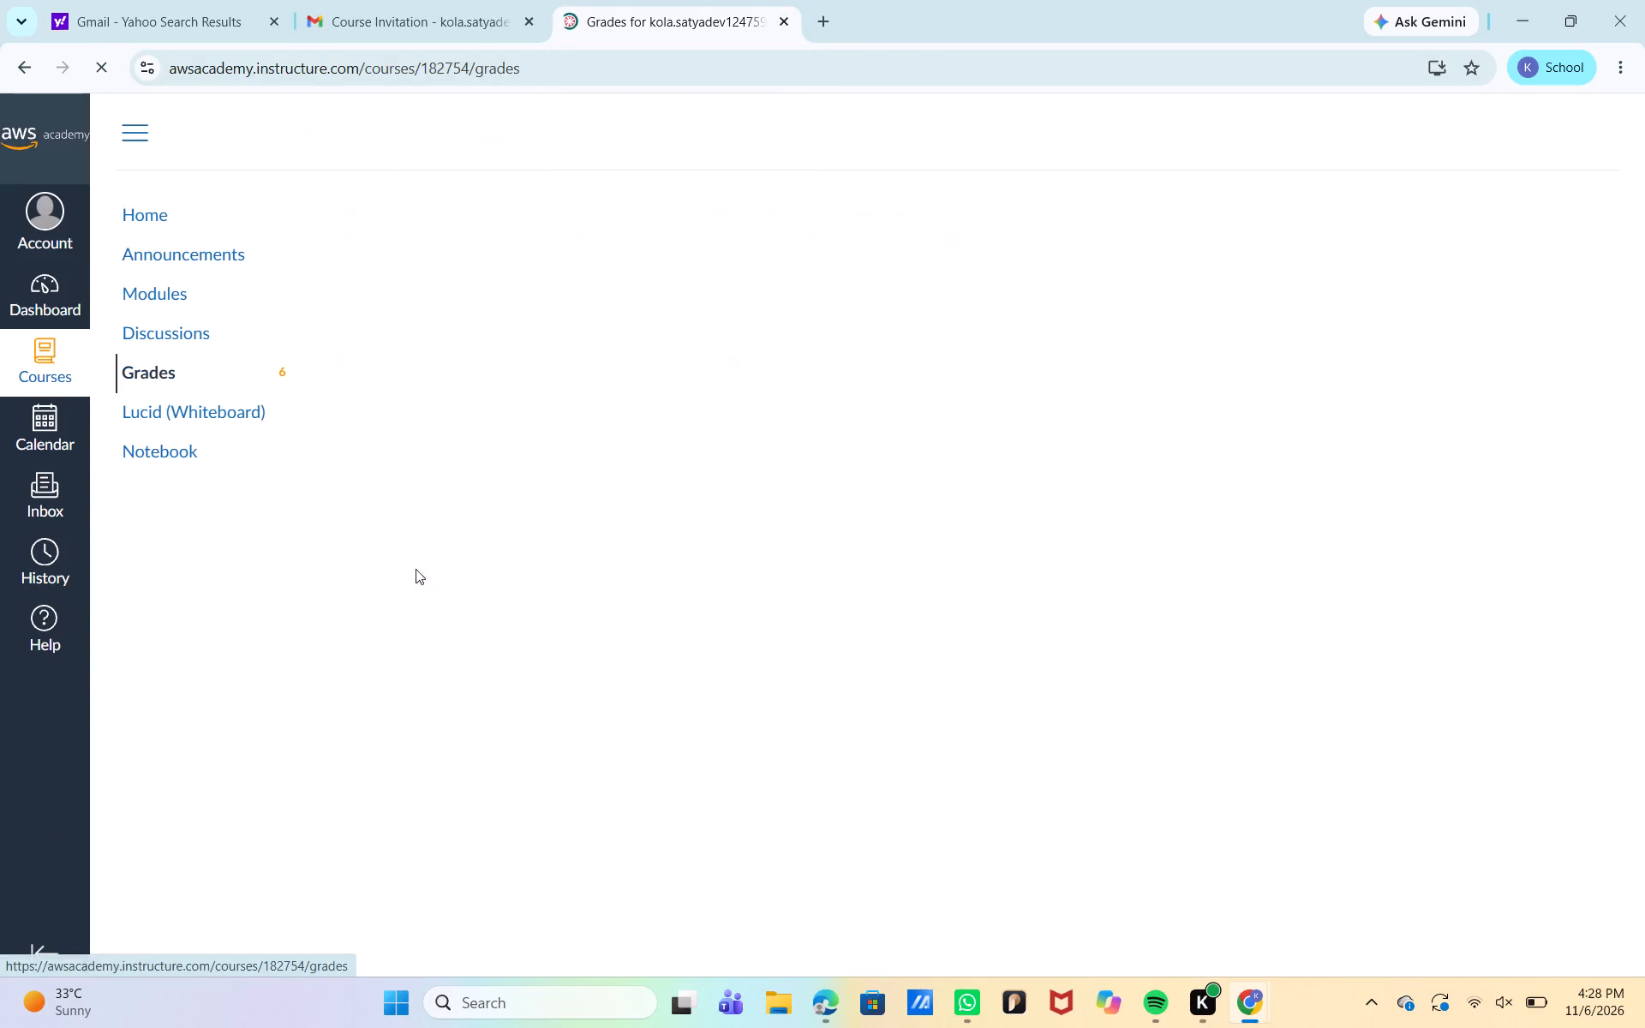
pyautogui.scroll(-2, 561, 740)
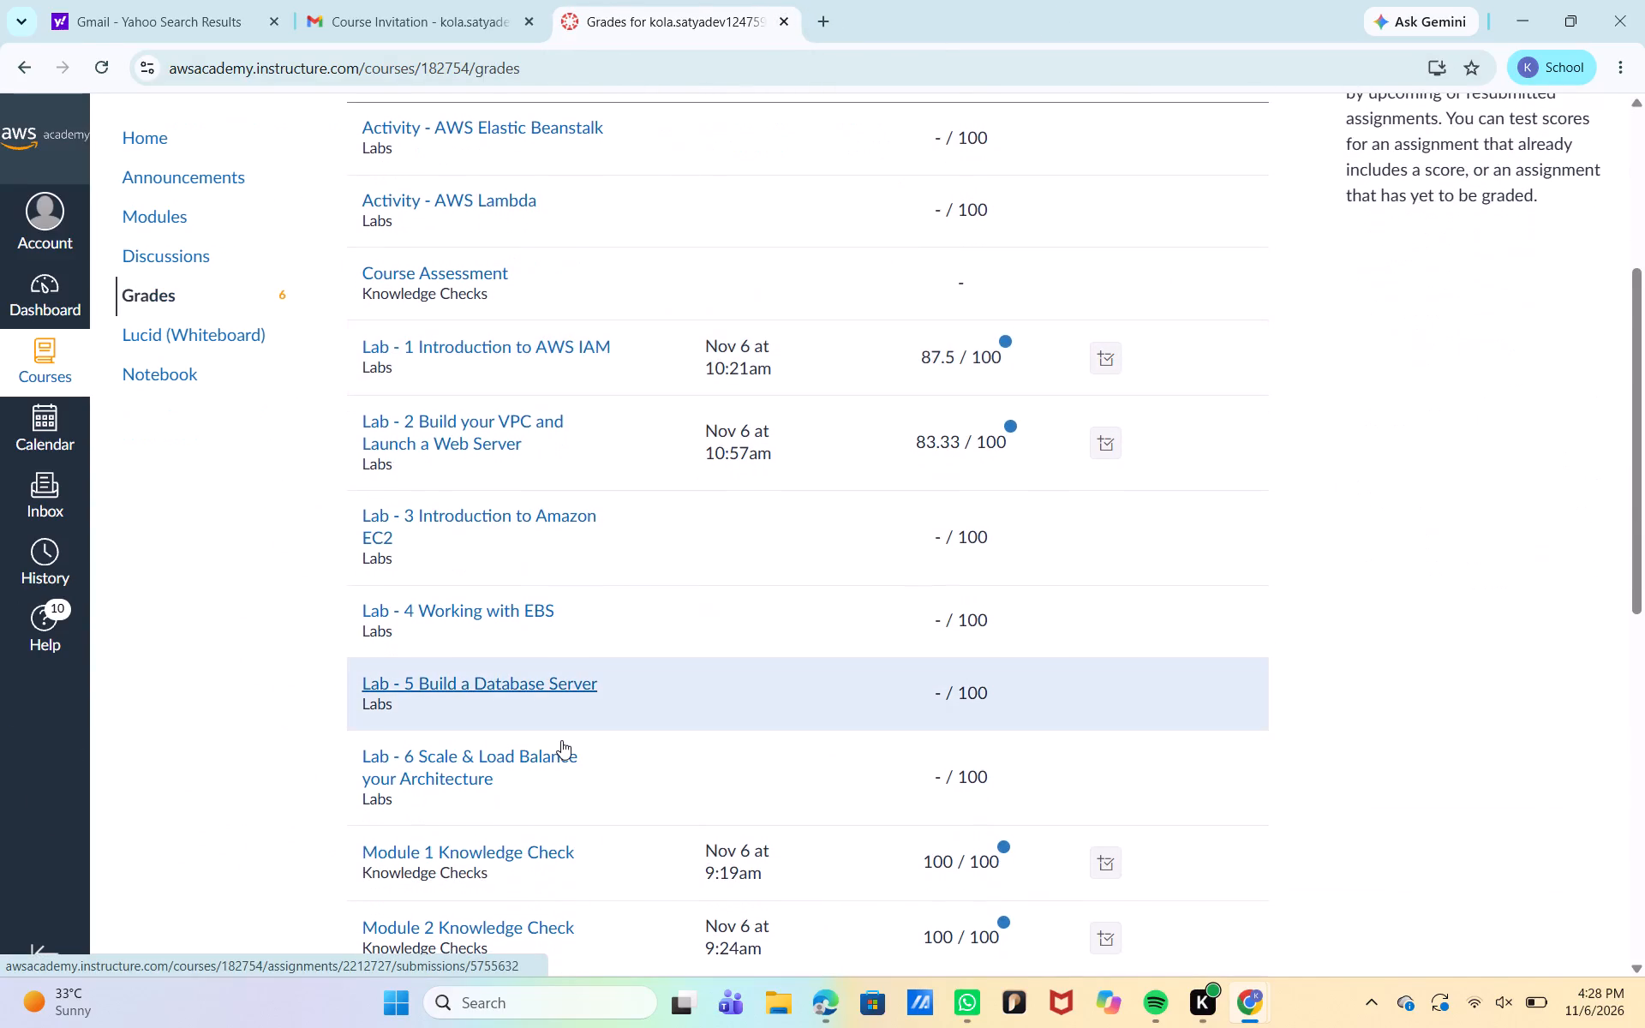
pyautogui.scroll(-1, 561, 740)
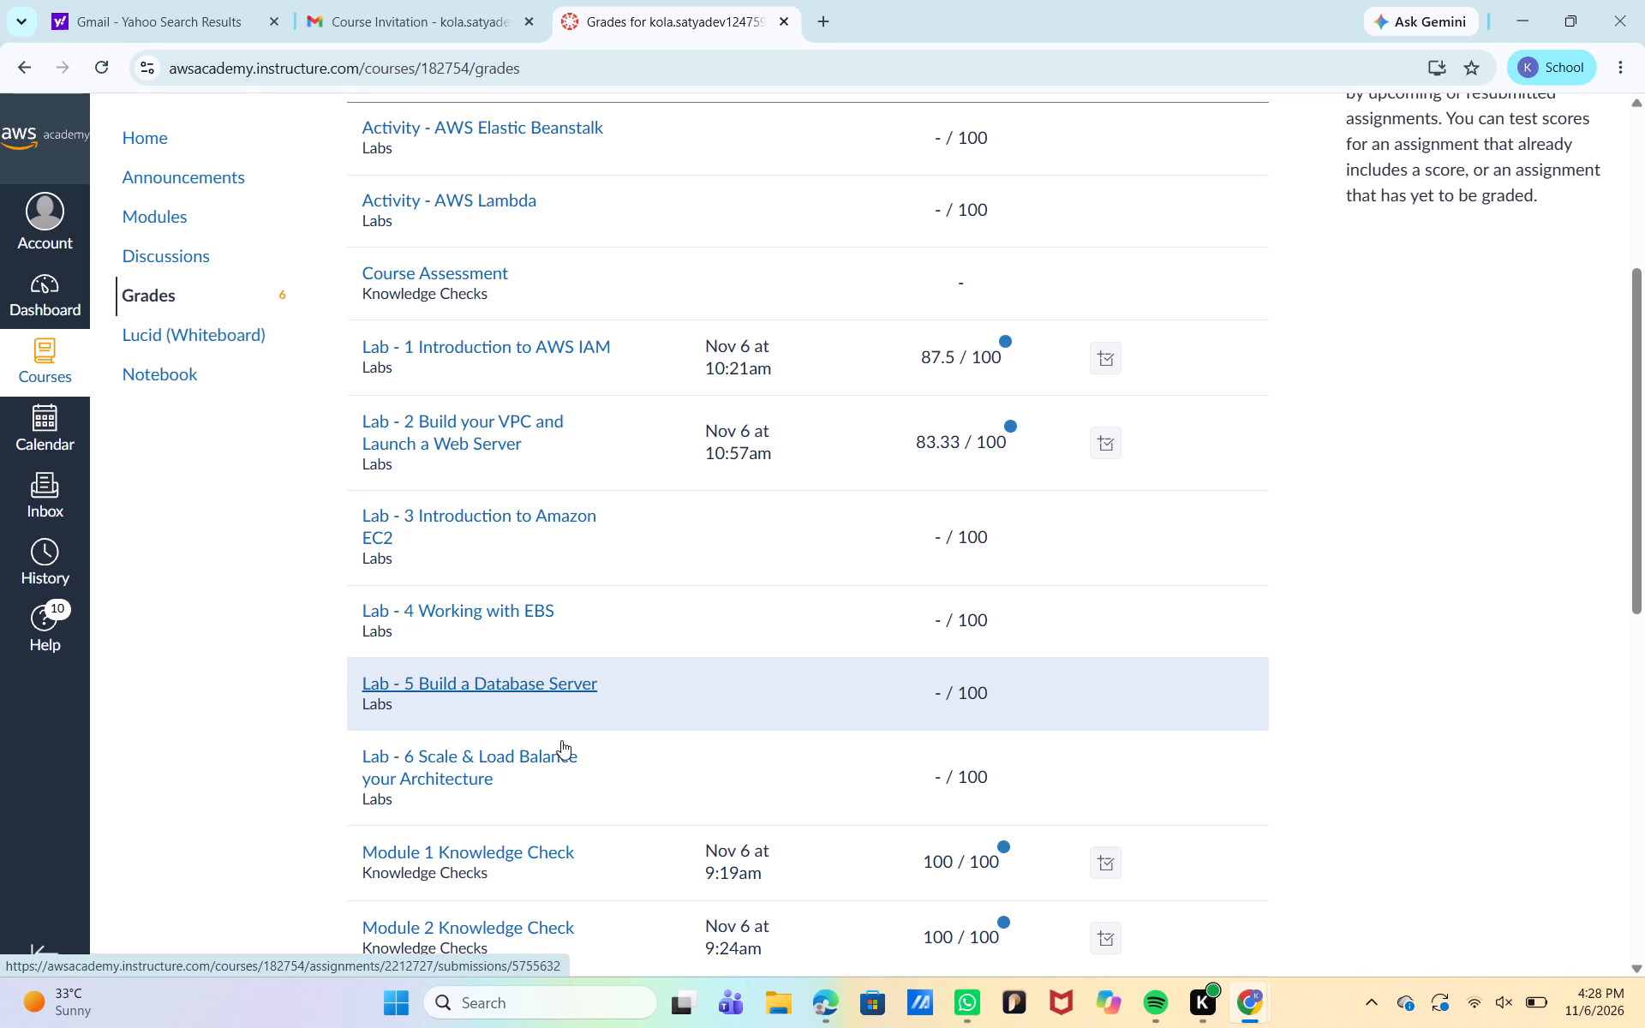
pyautogui.scroll(-8, 561, 740)
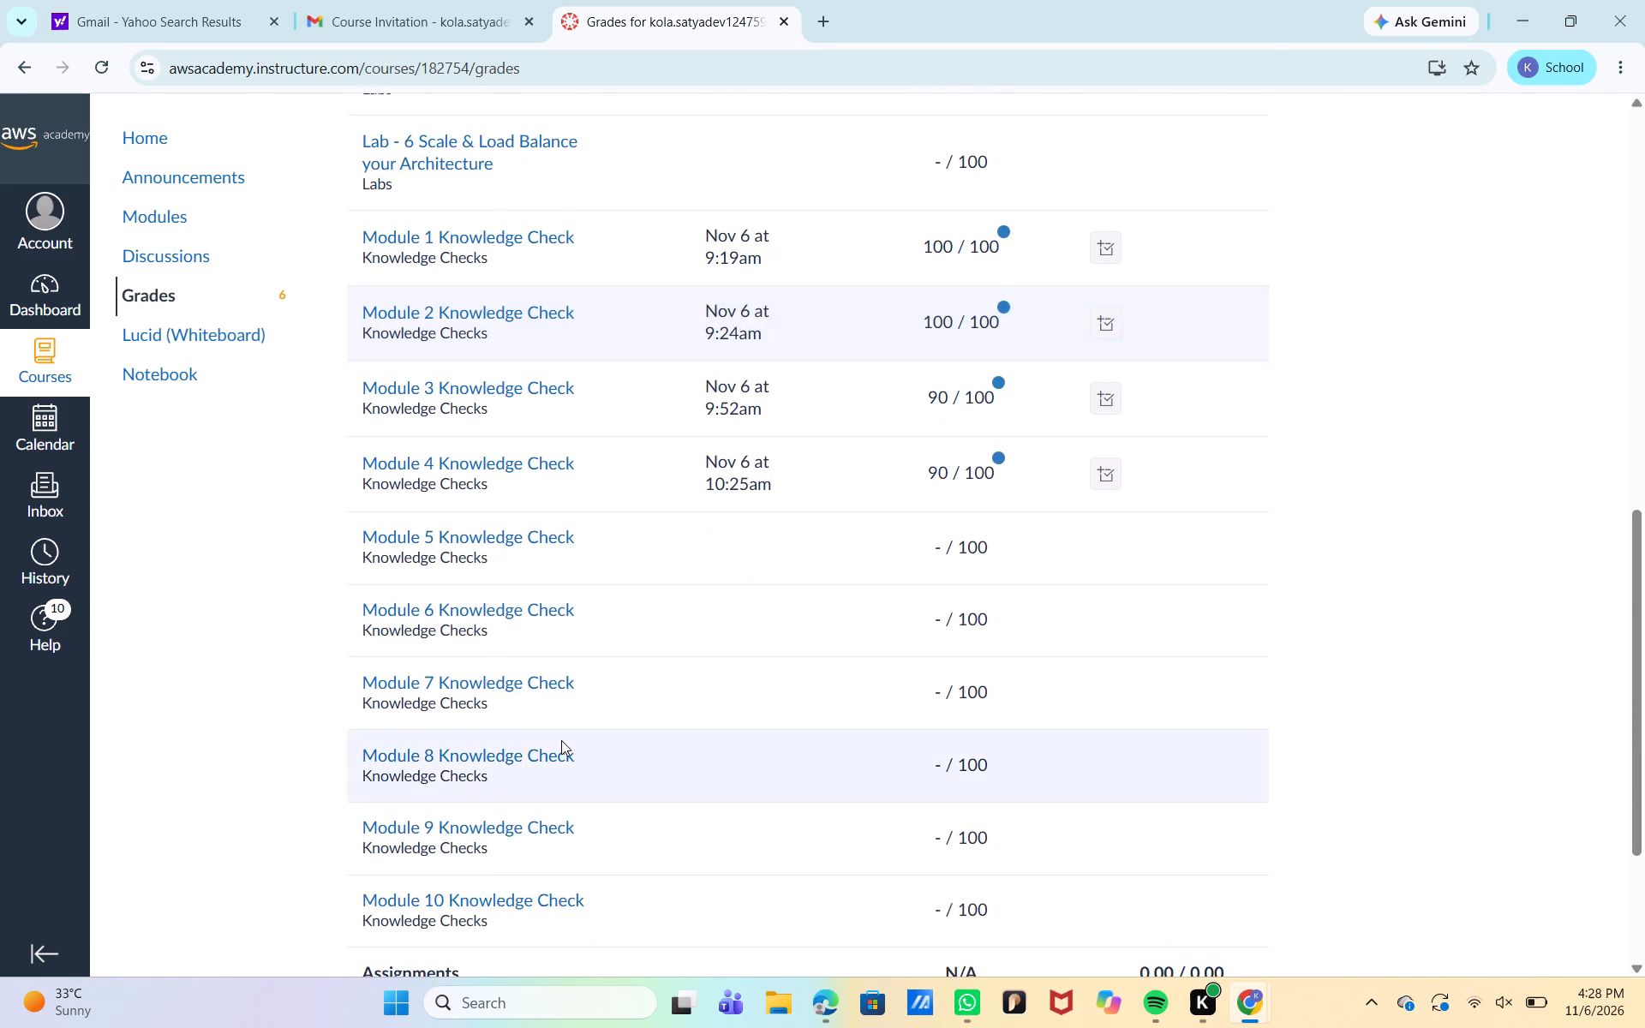
pyautogui.scroll(-4, 561, 740)
pyautogui.scroll(11, 605, 310)
pyautogui.scroll(10, 605, 310)
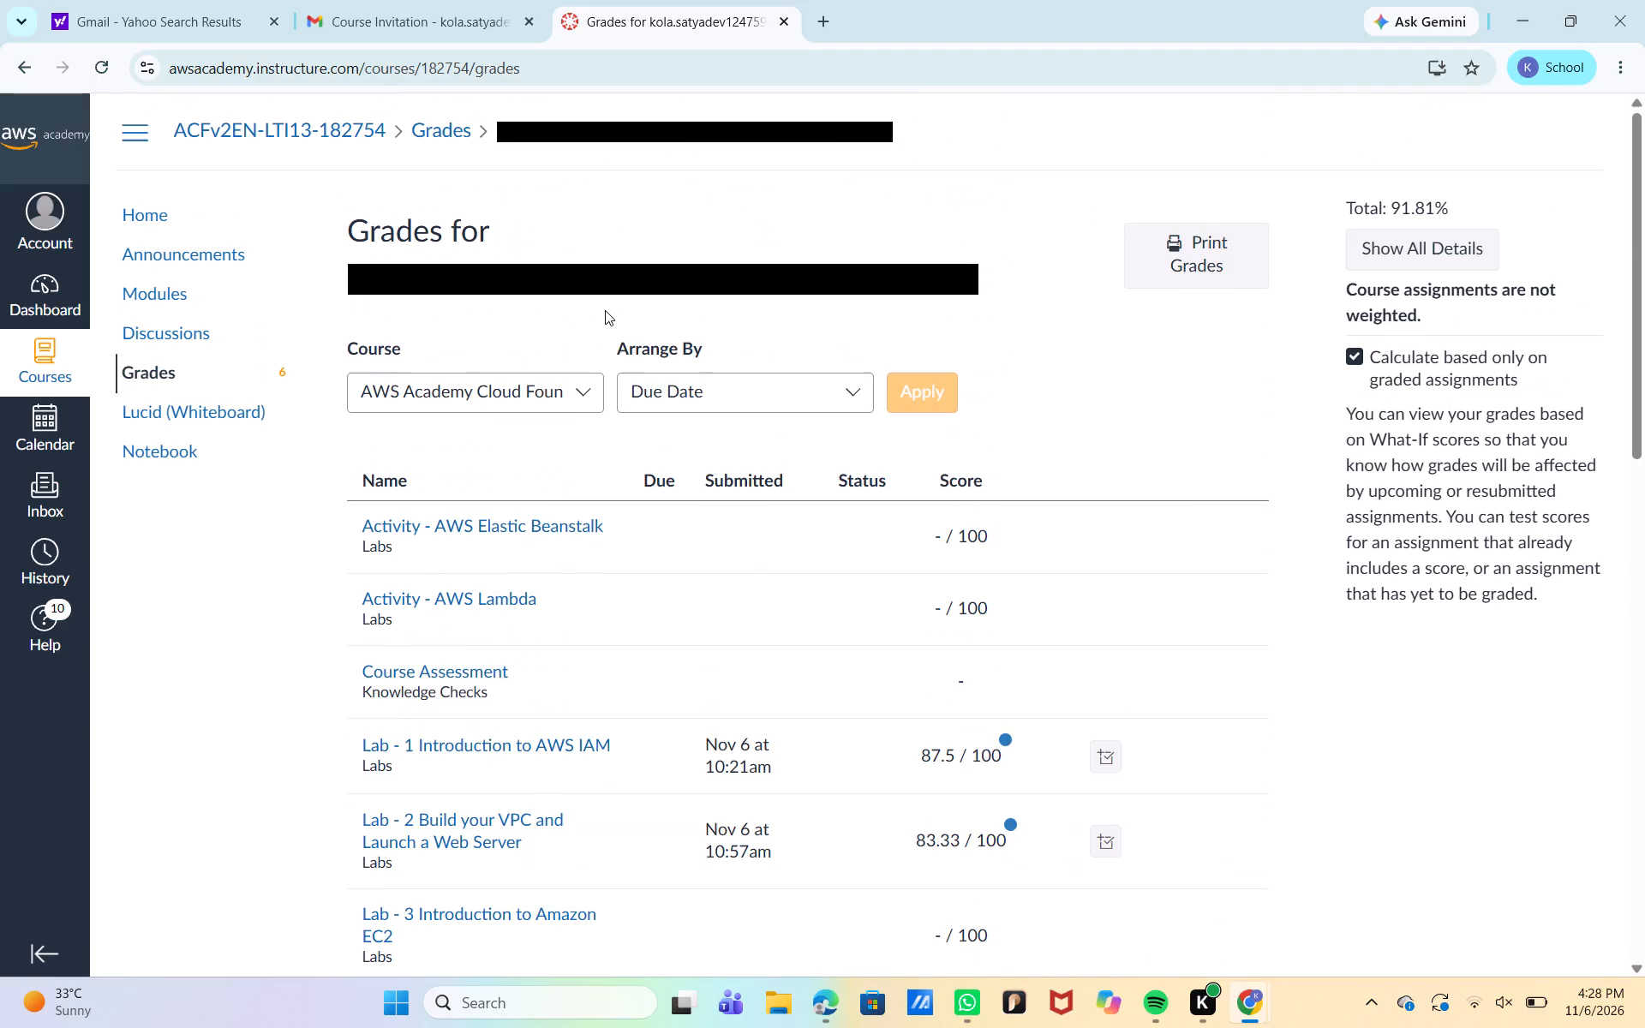
pyautogui.scroll(3, 605, 310)
pyautogui.scroll(-3, 1117, 755)
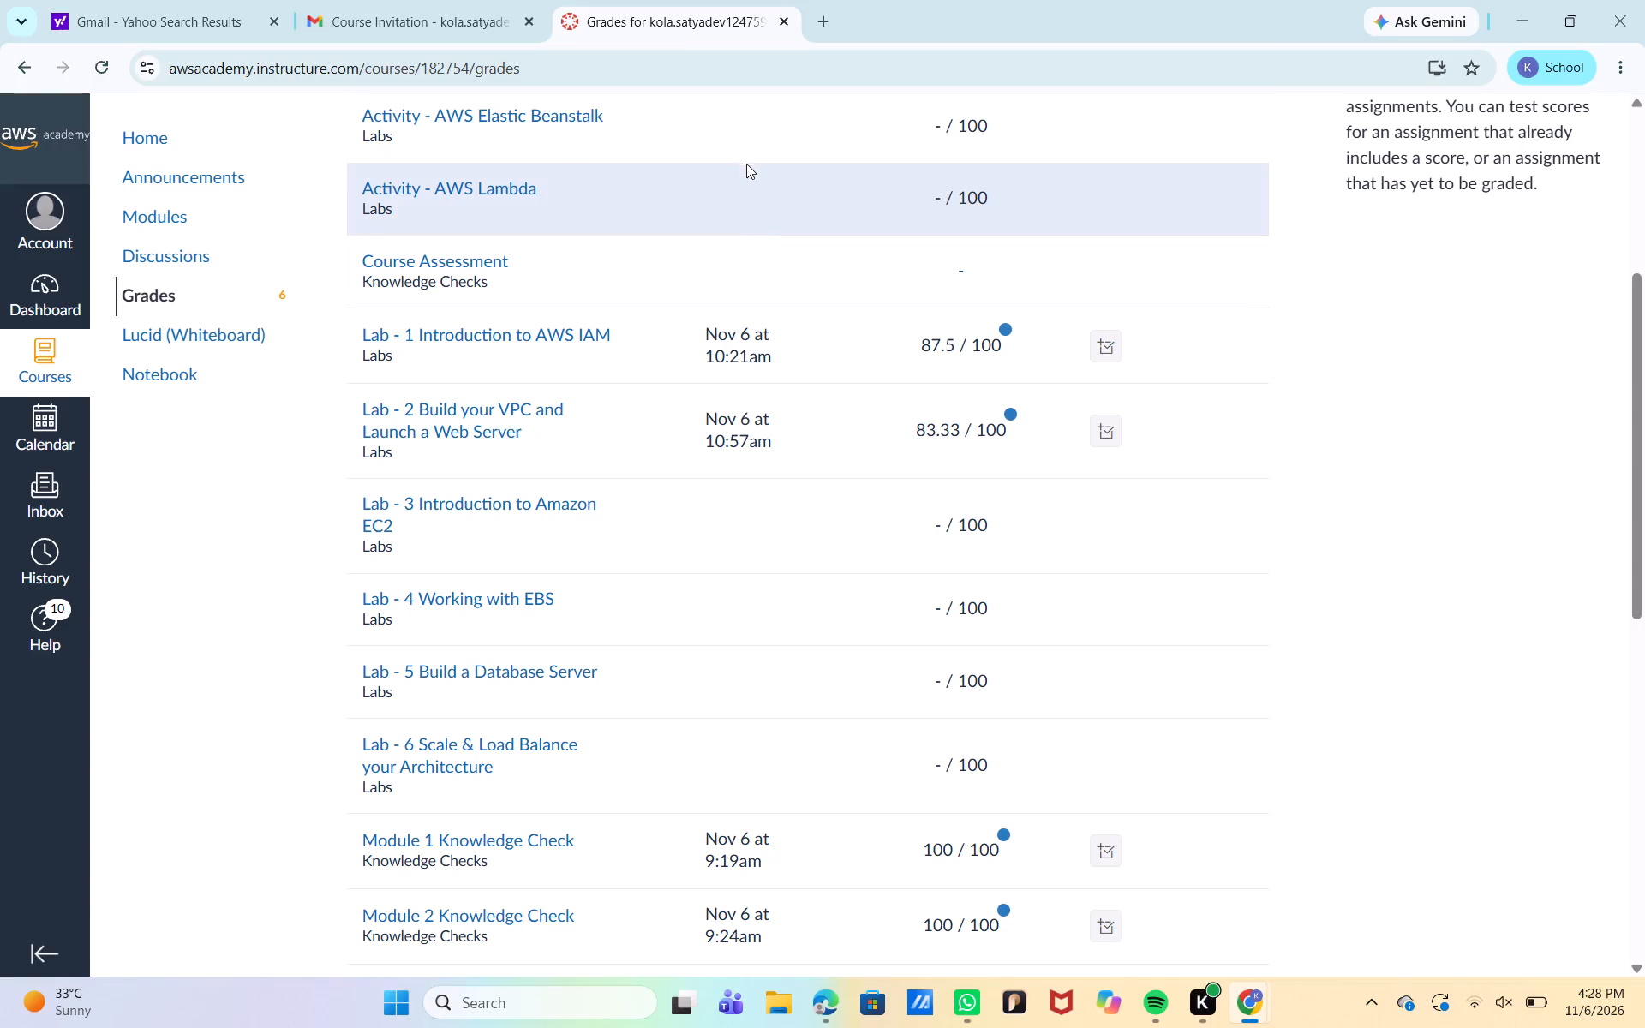
pyautogui.scroll(3, 746, 161)
pyautogui.scroll(-8, 746, 161)
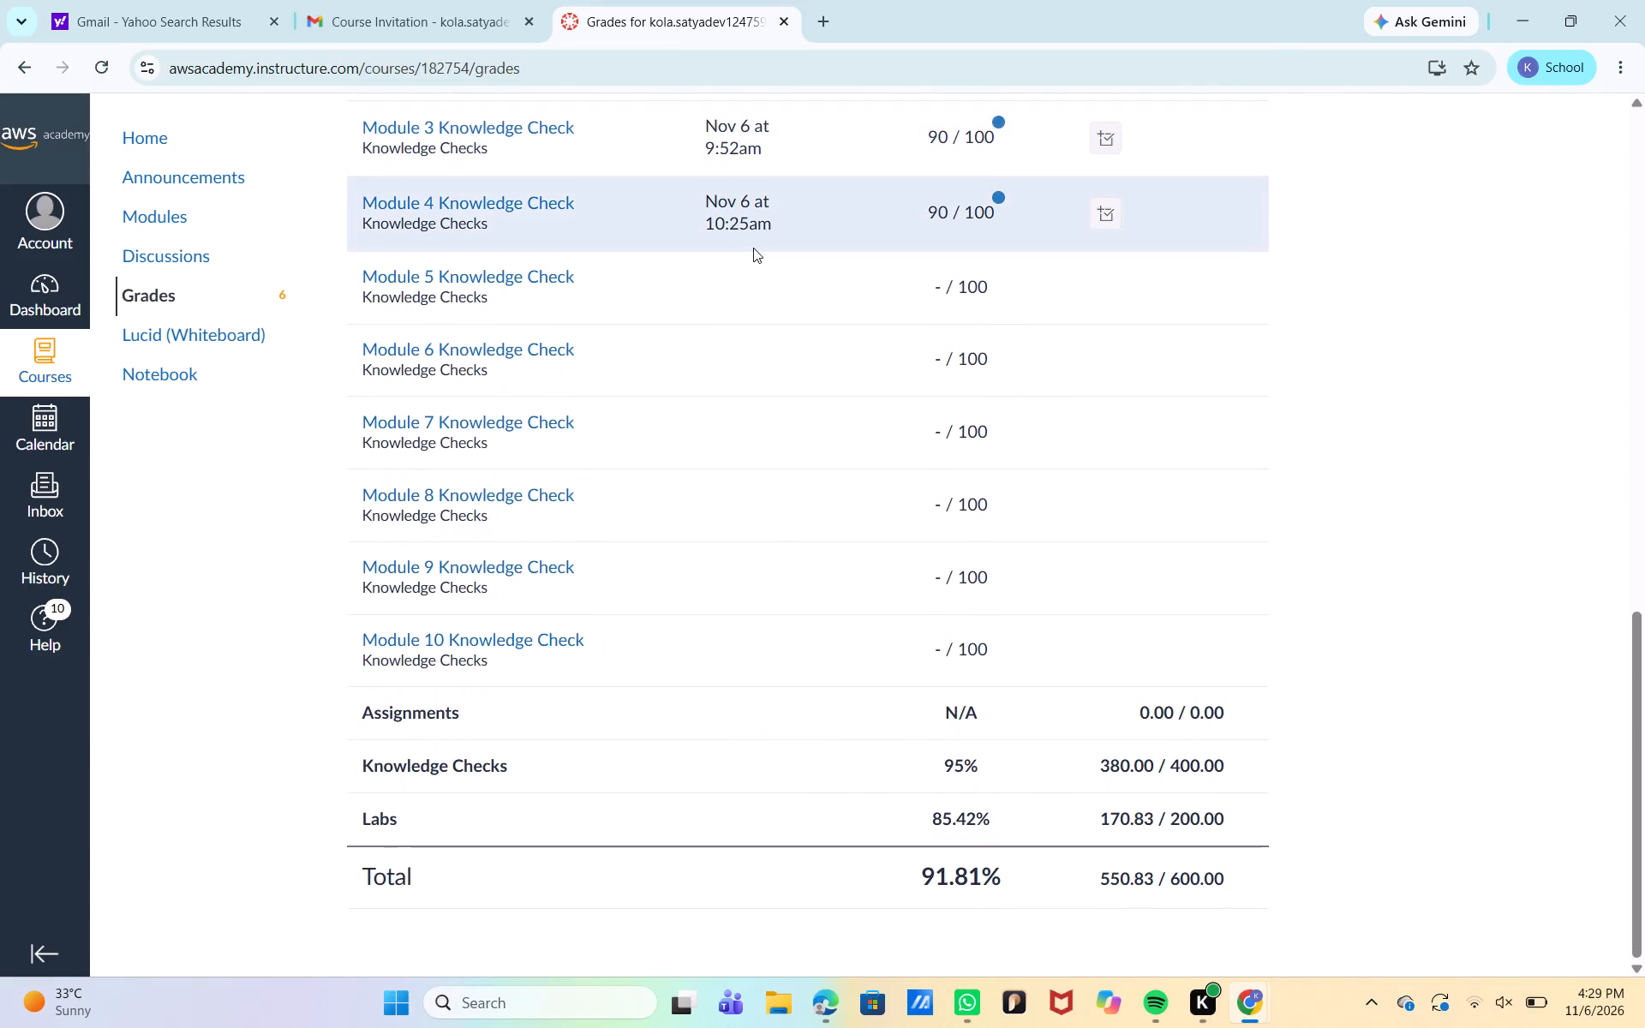
pyautogui.scroll(1, 753, 248)
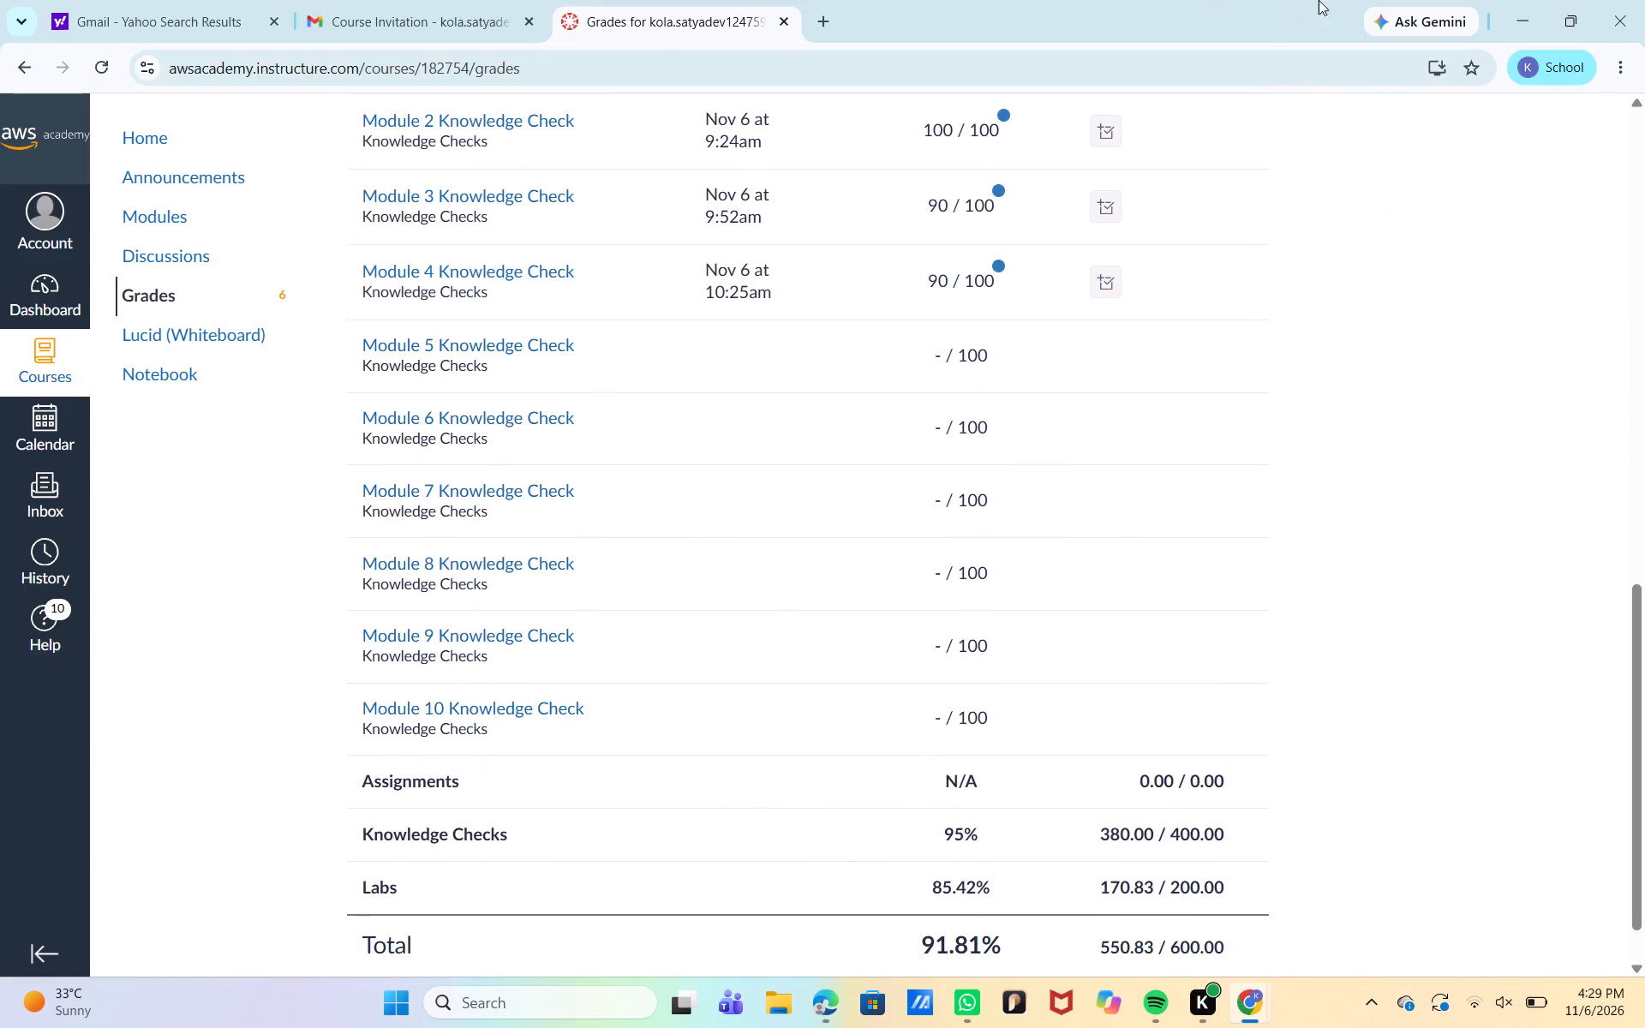